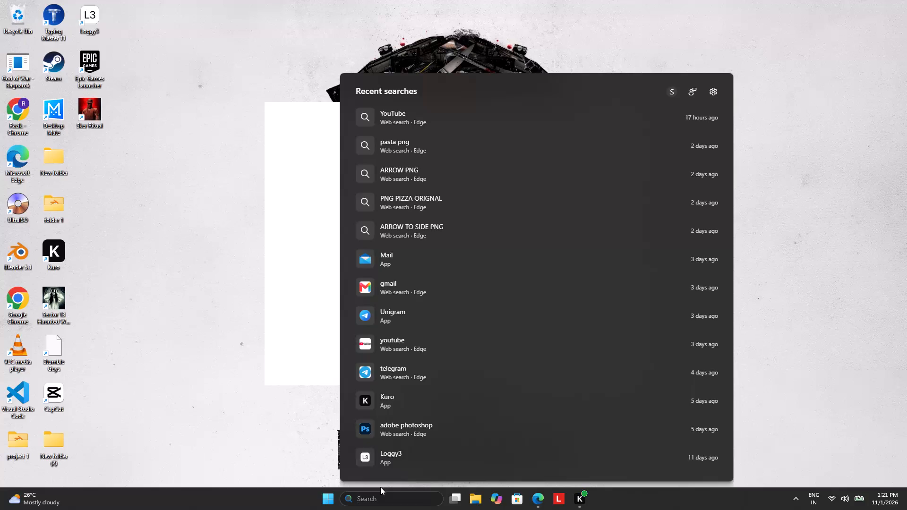
Open the Windows desktop search, ready for entering a search term.
{"action": "left_click", "coordinate": [385, 493]}
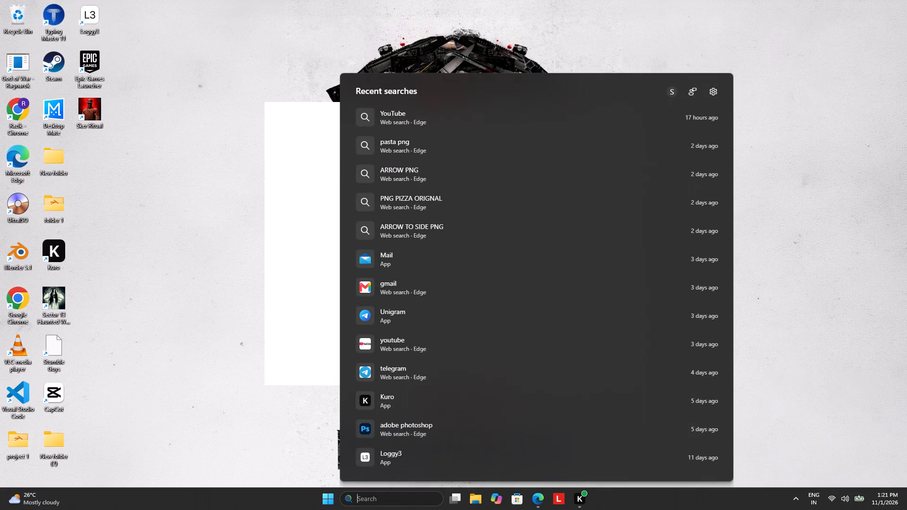
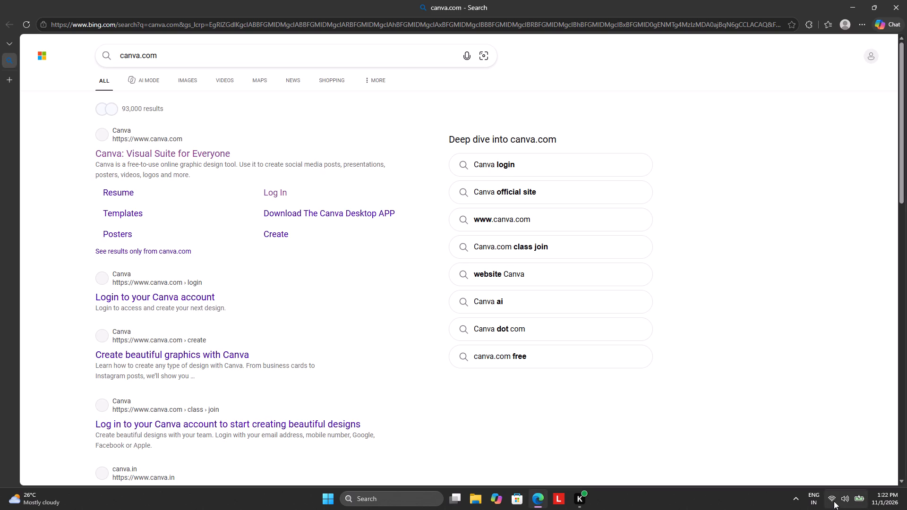
Open the computer's Wi-Fi network settings and switch Wi-Fi off.
{"action": "left_click", "coordinate": [830, 318]}
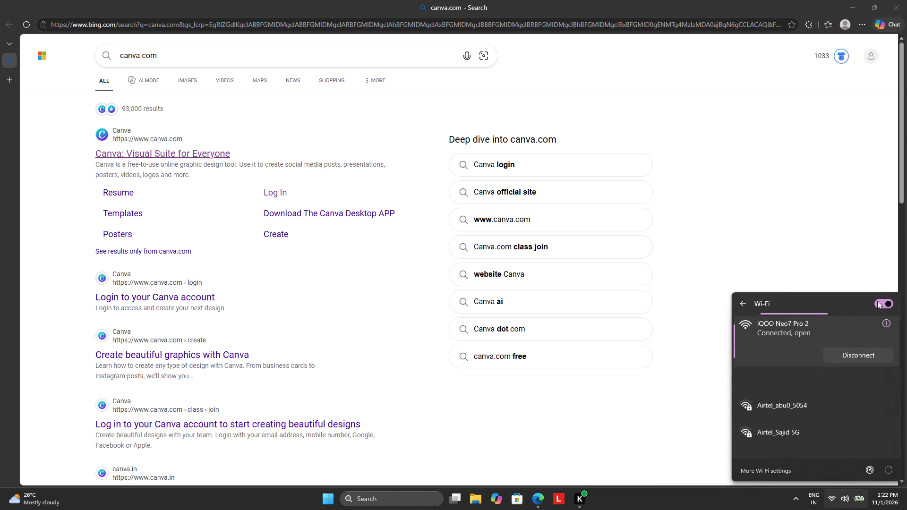
{"action": "left_click", "coordinate": [879, 301]}
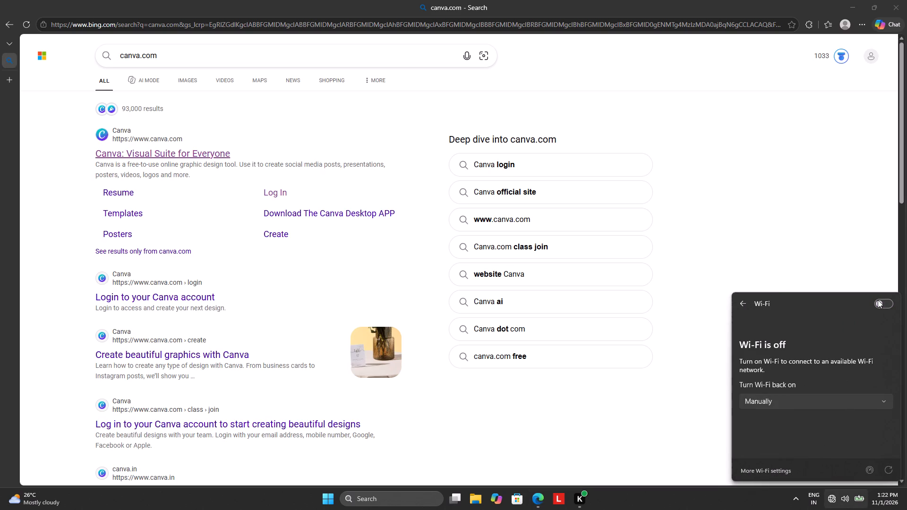
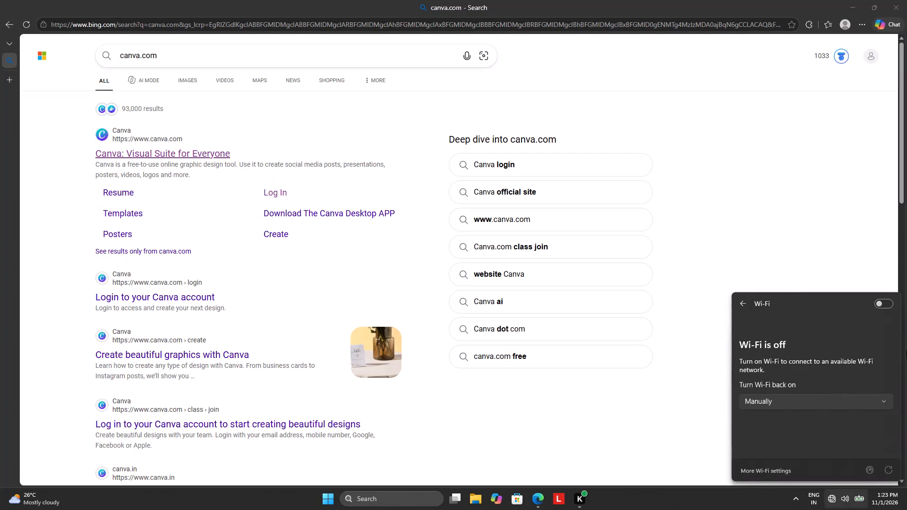
Turn on Wi-Fi and connect to the iQOO Neo7 Pro 2 network.
{"action": "left_click", "coordinate": [881, 307]}
{"action": "left_click", "coordinate": [803, 322]}
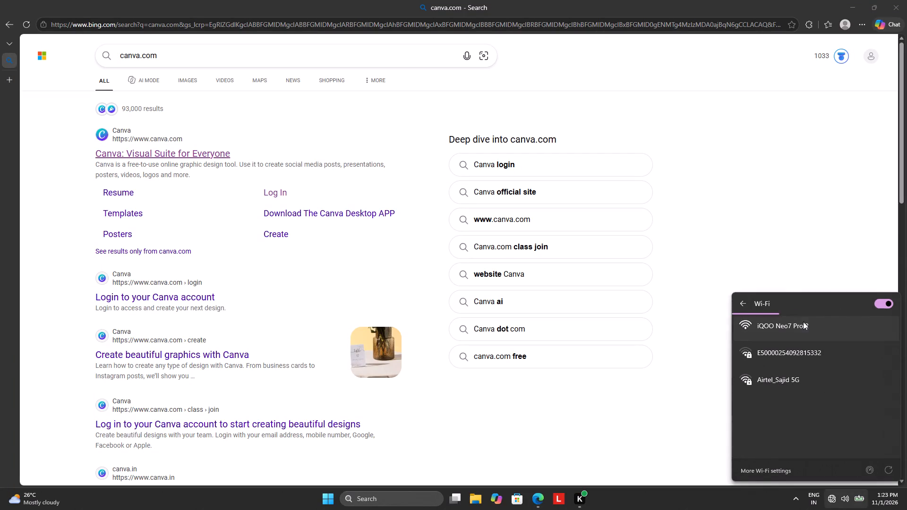
{"action": "left_click", "coordinate": [839, 388]}
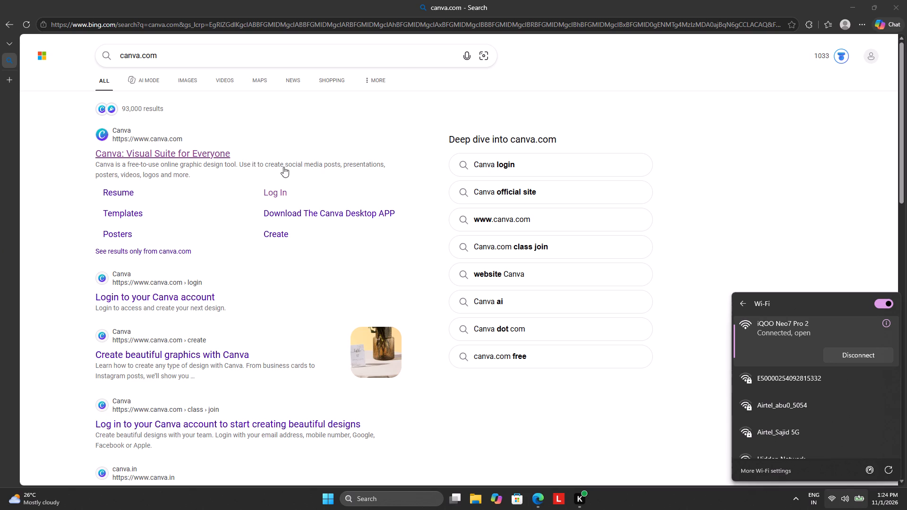
Open the Canva site through the Log In link under the main Canva search result.
{"action": "left_click", "coordinate": [279, 191]}
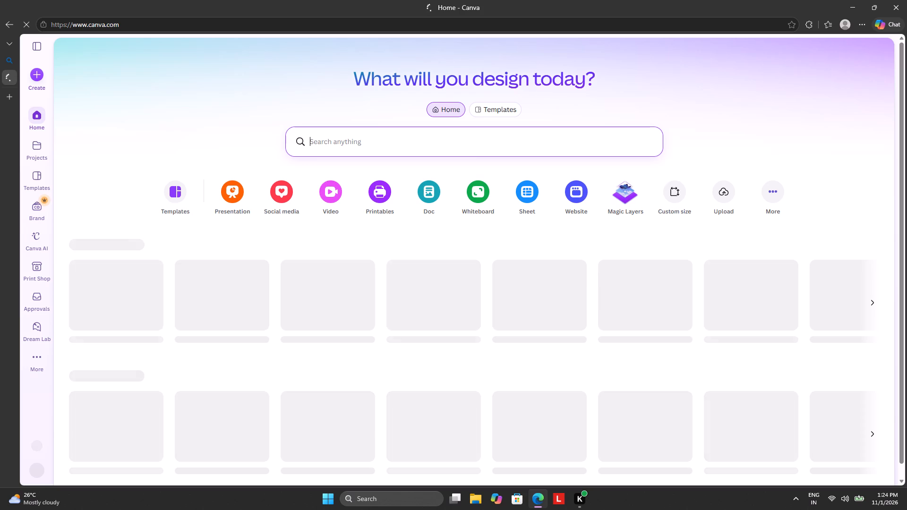
Open the Video design type from the Canva home page.
{"action": "scroll", "coordinate": [315, 152], "scroll_direction": "down", "scroll_amount": 1}
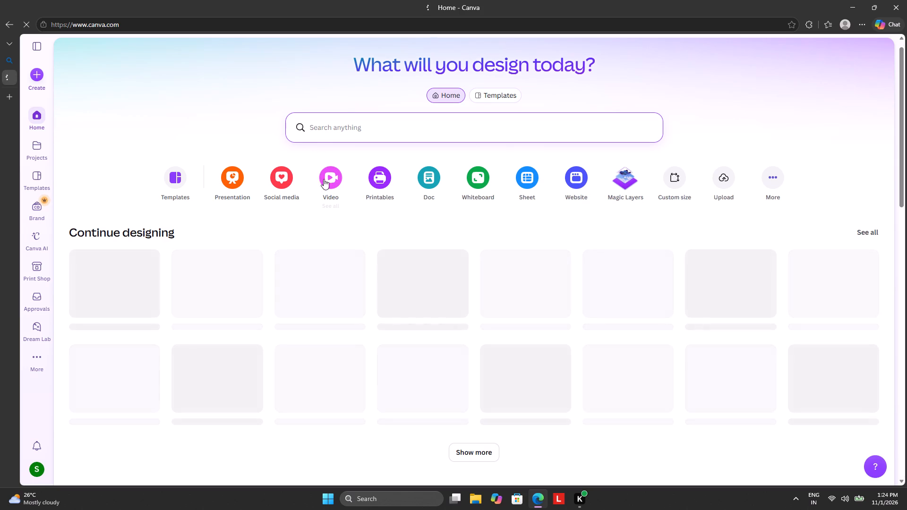
{"action": "left_click", "coordinate": [329, 188]}
{"action": "left_click", "coordinate": [328, 169]}
{"action": "left_click", "coordinate": [328, 175]}
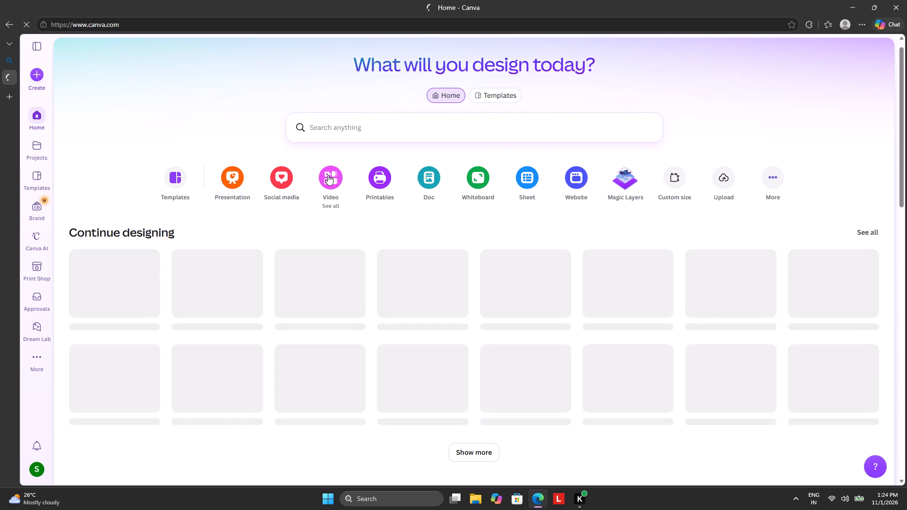
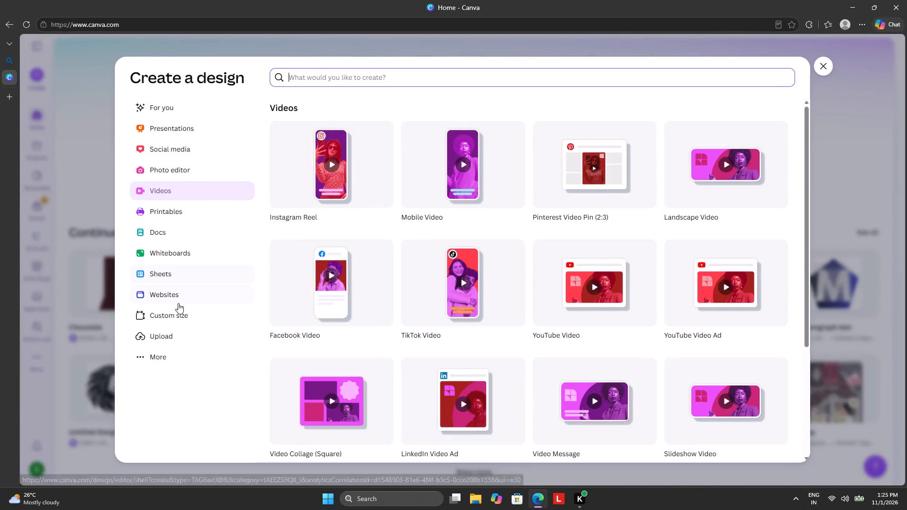
Choose a custom size for the new design and set its width to 1000 px.
{"action": "left_click", "coordinate": [180, 315]}
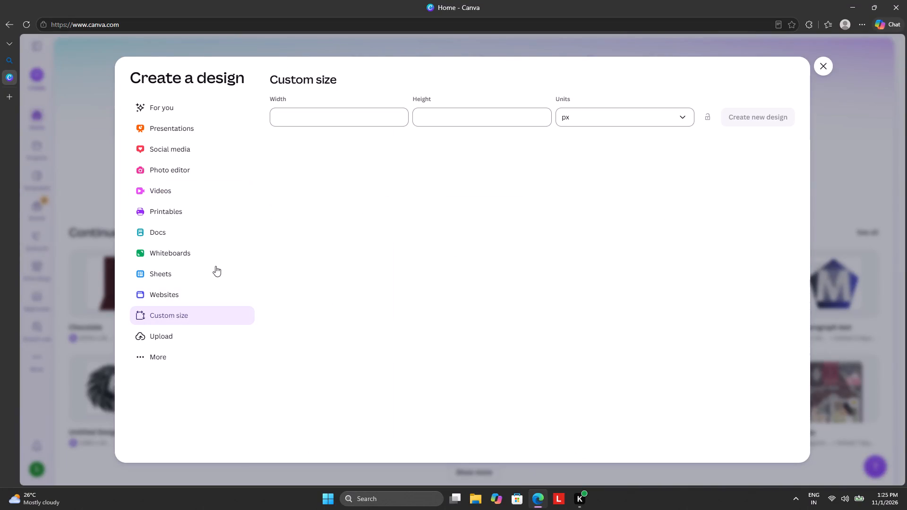
{"action": "left_click", "coordinate": [350, 118]}
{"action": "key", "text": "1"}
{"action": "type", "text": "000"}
Set the custom design's height to 1000 px, matching the 1000 px width, and create the new design.
{"action": "left_click", "coordinate": [438, 116]}
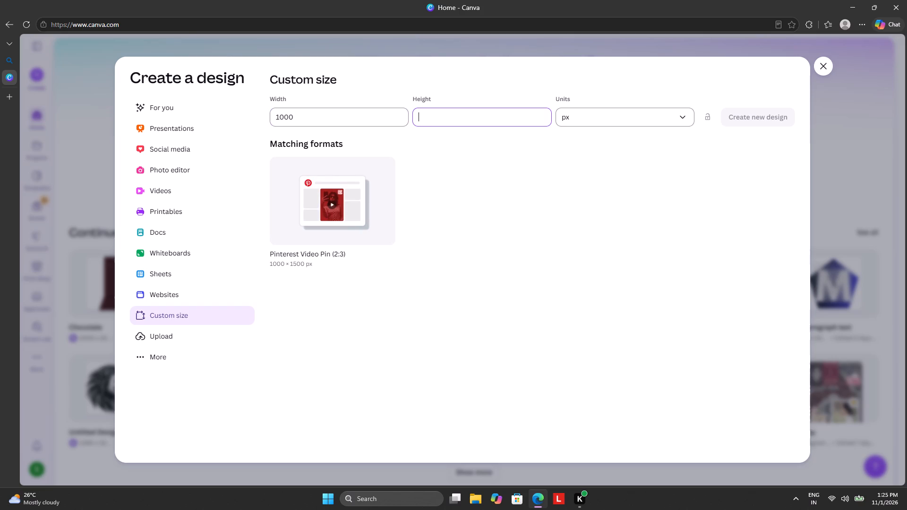
{"action": "key", "text": "1"}
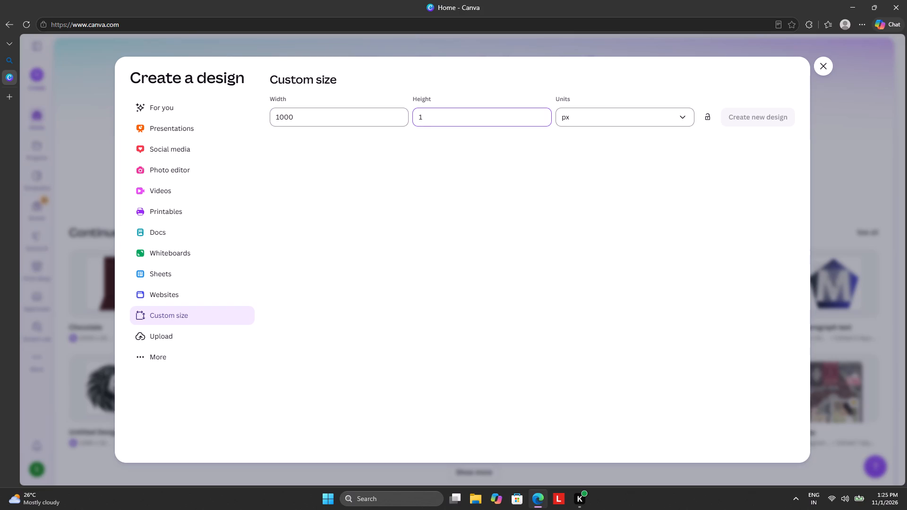
{"action": "type", "text": "0000"}
{"action": "key", "text": "BackSpace"}
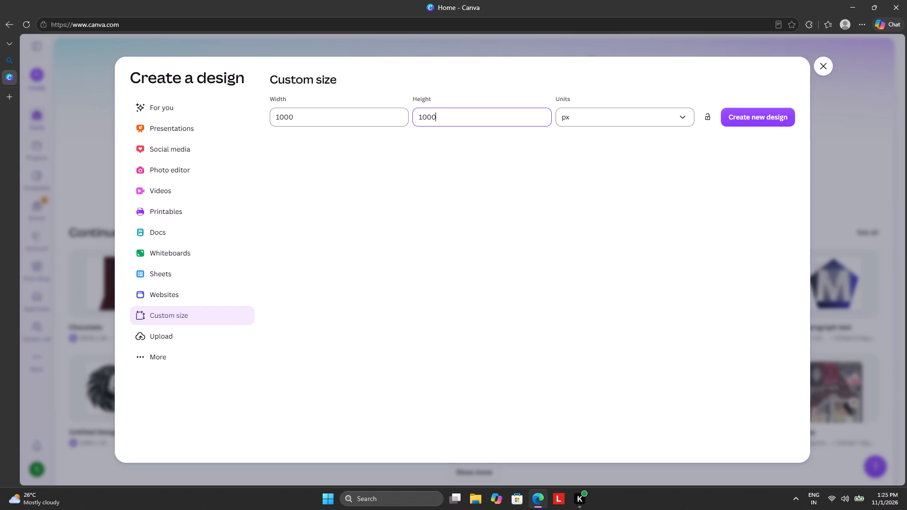
{"action": "left_click", "coordinate": [774, 118]}
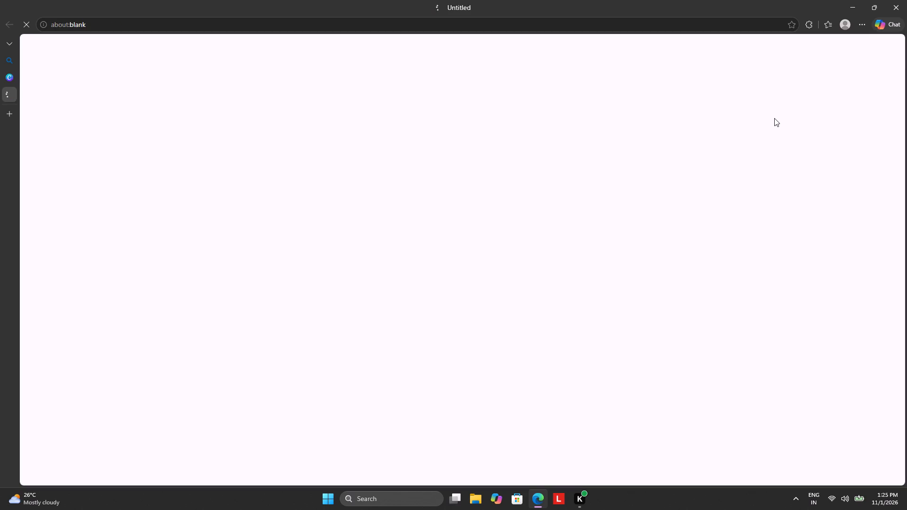
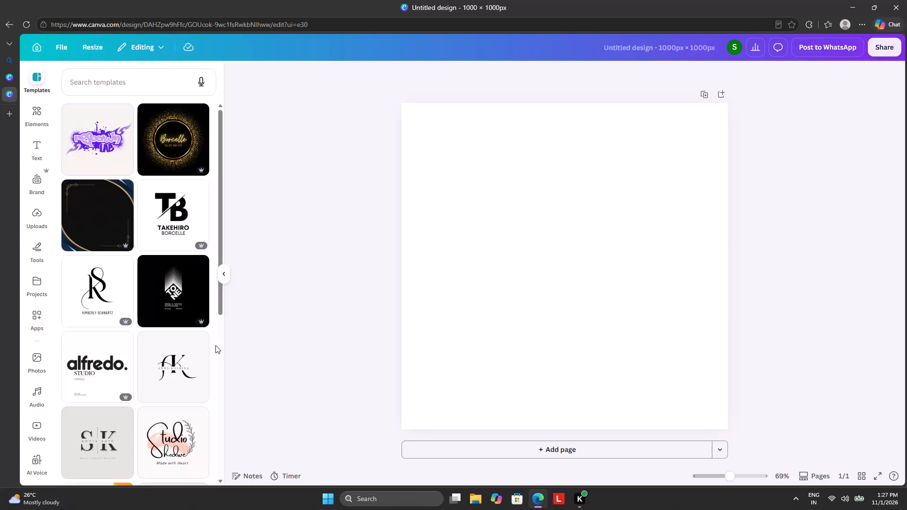
Apply the black and white "alfredo. STUDIO" logo template to the blank page.
{"action": "left_click", "coordinate": [92, 362]}
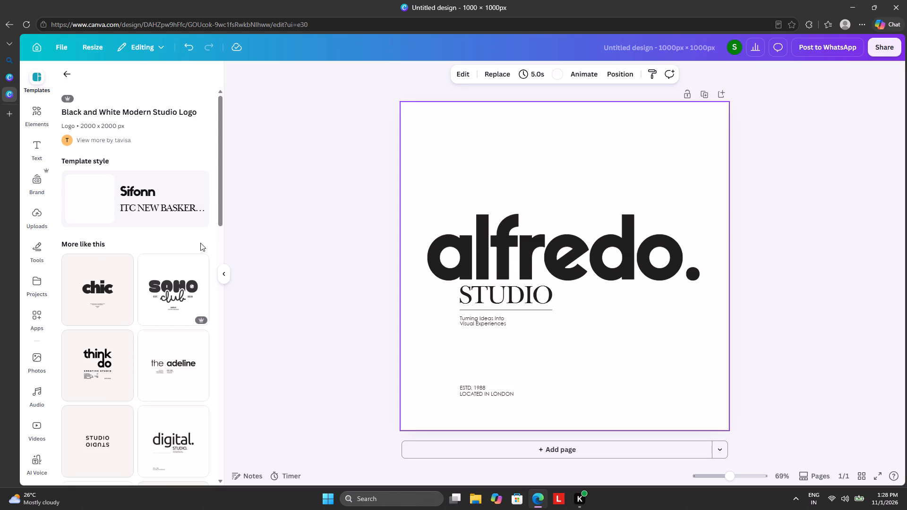
Open the elements library to browse graphics for the logo design.
{"action": "left_click", "coordinate": [42, 117]}
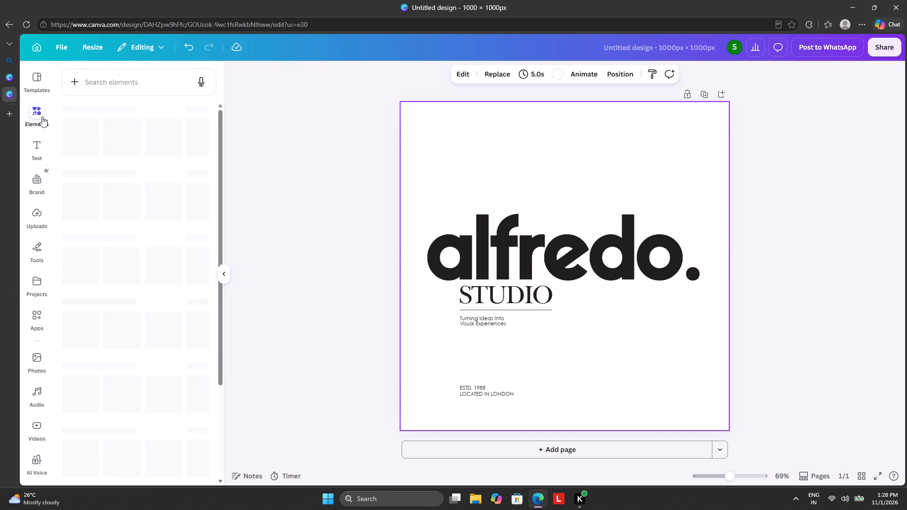
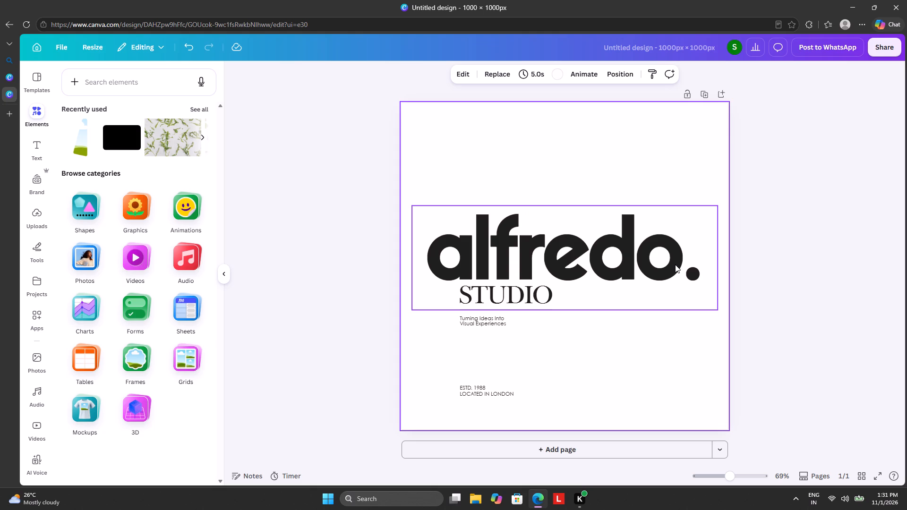
Open the large "alfredo." heading for editing with its whole text selected.
{"action": "key", "text": "BackSpace"}
{"action": "key", "text": "BackSpace"}
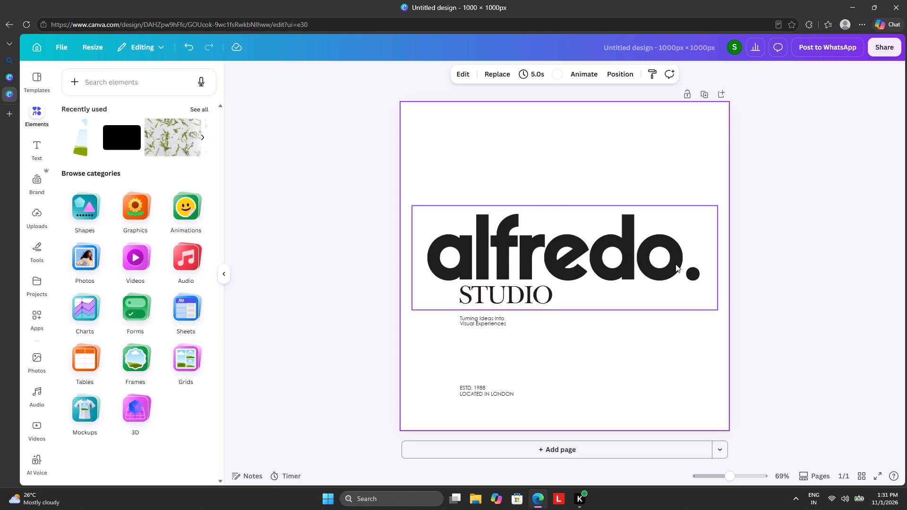
{"action": "double_click", "coordinate": [676, 264]}
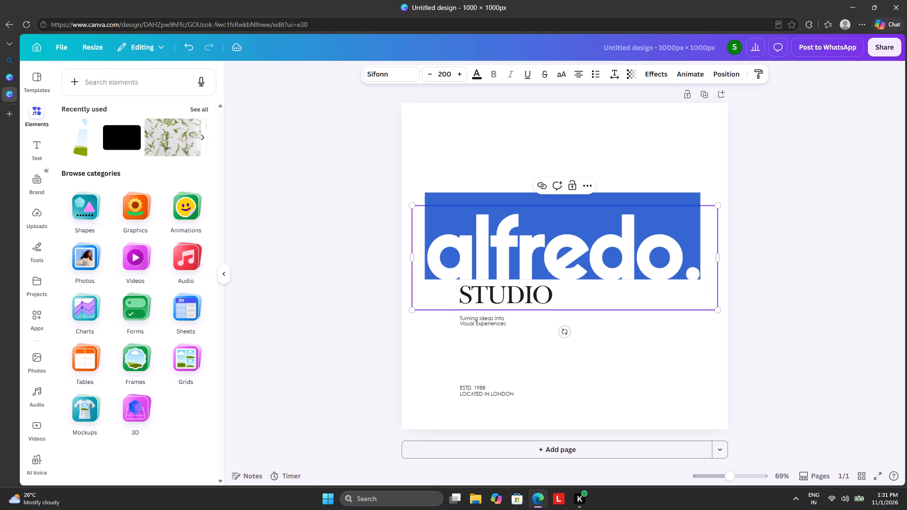
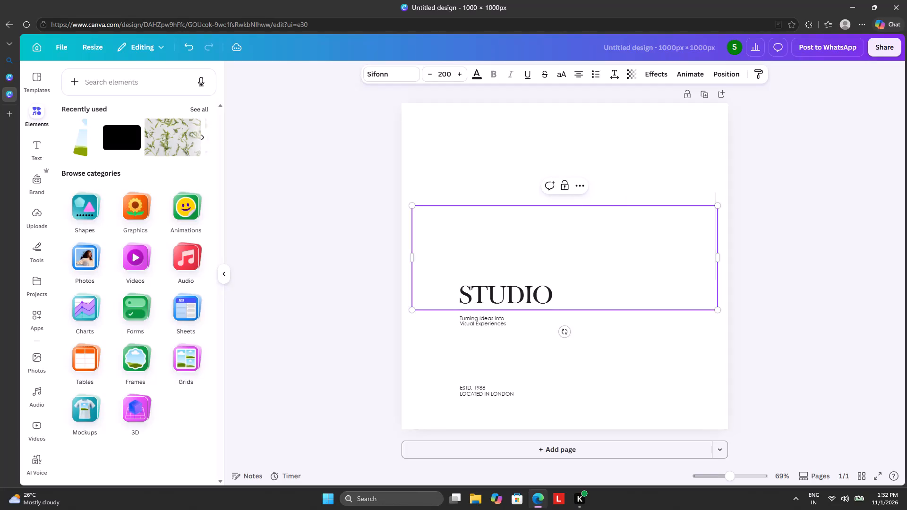
Clear all the text from the large "alfredo." heading.
{"action": "key", "text": "BackSpace"}
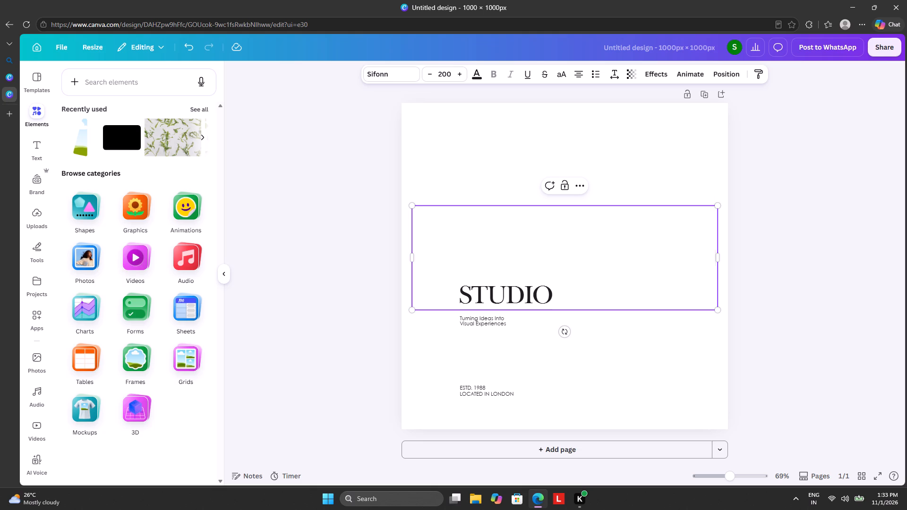
{"action": "left_click", "coordinate": [662, 251]}
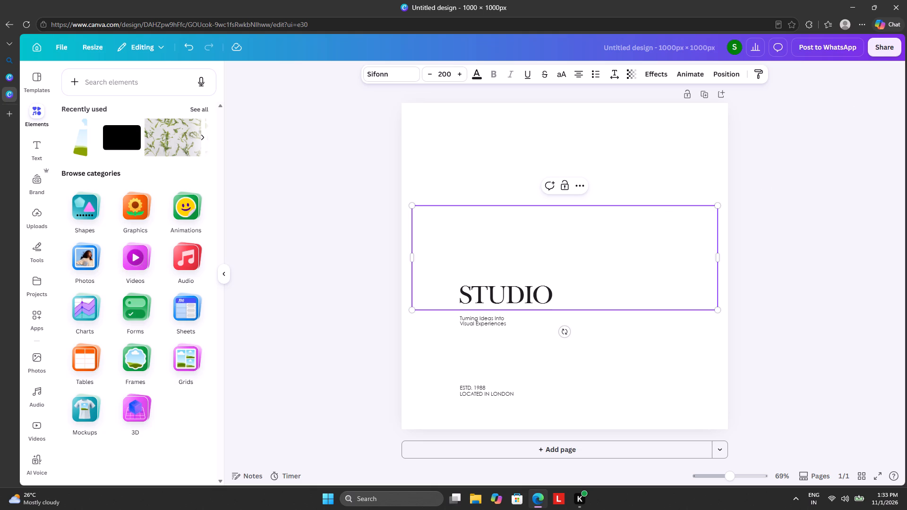
{"action": "double_click", "coordinate": [697, 209]}
{"action": "left_click_drag", "start_coordinate": [522, 310], "coordinate": [537, 265]}
Delete the "STUDIO" text, the line beneath it, the "Turning Ideas Into Visual Experiences" tagline, "LOCATED IN LONDON" and "ESTD. 1988".
{"action": "left_click", "coordinate": [517, 298]}
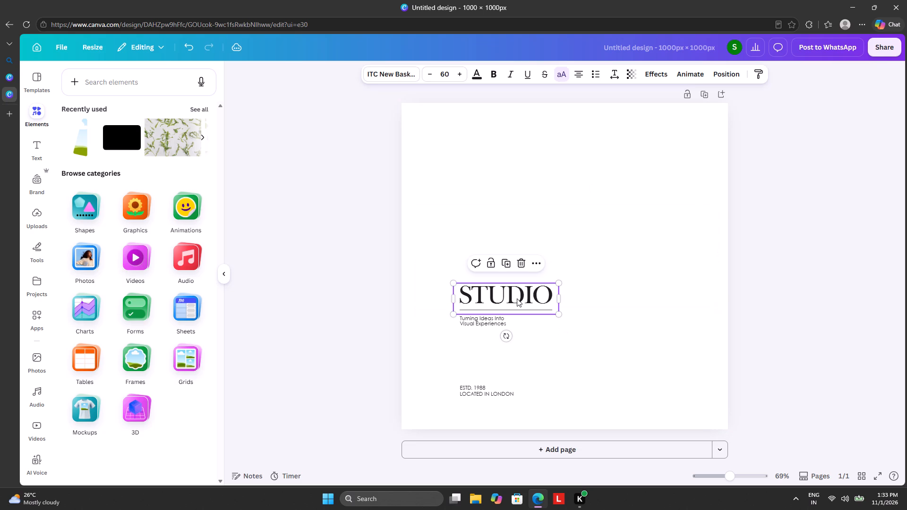
{"action": "left_click", "coordinate": [518, 263]}
{"action": "left_click", "coordinate": [490, 317]}
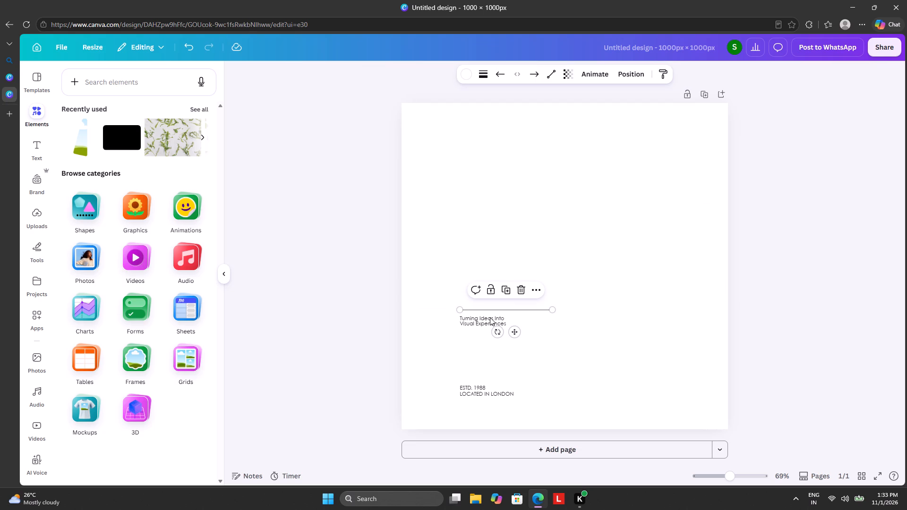
{"action": "left_click", "coordinate": [523, 289]}
{"action": "left_click", "coordinate": [498, 317]}
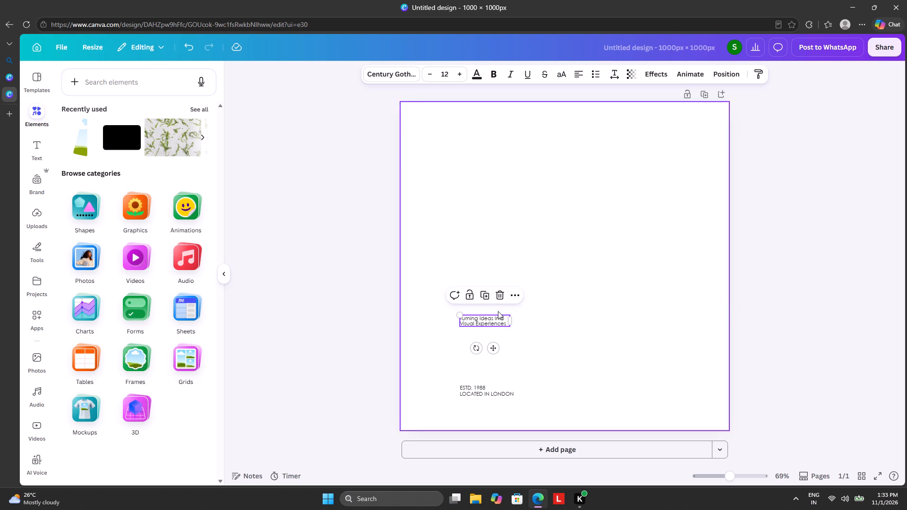
{"action": "left_click", "coordinate": [501, 294]}
{"action": "left_click", "coordinate": [490, 394]}
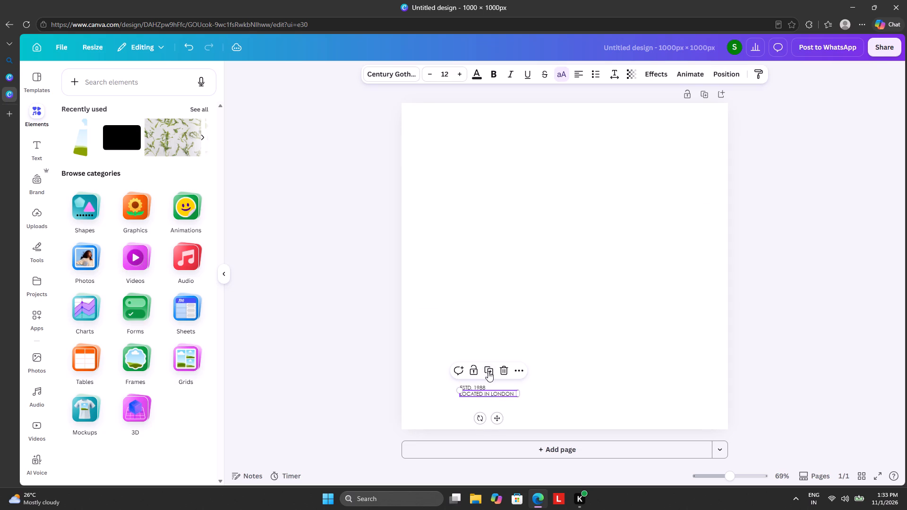
{"action": "left_click", "coordinate": [503, 365]}
{"action": "left_click", "coordinate": [476, 388]}
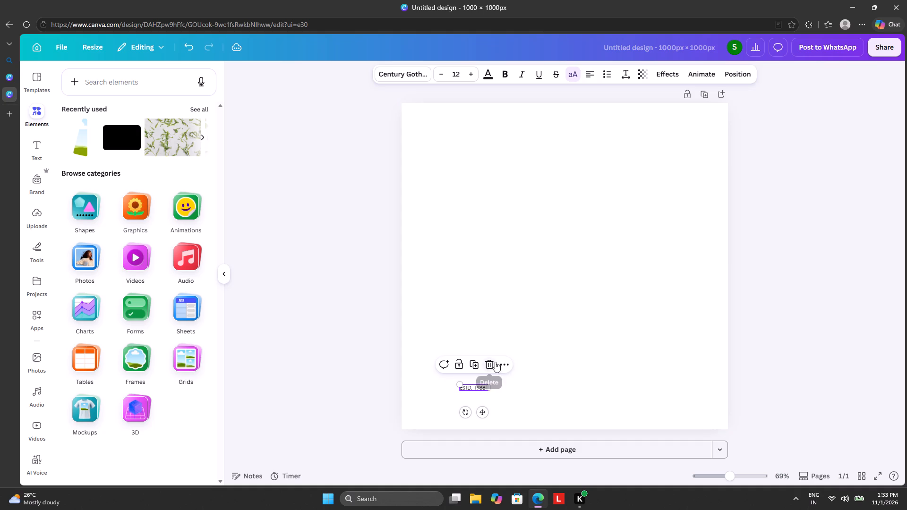
{"action": "left_click", "coordinate": [492, 363]}
{"action": "left_click", "coordinate": [500, 429]}
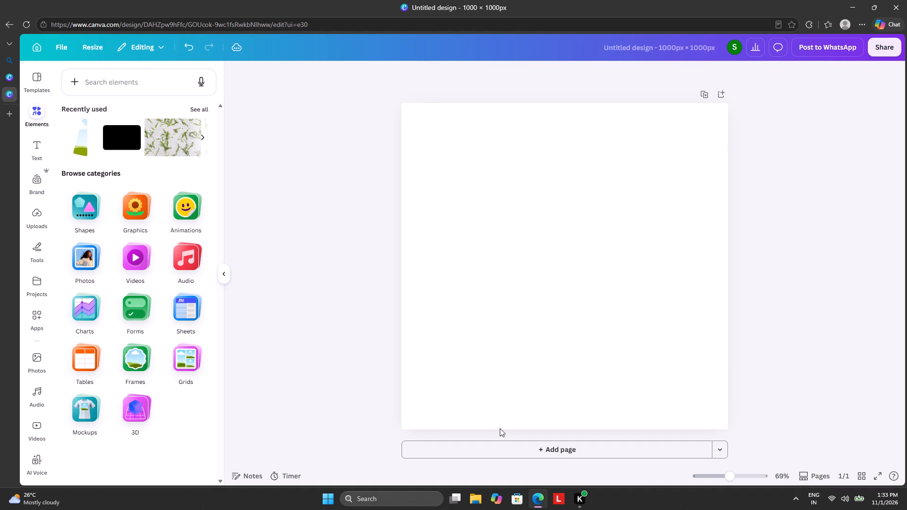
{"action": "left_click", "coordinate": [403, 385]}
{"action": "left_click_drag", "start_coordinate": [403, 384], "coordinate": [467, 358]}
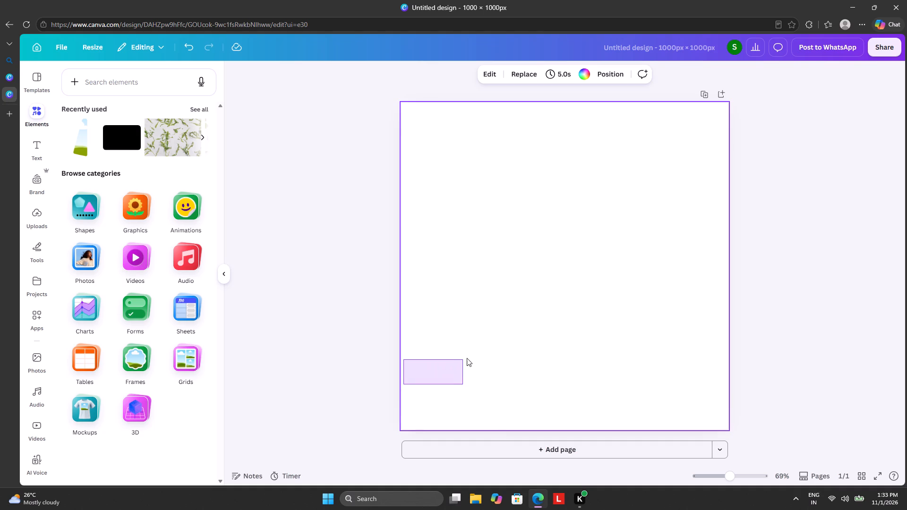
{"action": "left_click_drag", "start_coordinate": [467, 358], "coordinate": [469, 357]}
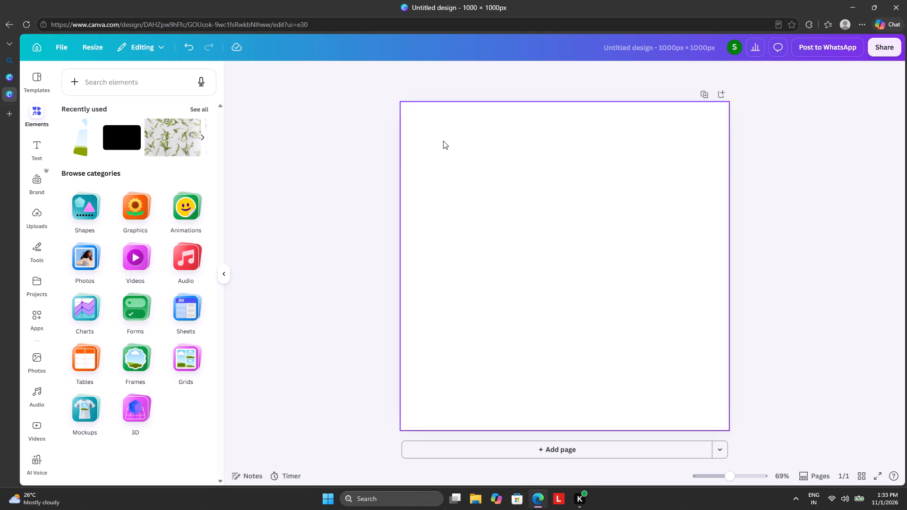
Set the page background to the default red, adjusted to a custom very dark red of about #490303.
{"action": "left_click", "coordinate": [517, 172]}
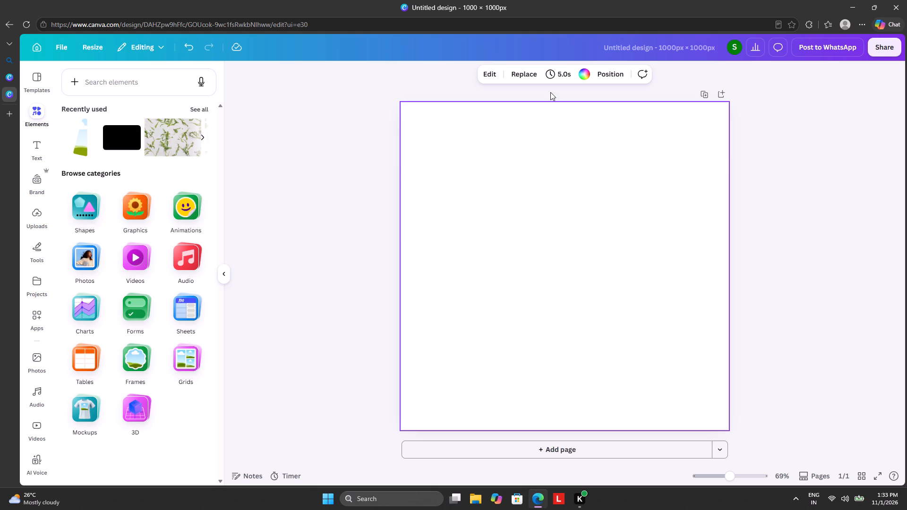
{"action": "left_click", "coordinate": [583, 72]}
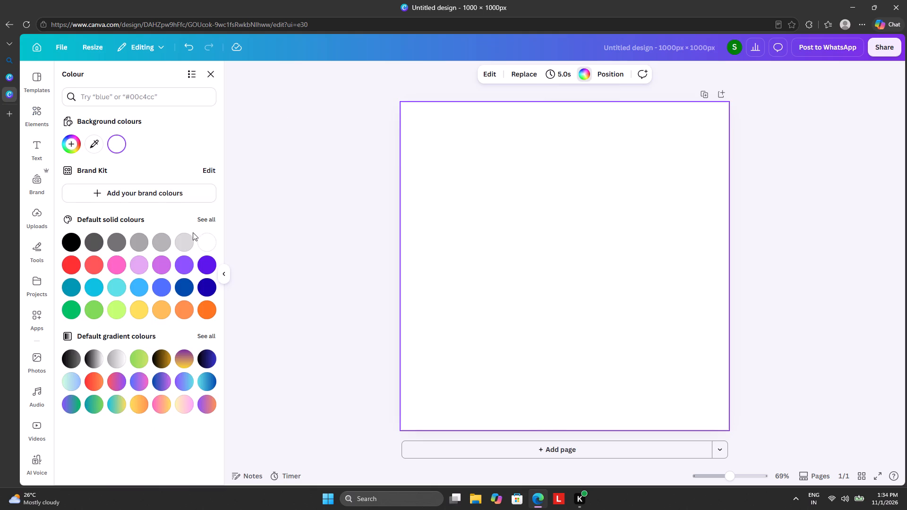
{"action": "left_click", "coordinate": [70, 262]}
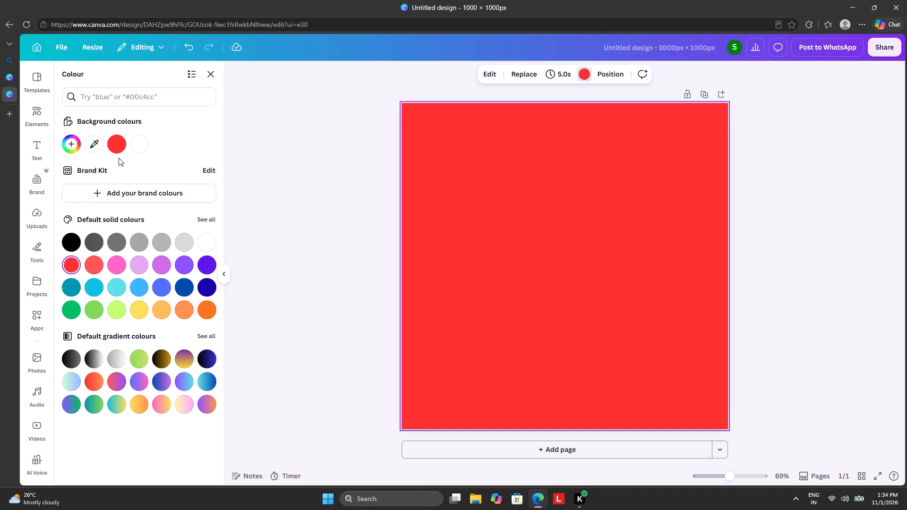
{"action": "left_click", "coordinate": [119, 146]}
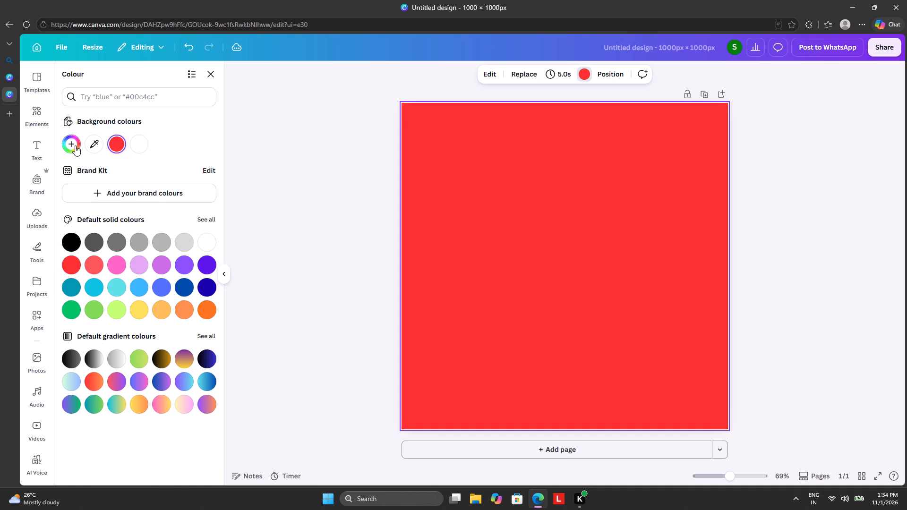
{"action": "left_click", "coordinate": [73, 145]}
{"action": "left_click_drag", "start_coordinate": [184, 188], "coordinate": [167, 197]}
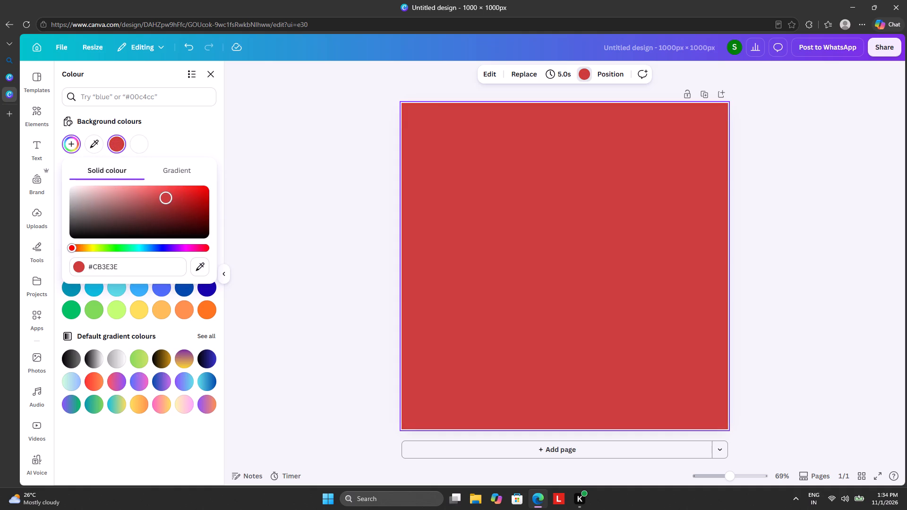
{"action": "left_click_drag", "start_coordinate": [167, 197], "coordinate": [155, 208]}
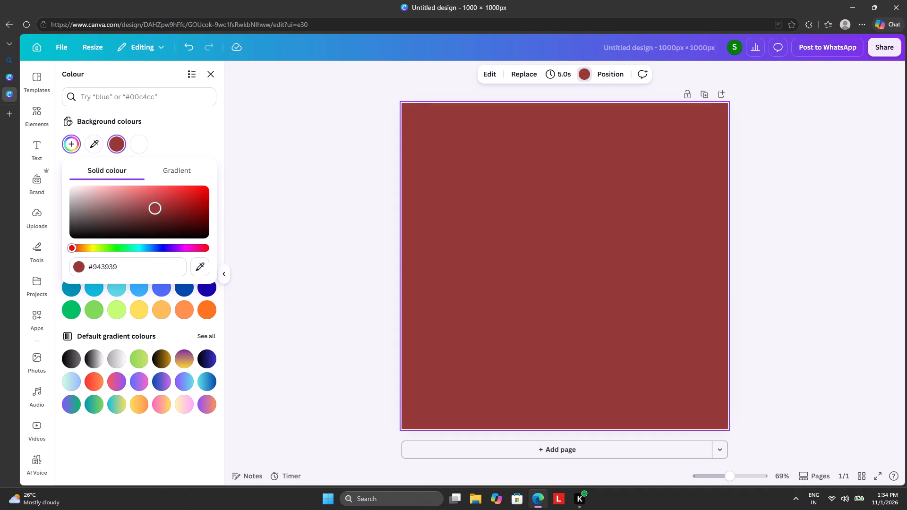
{"action": "left_click_drag", "start_coordinate": [155, 208], "coordinate": [100, 232]}
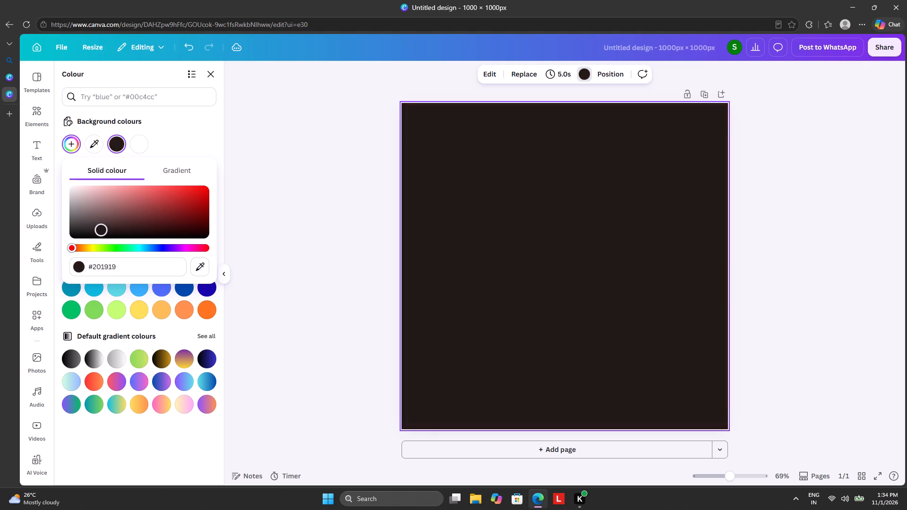
{"action": "left_click_drag", "start_coordinate": [100, 232], "coordinate": [167, 182]}
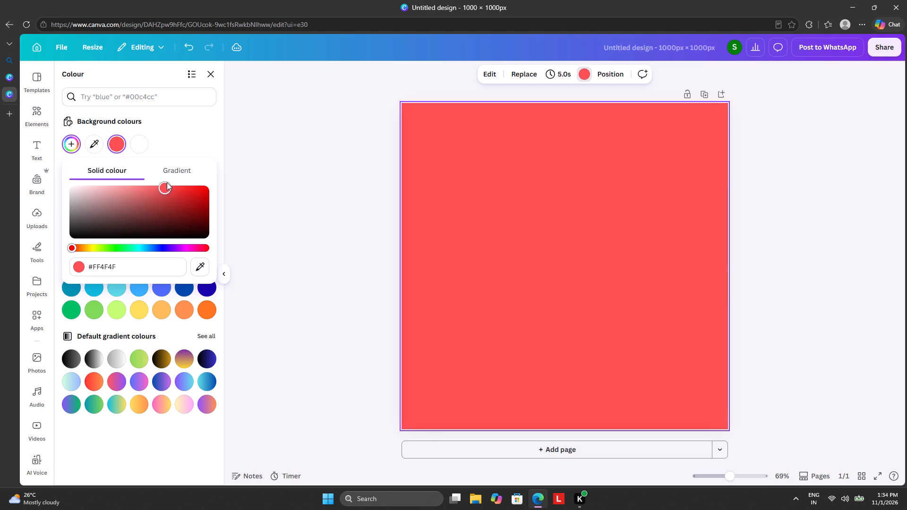
{"action": "left_click_drag", "start_coordinate": [167, 182], "coordinate": [202, 206]}
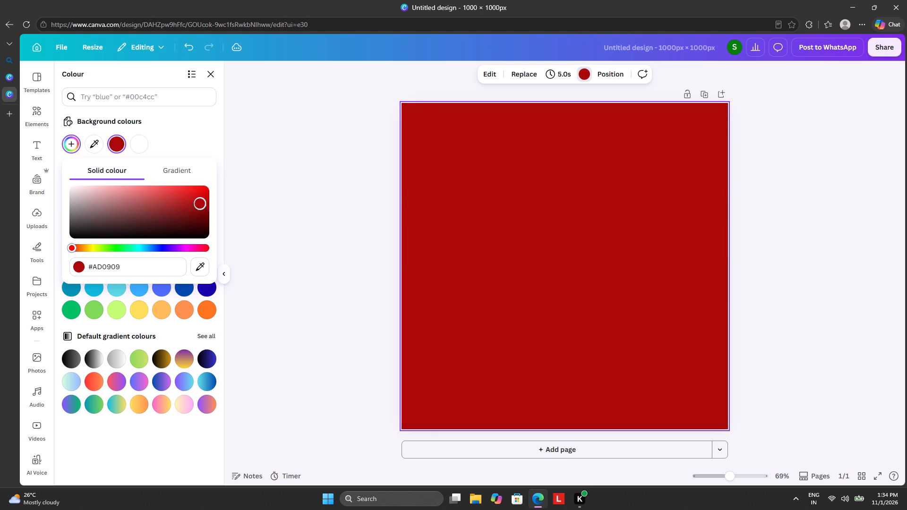
{"action": "left_click_drag", "start_coordinate": [202, 206], "coordinate": [204, 223]}
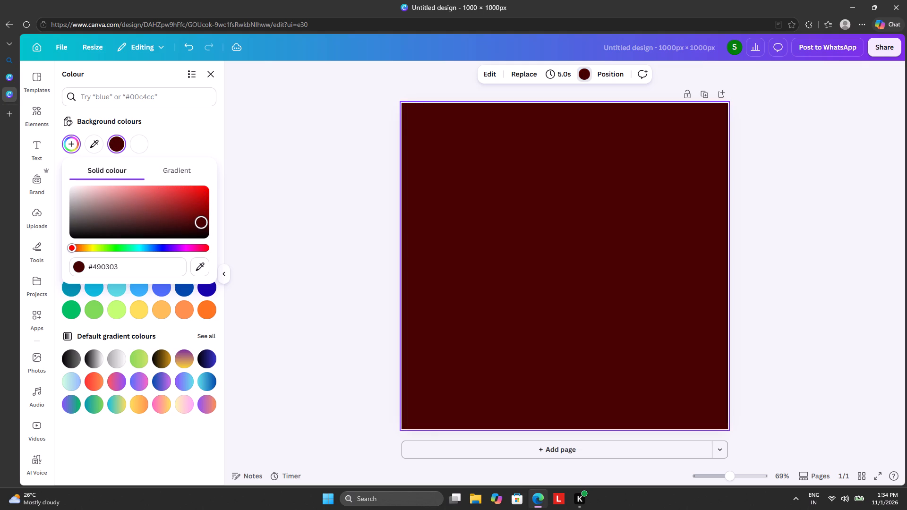
{"action": "left_click_drag", "start_coordinate": [204, 223], "coordinate": [204, 222]}
{"action": "left_click", "coordinate": [324, 193]}
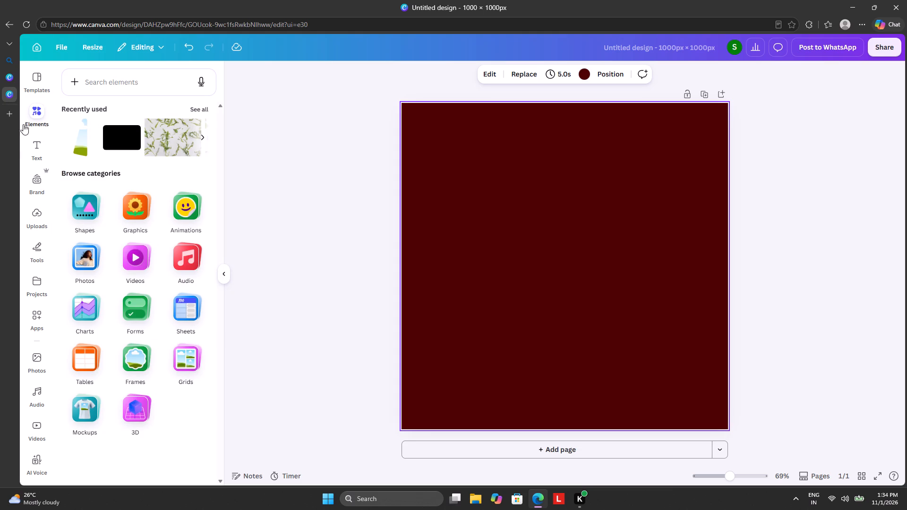
Search the elements for "shape" and browse the full set of matching shapes.
{"action": "left_click", "coordinate": [95, 85]}
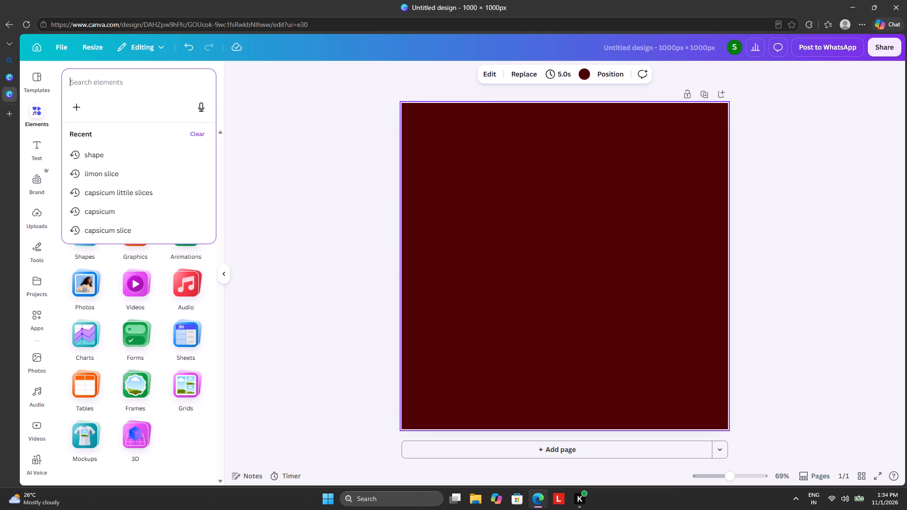
{"action": "key", "text": "s"}
{"action": "type", "text": "hape"}
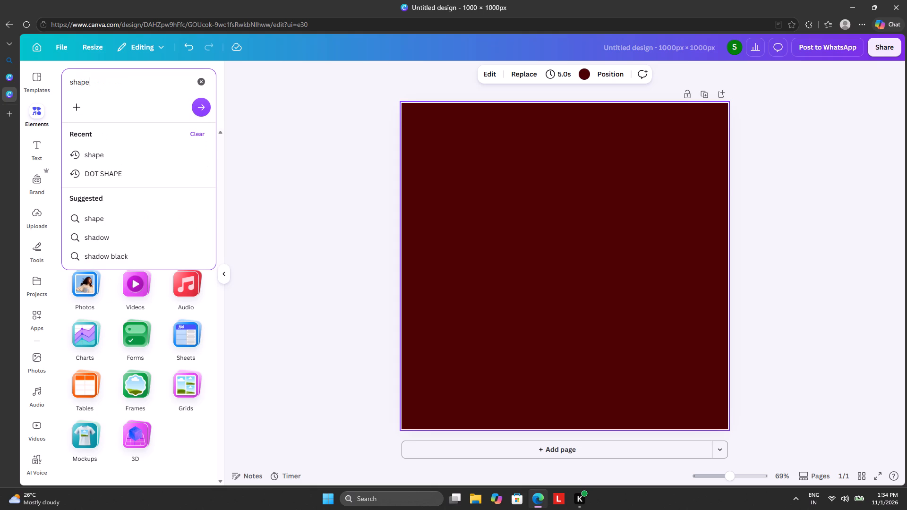
{"action": "key", "text": "Return"}
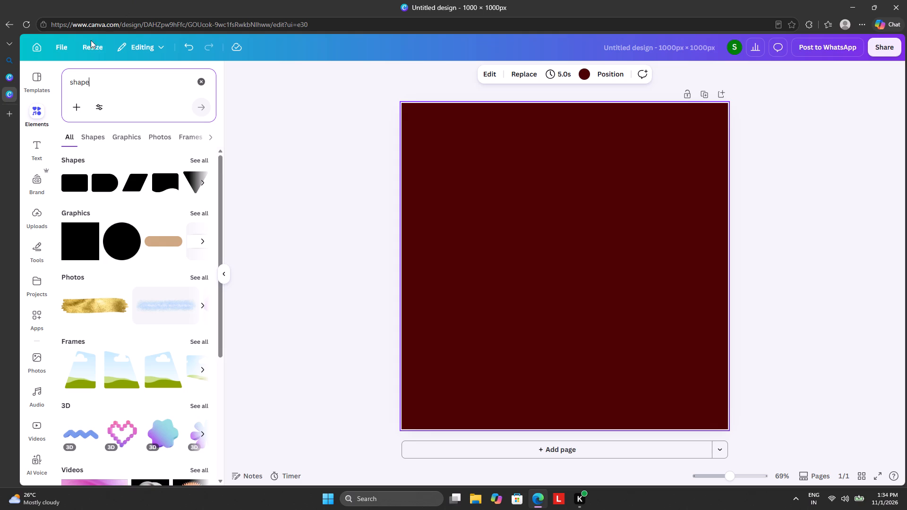
{"action": "left_click", "coordinate": [196, 163]}
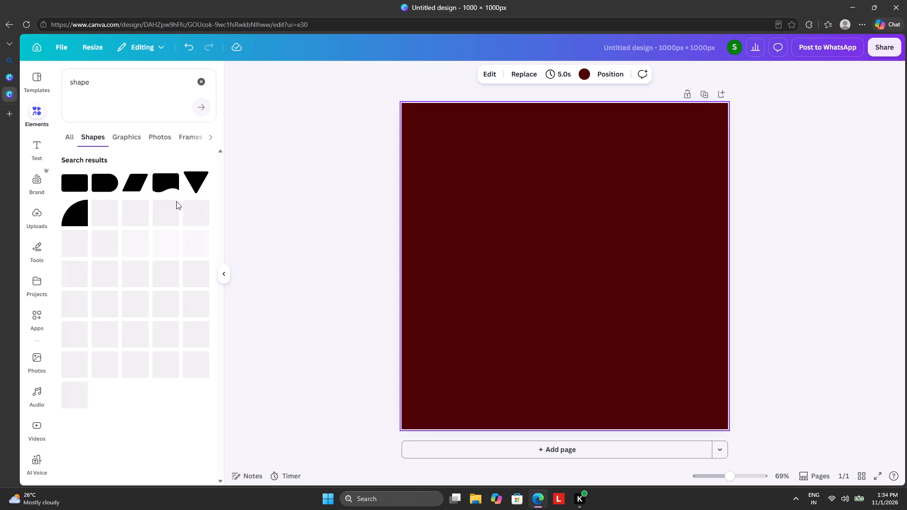
{"action": "scroll", "coordinate": [176, 201], "scroll_direction": "down", "scroll_amount": 5}
{"action": "scroll", "coordinate": [171, 212], "scroll_direction": "up", "scroll_amount": 2}
{"action": "left_click", "coordinate": [459, 257]}
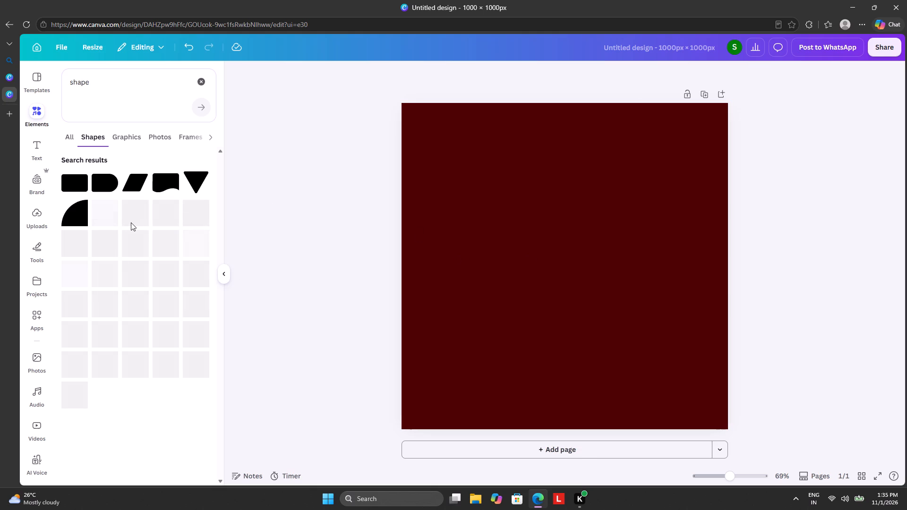
{"action": "scroll", "coordinate": [131, 222], "scroll_direction": "down", "scroll_amount": 4}
{"action": "scroll", "coordinate": [131, 222], "scroll_direction": "up", "scroll_amount": 3}
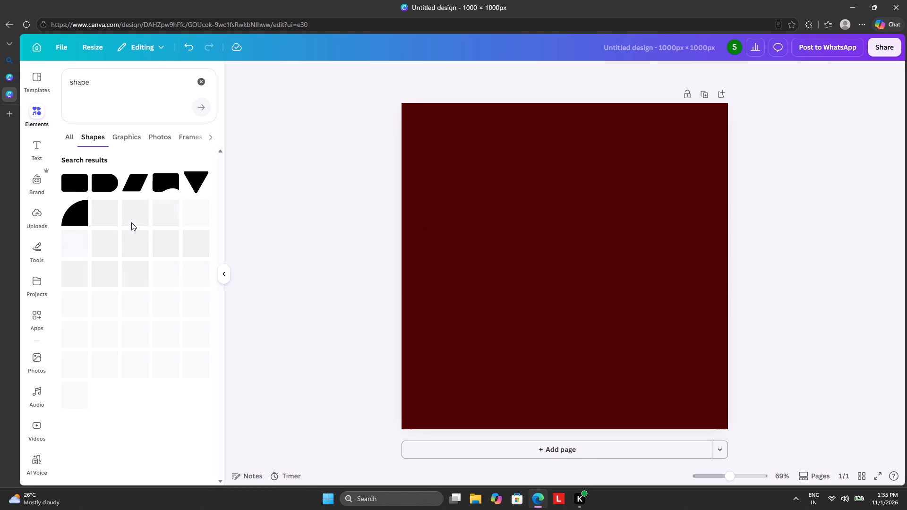
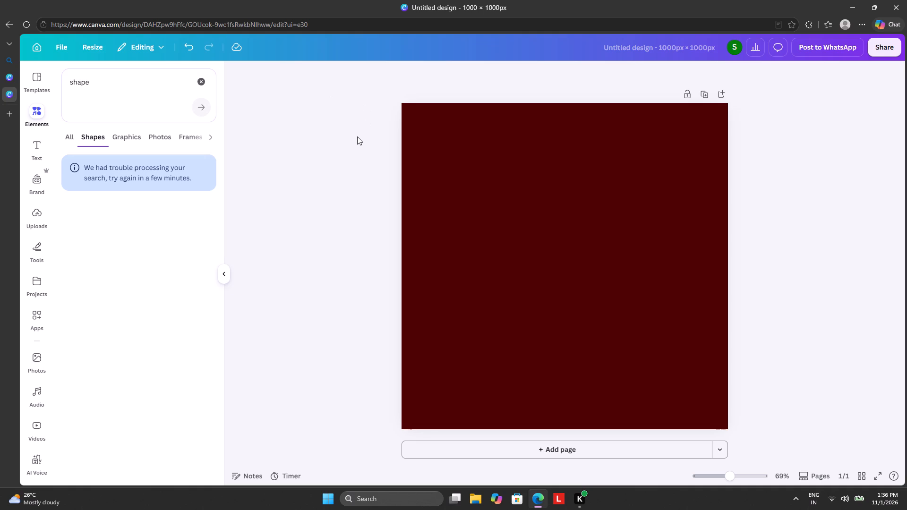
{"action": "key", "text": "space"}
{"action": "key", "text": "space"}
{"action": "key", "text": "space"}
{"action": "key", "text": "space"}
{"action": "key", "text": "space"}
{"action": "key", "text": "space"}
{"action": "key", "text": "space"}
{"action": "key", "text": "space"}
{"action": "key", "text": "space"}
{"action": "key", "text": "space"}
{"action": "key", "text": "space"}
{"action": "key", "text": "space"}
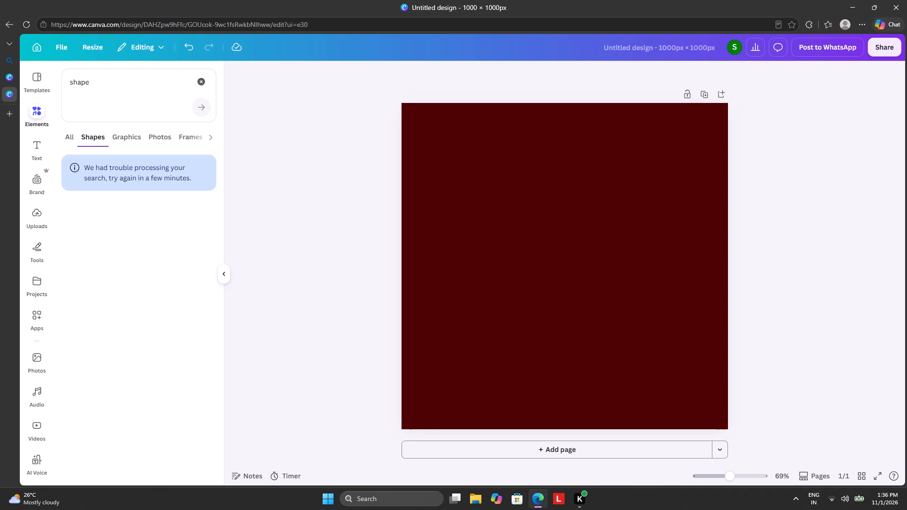
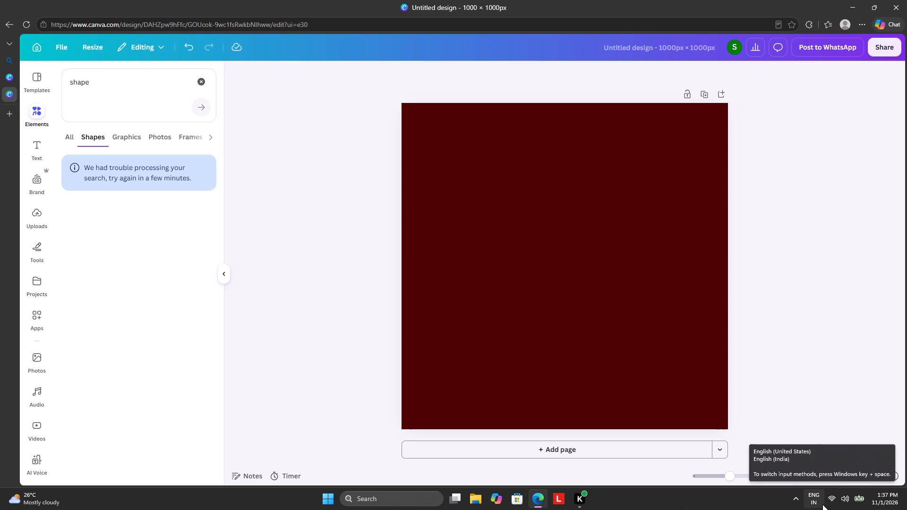
Open the system's list of Wi-Fi networks to check the computer's current connection.
{"action": "left_click", "coordinate": [831, 494]}
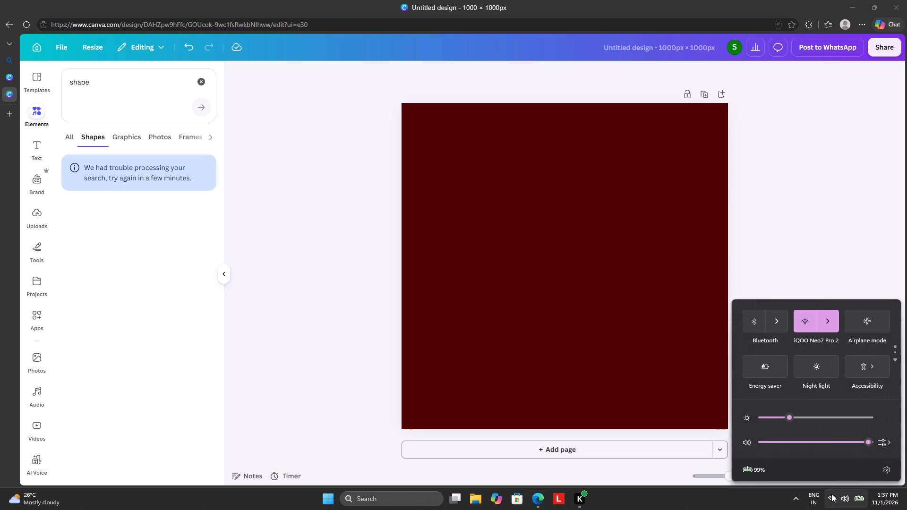
{"action": "left_click", "coordinate": [828, 320]}
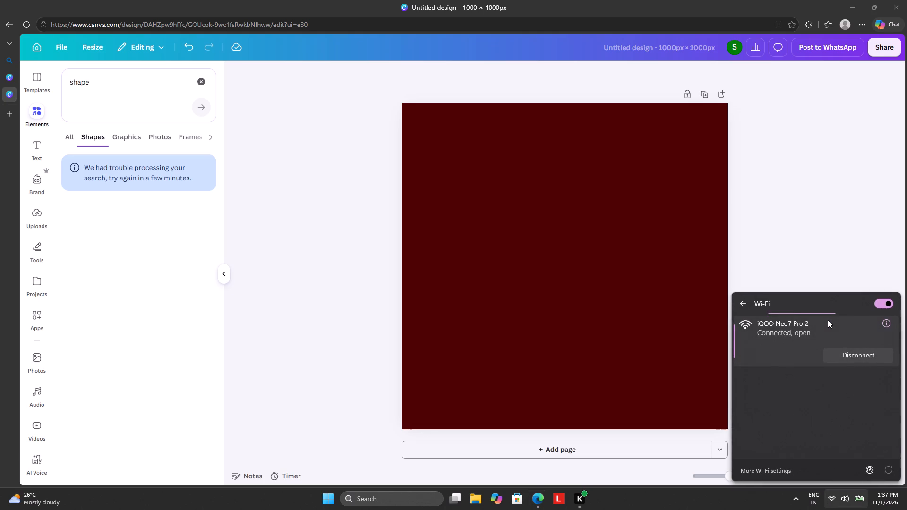
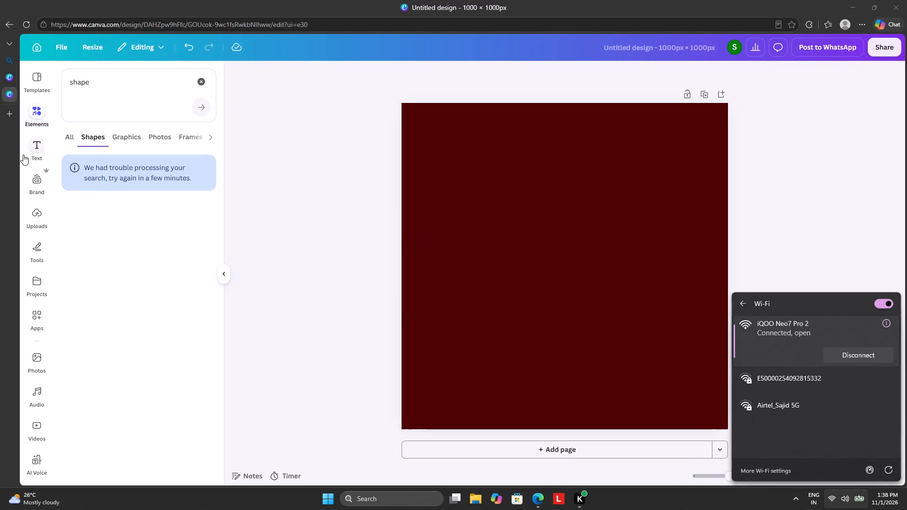
Clear the previous "shape" query and search the elements for "choklate".
{"action": "left_click", "coordinate": [197, 80]}
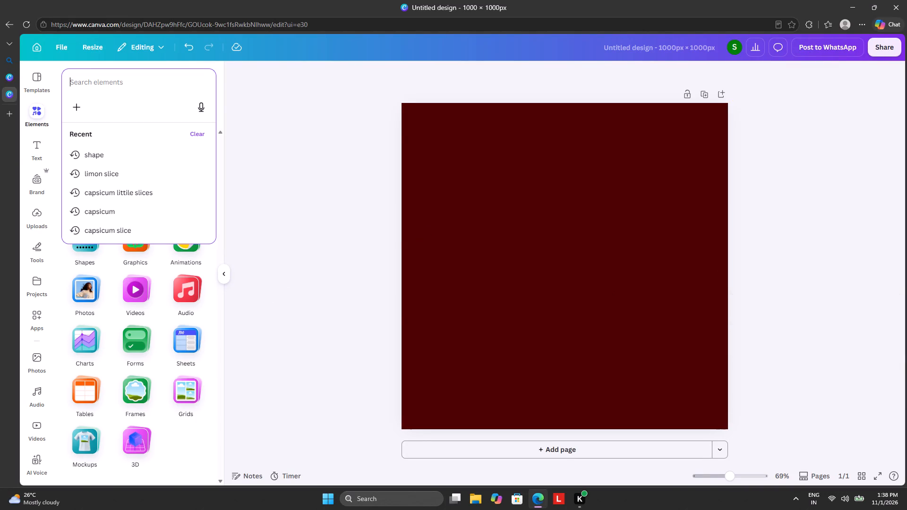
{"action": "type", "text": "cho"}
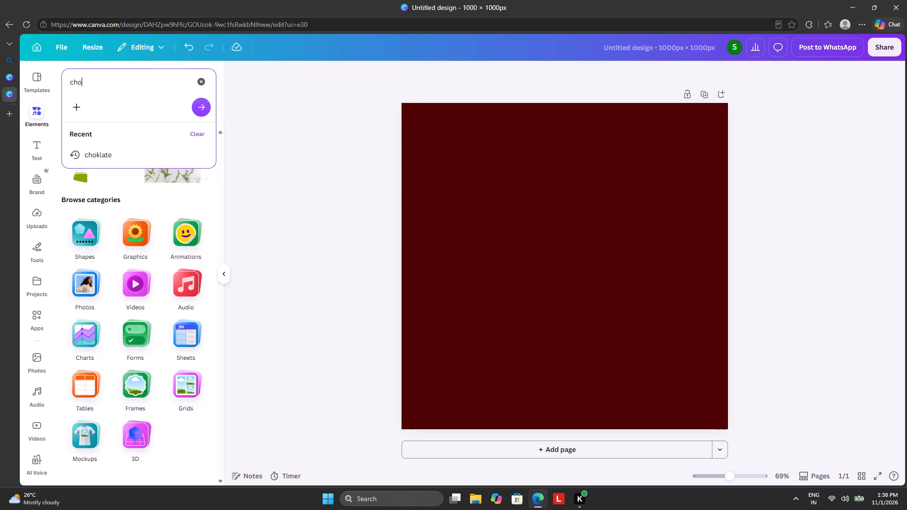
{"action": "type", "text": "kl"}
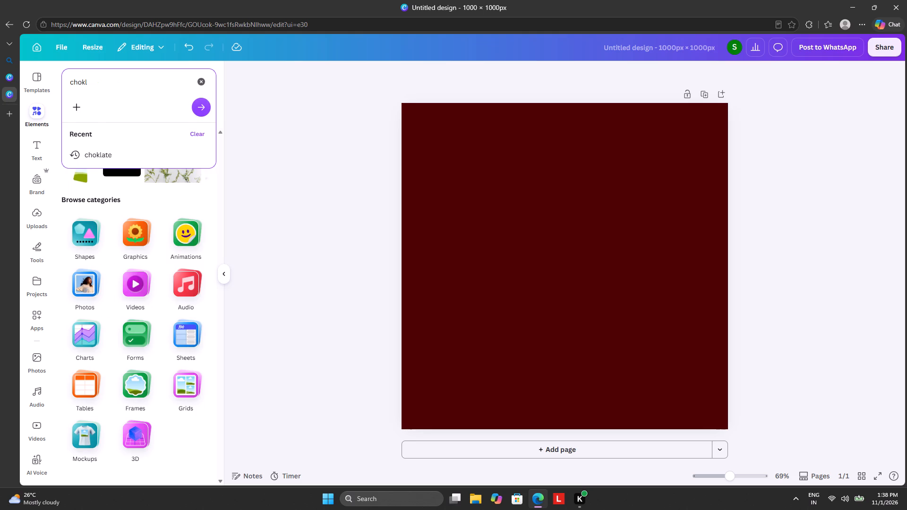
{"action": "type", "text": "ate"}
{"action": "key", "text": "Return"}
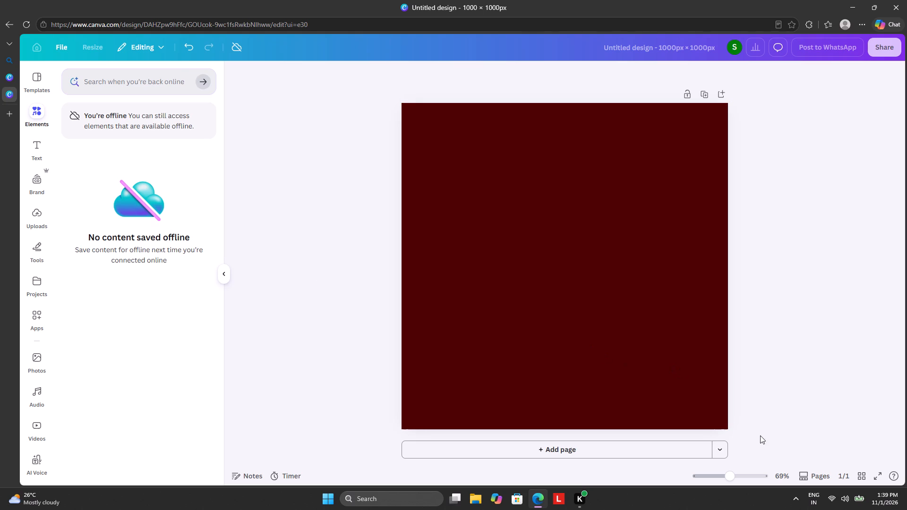
Open the Windows quick settings to check the network connection.
{"action": "left_click", "coordinate": [838, 507]}
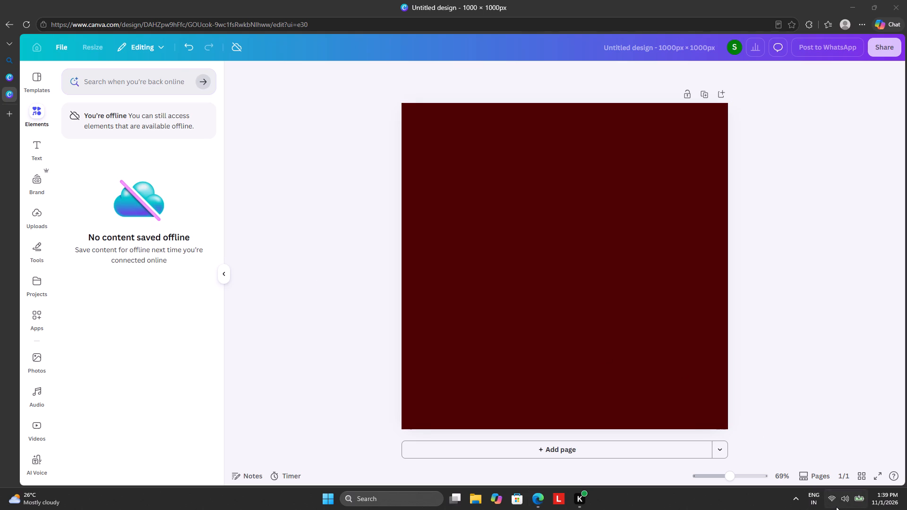
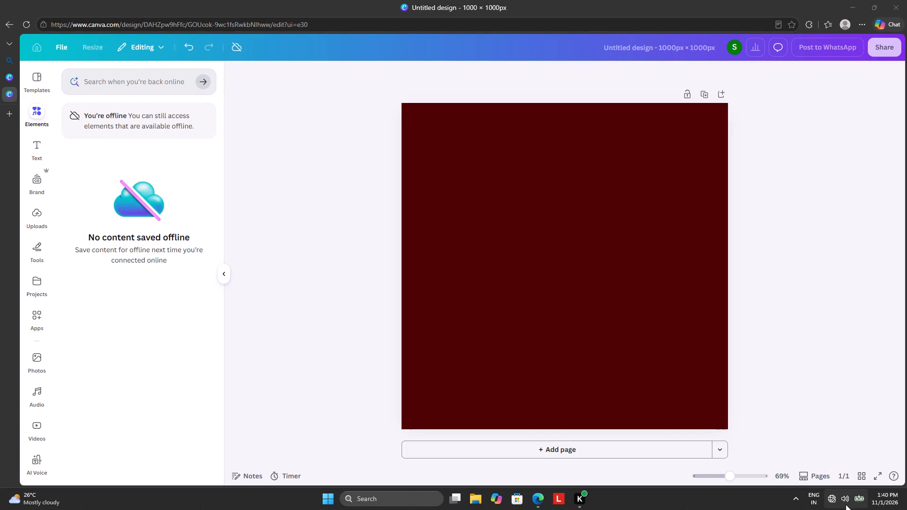
Open the list of available Wi-Fi networks in the Windows quick settings.
{"action": "left_click", "coordinate": [846, 504]}
{"action": "left_click", "coordinate": [826, 325]}
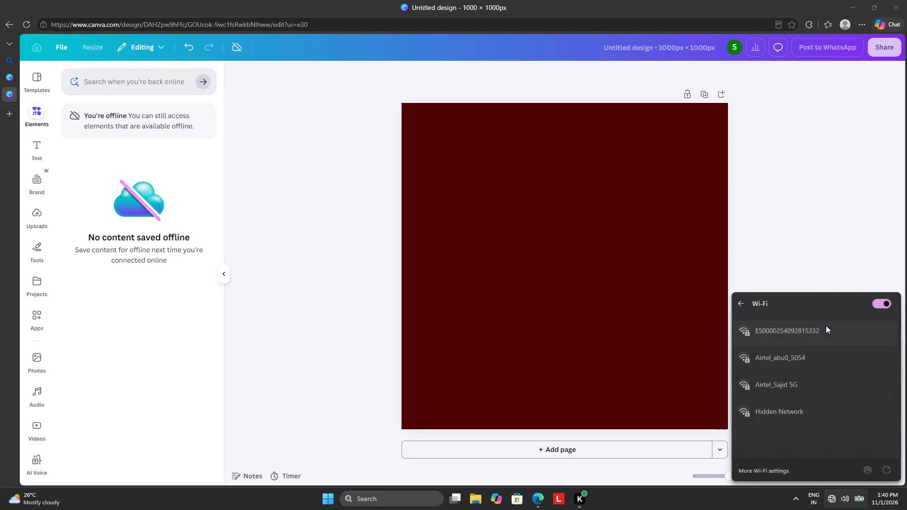
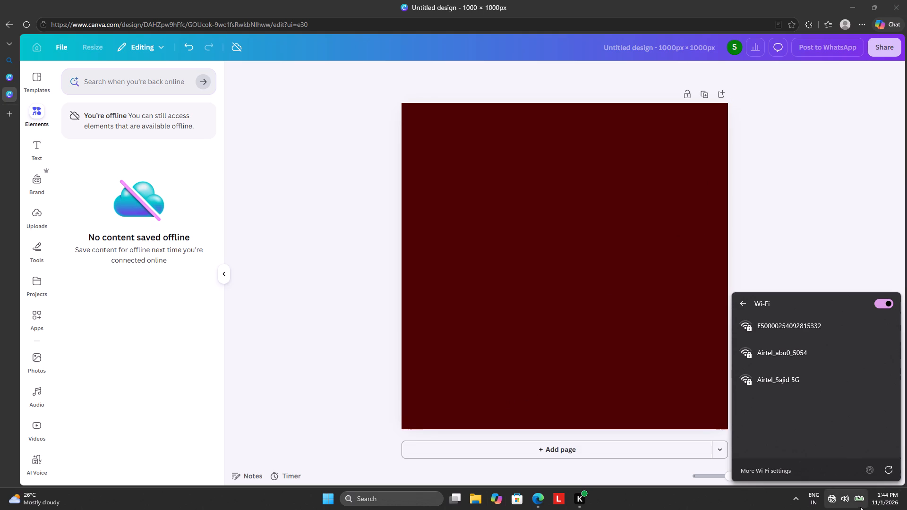
Reopen the list of available Wi-Fi networks and connect to Airtel_Sajid 5G with automatic connection enabled.
{"action": "left_click", "coordinate": [835, 494]}
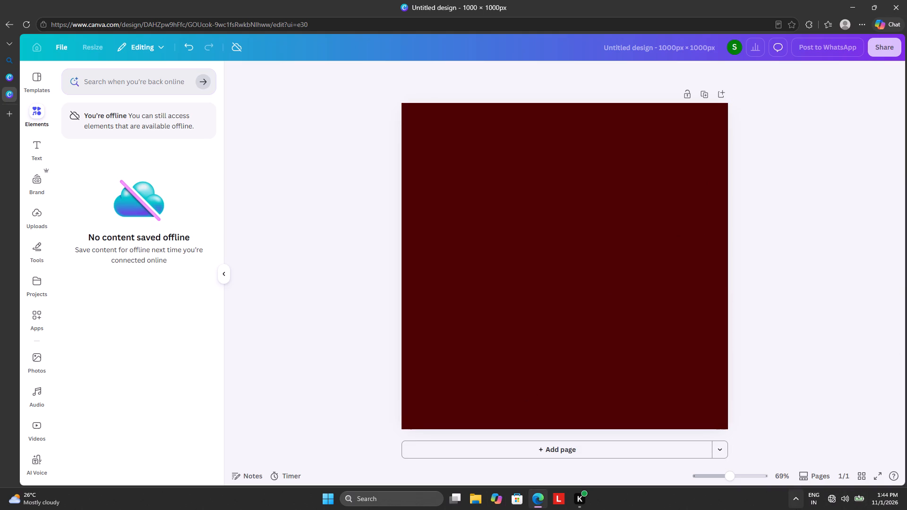
{"action": "left_click", "coordinate": [841, 500]}
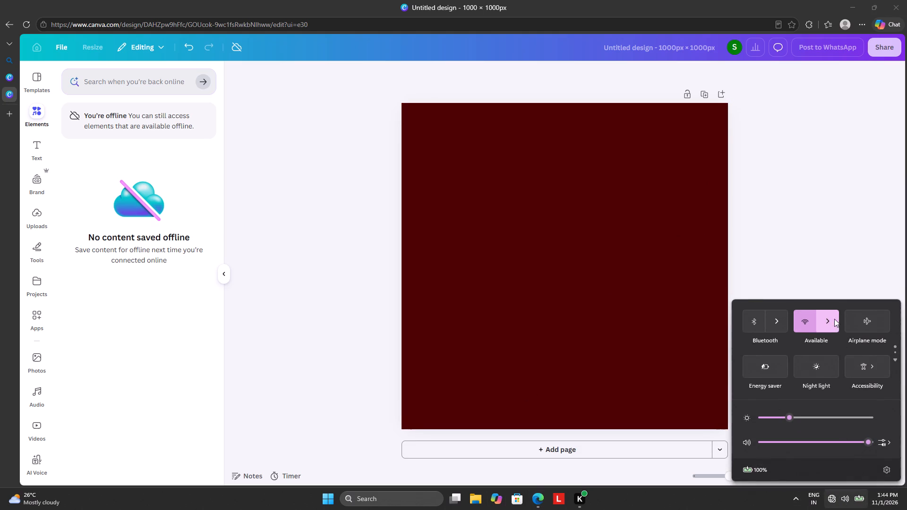
{"action": "left_click", "coordinate": [834, 319]}
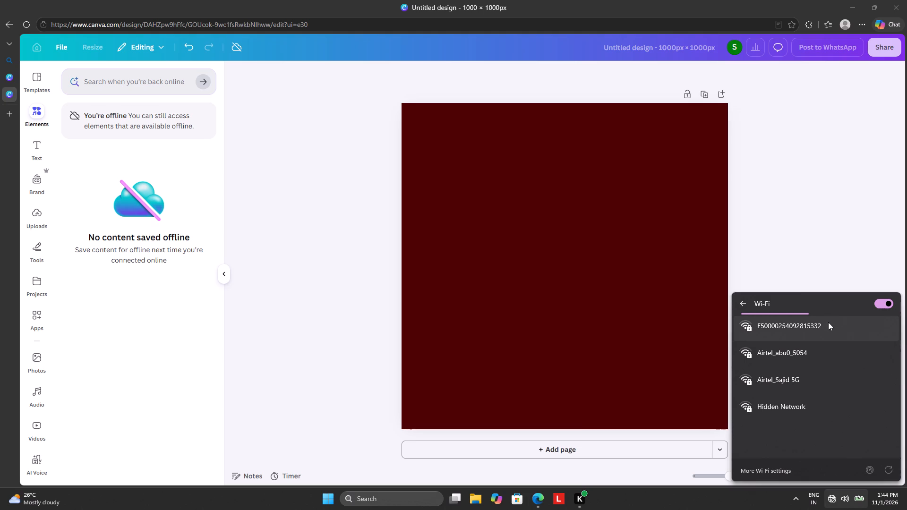
{"action": "left_click", "coordinate": [817, 387]}
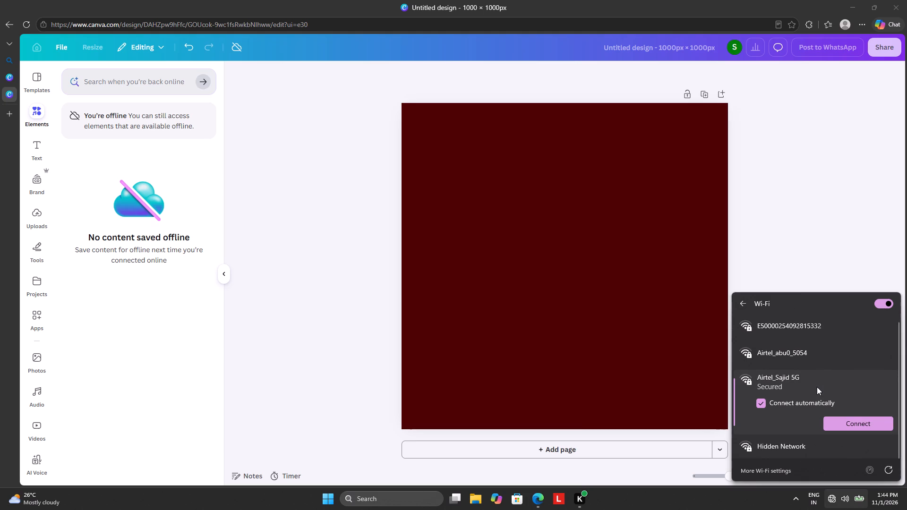
{"action": "left_click", "coordinate": [839, 408]}
{"action": "left_click", "coordinate": [758, 406]}
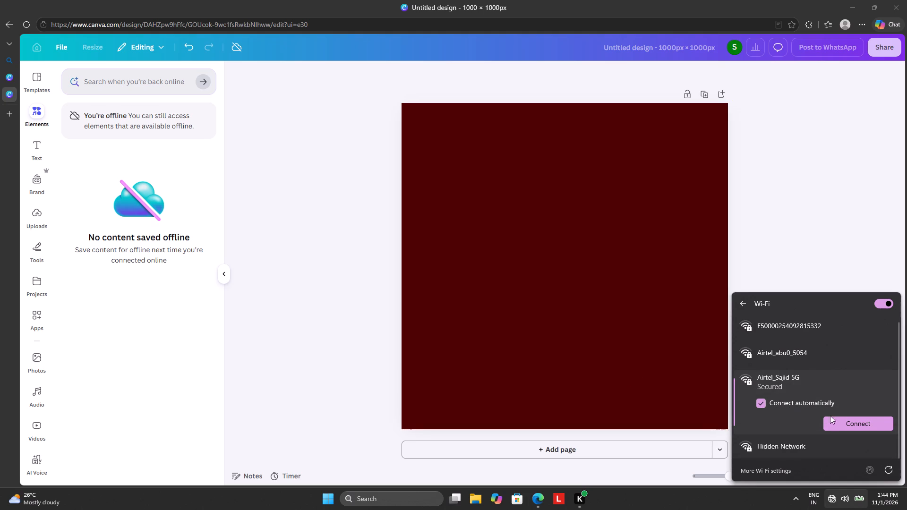
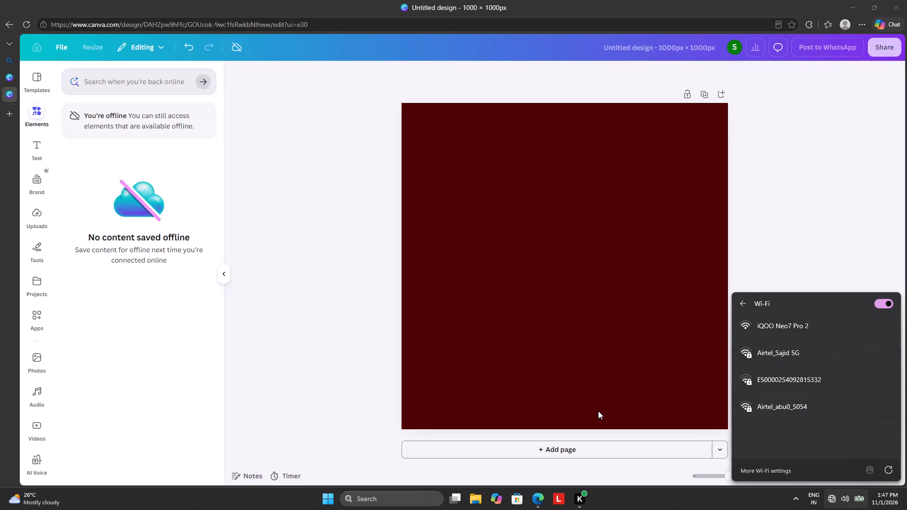
Connect to the open Wi-Fi network "iQOO Neo7 Pro 2" and return to the design.
{"action": "left_click", "coordinate": [760, 321]}
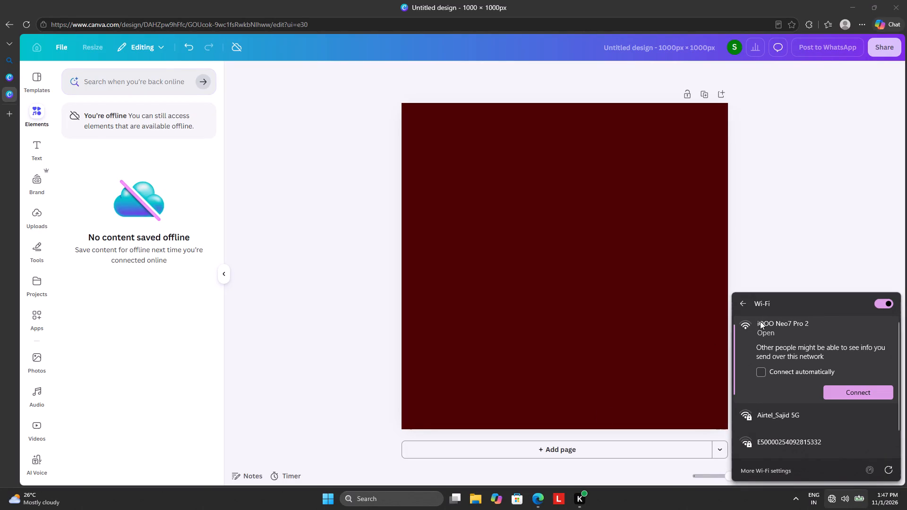
{"action": "left_click", "coordinate": [844, 388]}
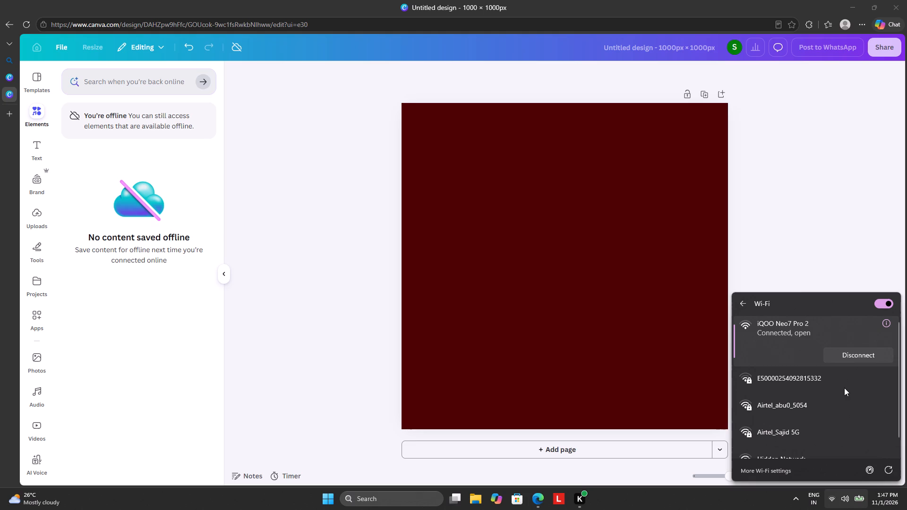
{"action": "left_click", "coordinate": [803, 154]}
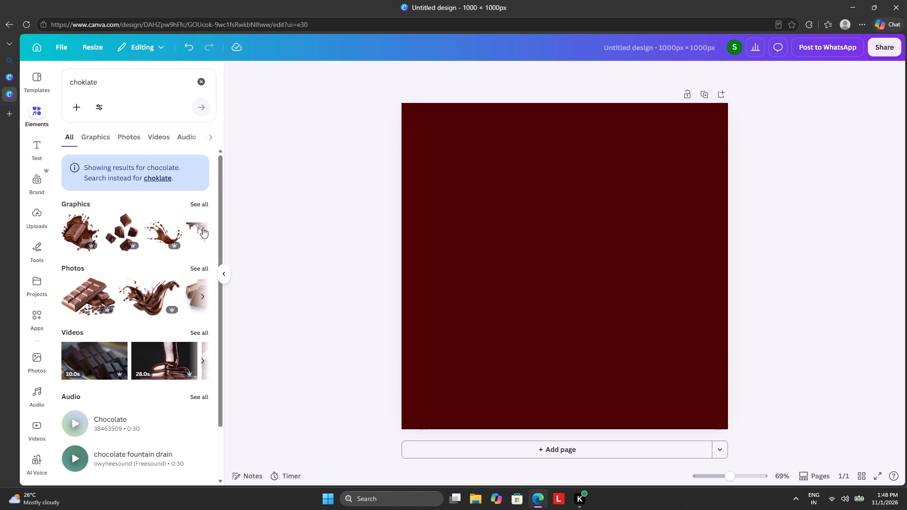
Browse the full set of chocolate graphics from the "choklate" element search.
{"action": "left_click", "coordinate": [204, 206]}
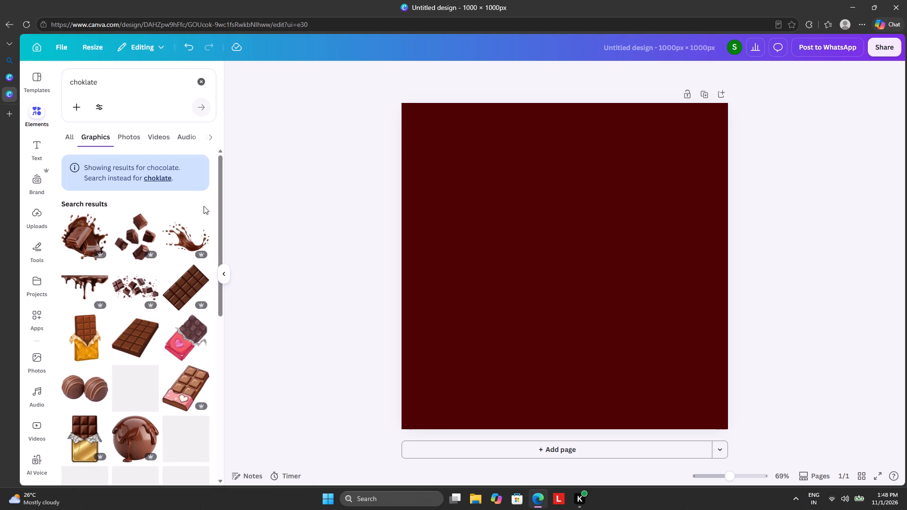
Add the dripping melted chocolate graphic, enlarge it slightly wider than the page, and place it along the page's upper edge.
{"action": "scroll", "coordinate": [130, 305], "scroll_direction": "down", "scroll_amount": 4}
{"action": "scroll", "coordinate": [130, 305], "scroll_direction": "up", "scroll_amount": 2}
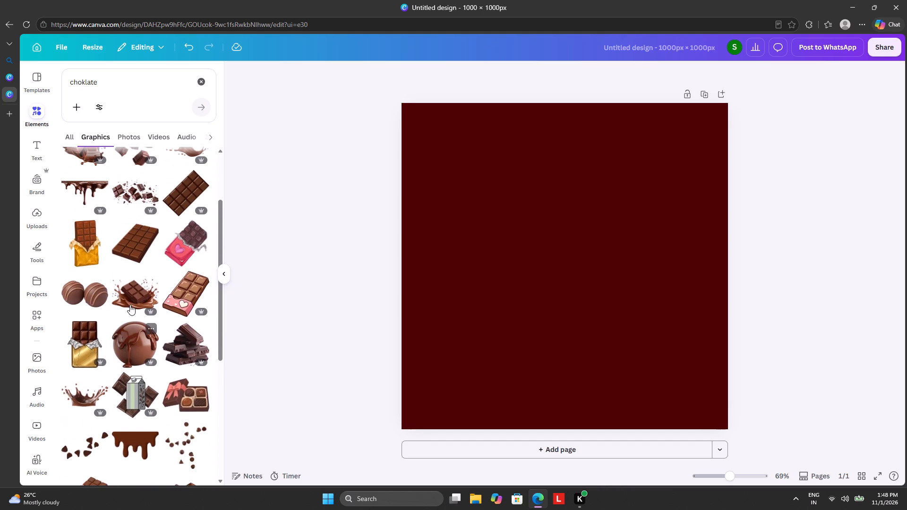
{"action": "left_click", "coordinate": [87, 203]}
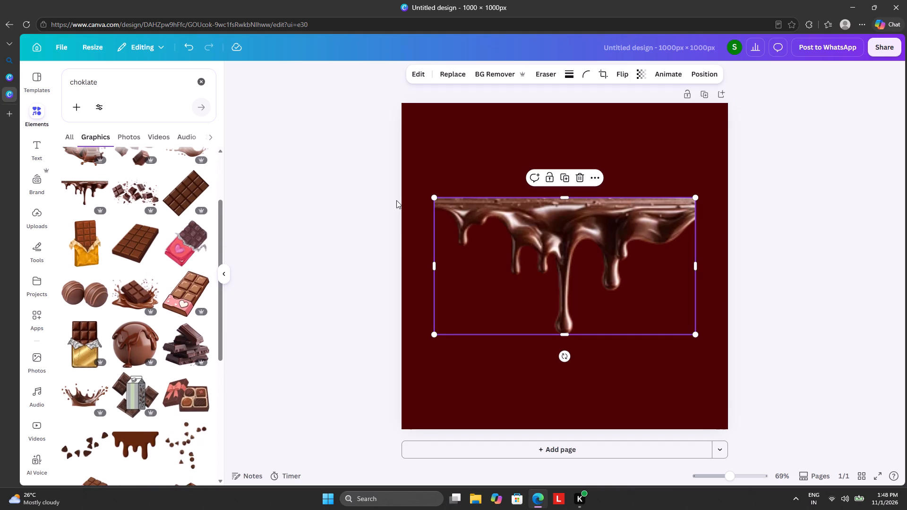
{"action": "left_click_drag", "start_coordinate": [434, 333], "coordinate": [380, 386]}
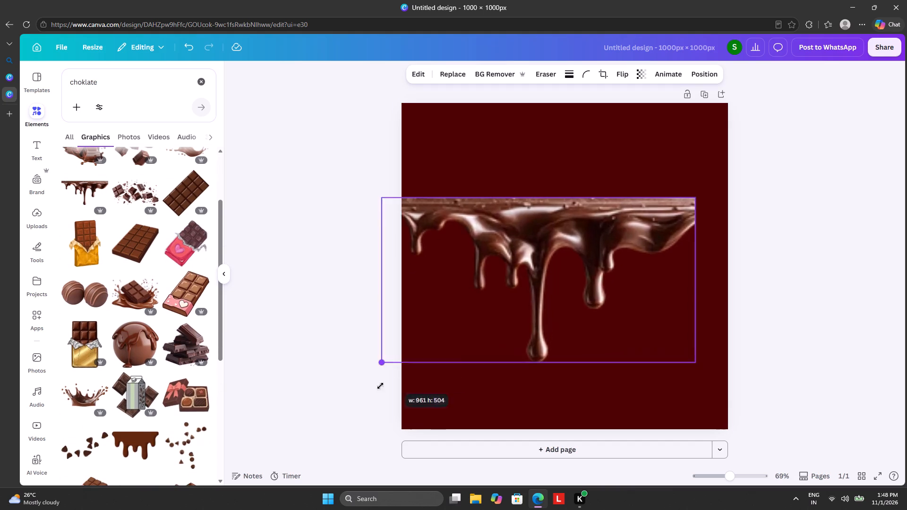
{"action": "left_click_drag", "start_coordinate": [380, 386], "coordinate": [359, 399]}
{"action": "left_click_drag", "start_coordinate": [449, 330], "coordinate": [488, 237]}
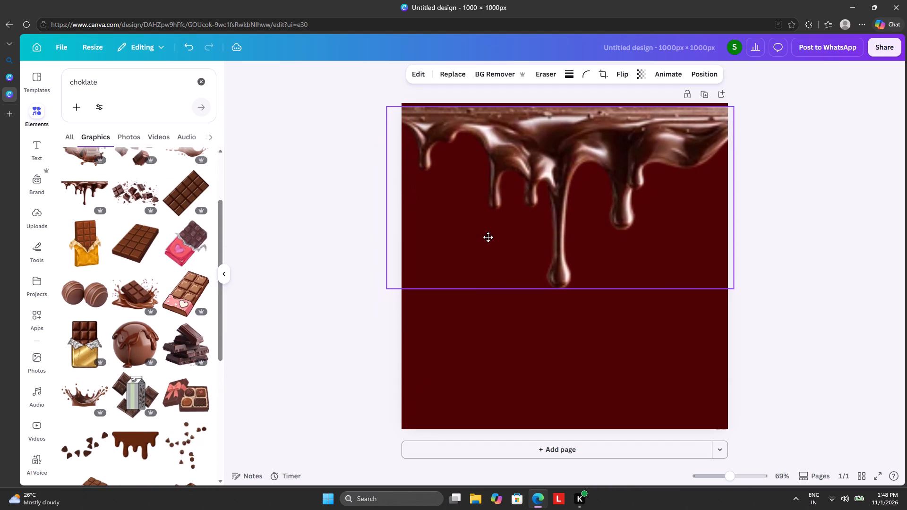
{"action": "left_click_drag", "start_coordinate": [488, 237], "coordinate": [488, 230]}
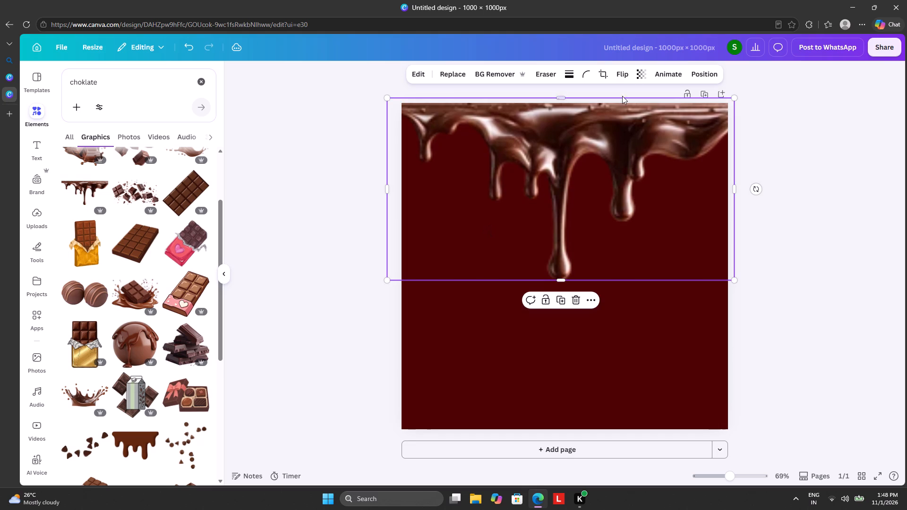
Set the chocolate drip graphic's transparency to 31.
{"action": "left_click", "coordinate": [634, 73]}
{"action": "left_click", "coordinate": [645, 72]}
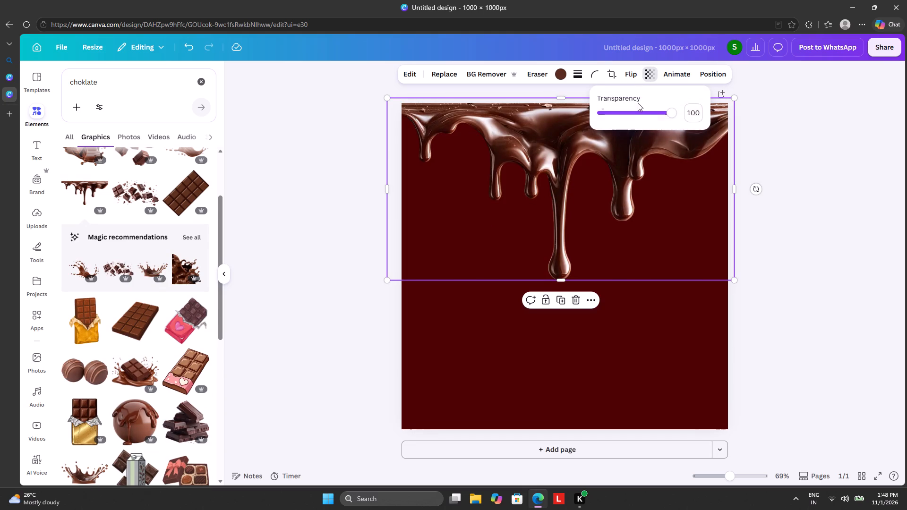
{"action": "left_click_drag", "start_coordinate": [637, 110], "coordinate": [623, 117]}
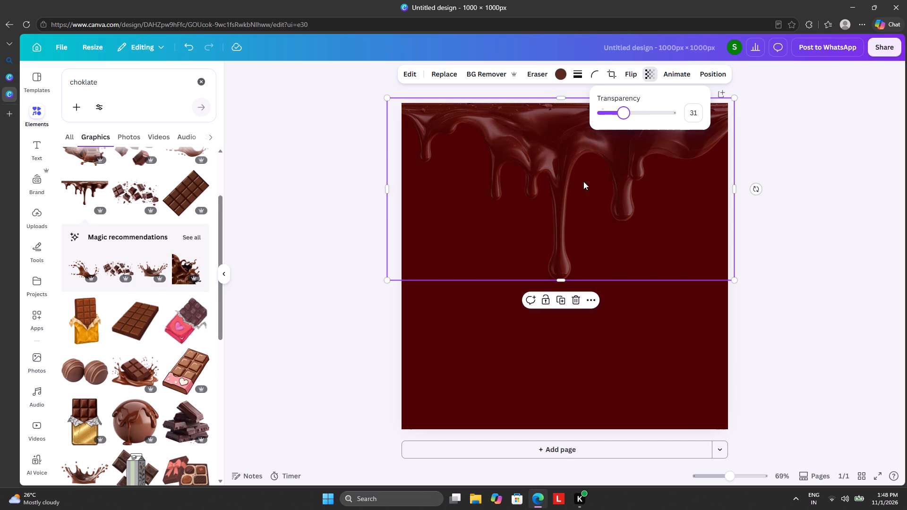
Shift the chocolate drip slightly left and up so its upper band extends beyond the page's top edge, leaving it deselected.
{"action": "left_click_drag", "start_coordinate": [583, 181], "coordinate": [572, 178]}
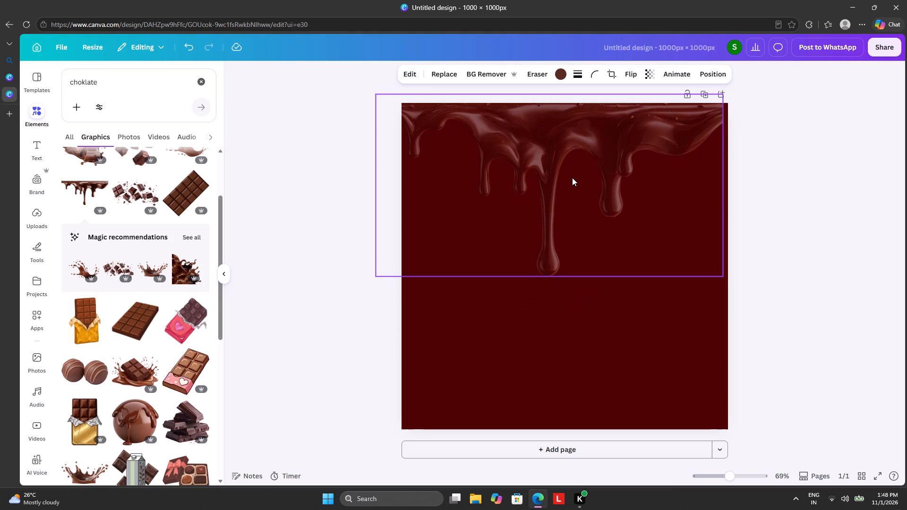
{"action": "left_click_drag", "start_coordinate": [572, 178], "coordinate": [572, 174]}
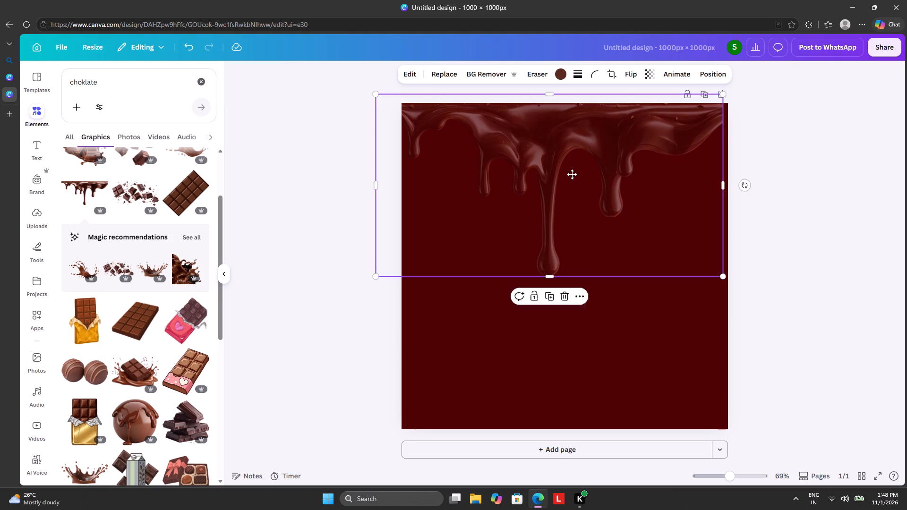
{"action": "left_click_drag", "start_coordinate": [572, 174], "coordinate": [572, 163]}
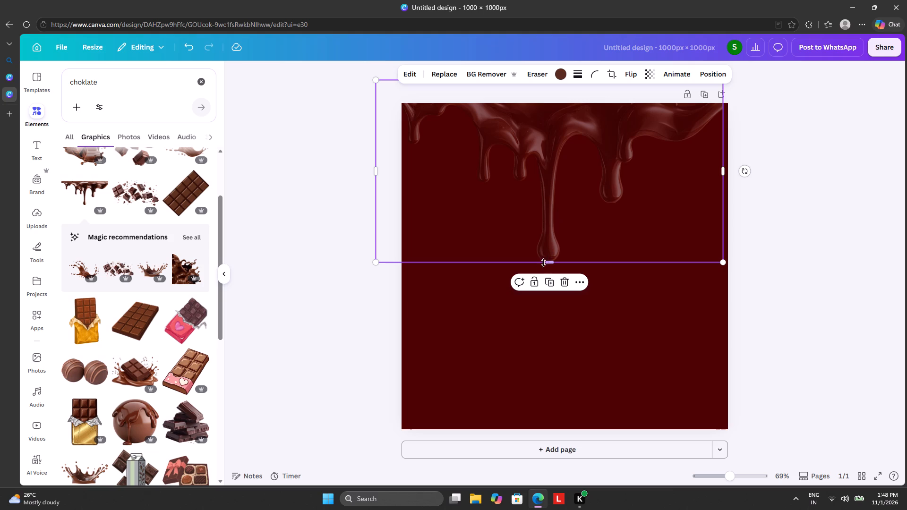
{"action": "left_click", "coordinate": [489, 294]}
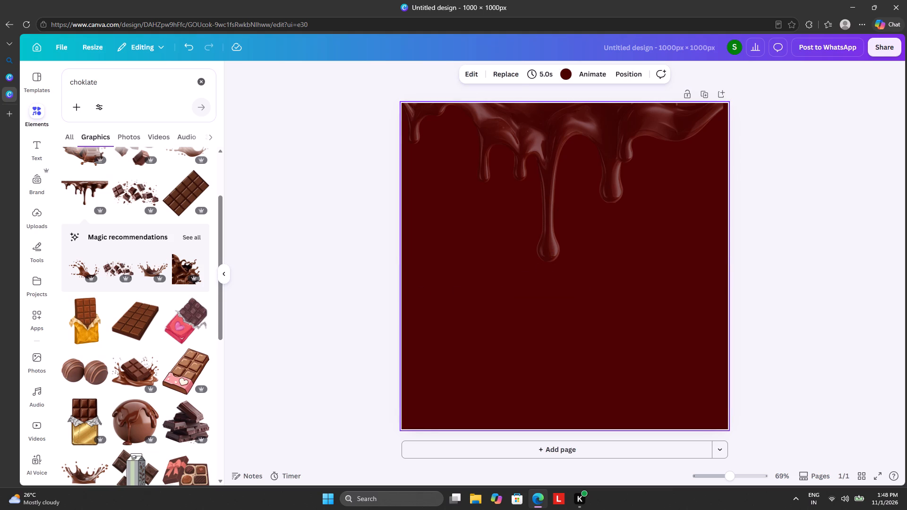
Search the element graphics for "cofee cup" and add the iced coffee in a clear plastic cup to the page.
{"action": "left_click", "coordinate": [199, 83]}
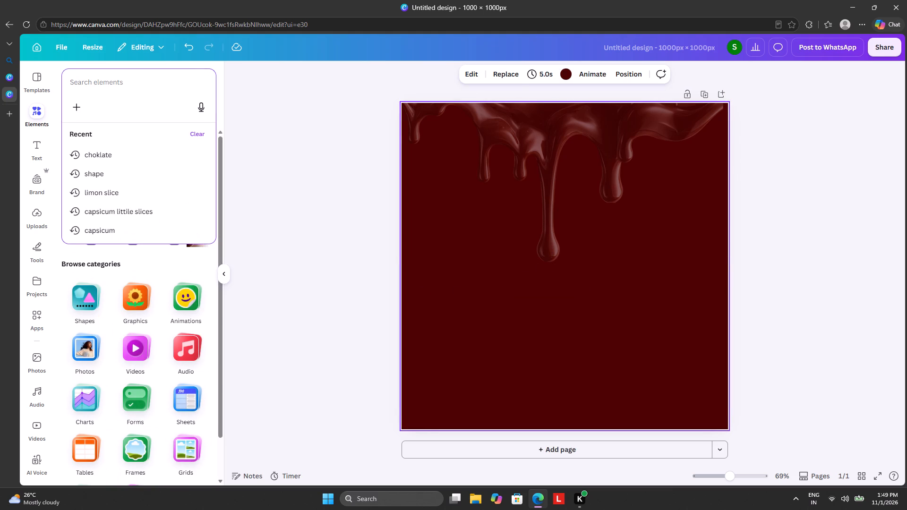
{"action": "key", "text": "c"}
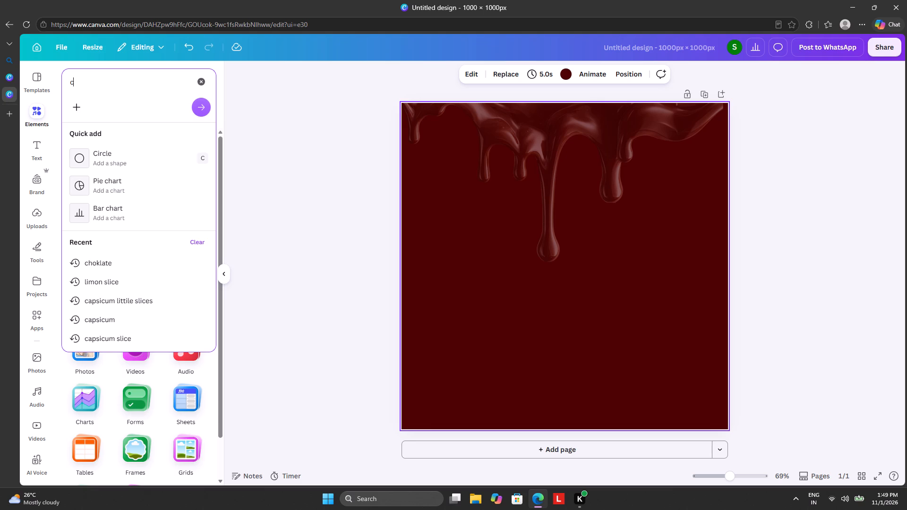
{"action": "type", "text": "ofee"}
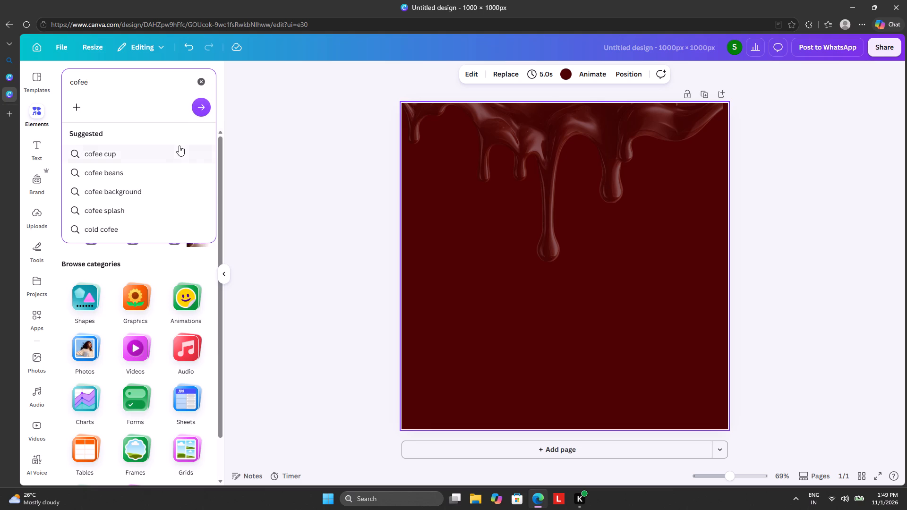
{"action": "left_click", "coordinate": [172, 156]}
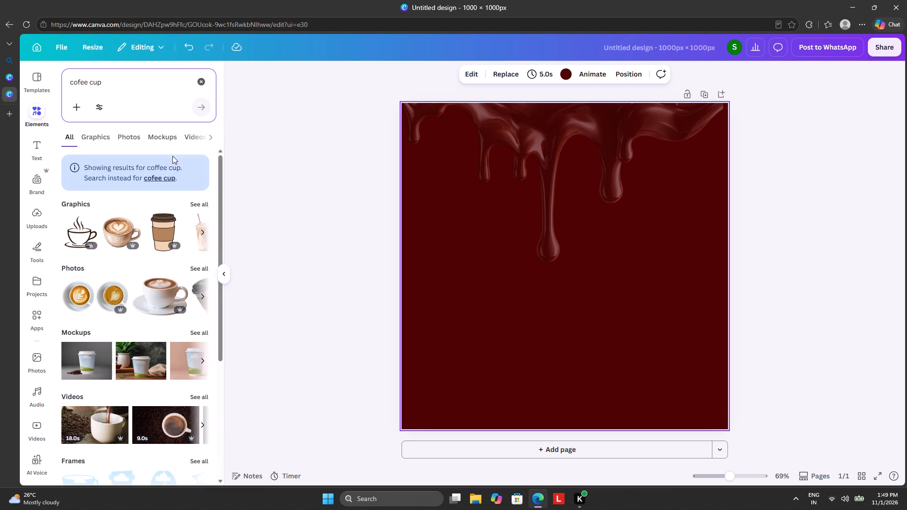
{"action": "left_click", "coordinate": [193, 204]}
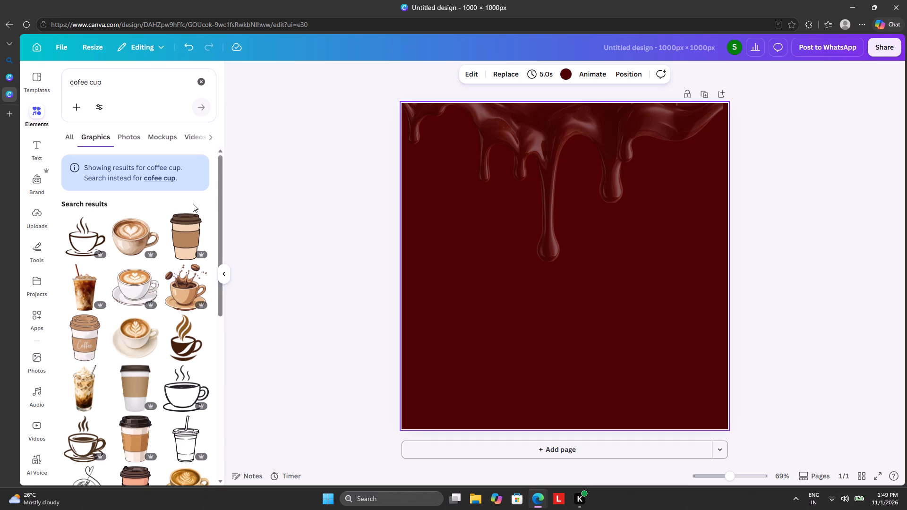
{"action": "scroll", "coordinate": [146, 311], "scroll_direction": "down", "scroll_amount": 3}
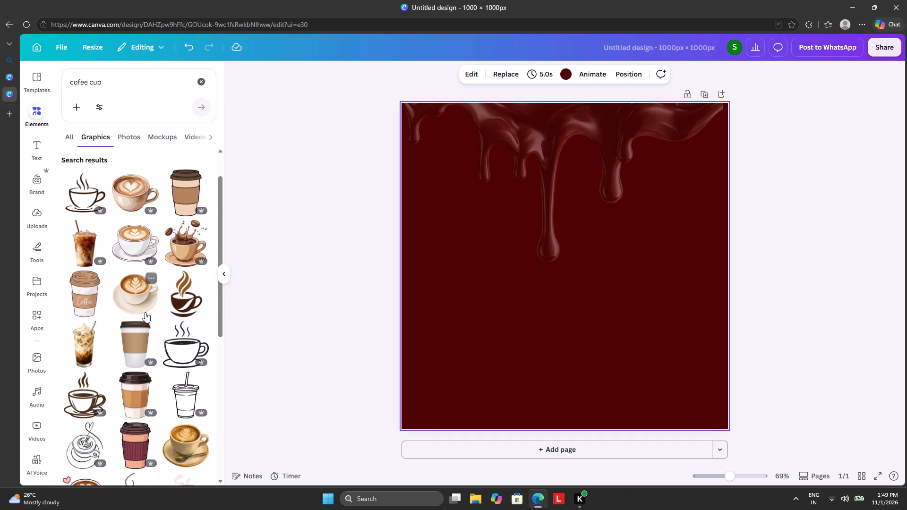
{"action": "scroll", "coordinate": [145, 312], "scroll_direction": "down", "scroll_amount": 6}
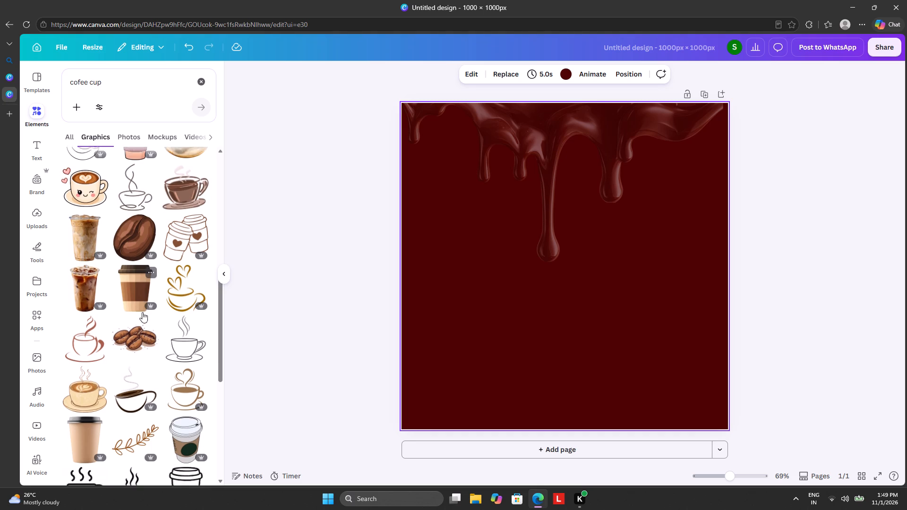
{"action": "scroll", "coordinate": [142, 312], "scroll_direction": "down", "scroll_amount": 1}
{"action": "left_click", "coordinate": [87, 198]}
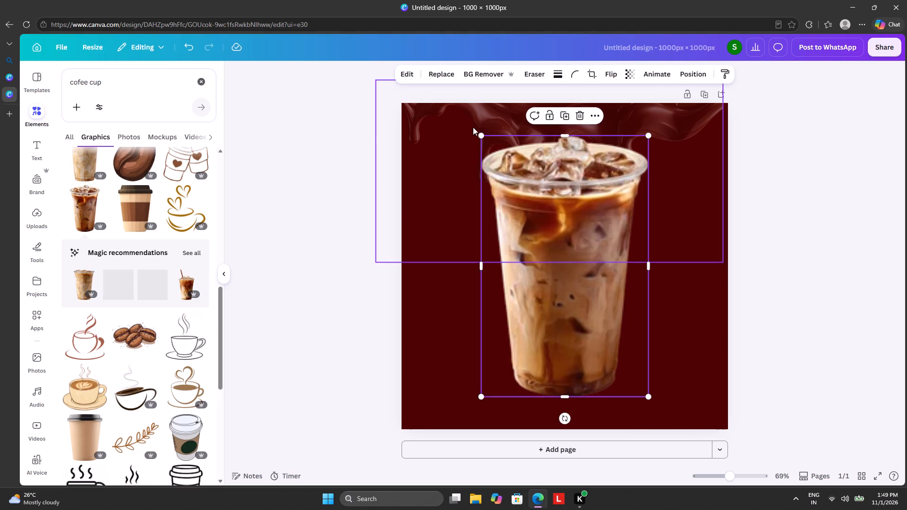
Shrink the iced coffee cup and centre it horizontally, slightly below the middle of the page.
{"action": "left_click_drag", "start_coordinate": [480, 133], "coordinate": [517, 194]}
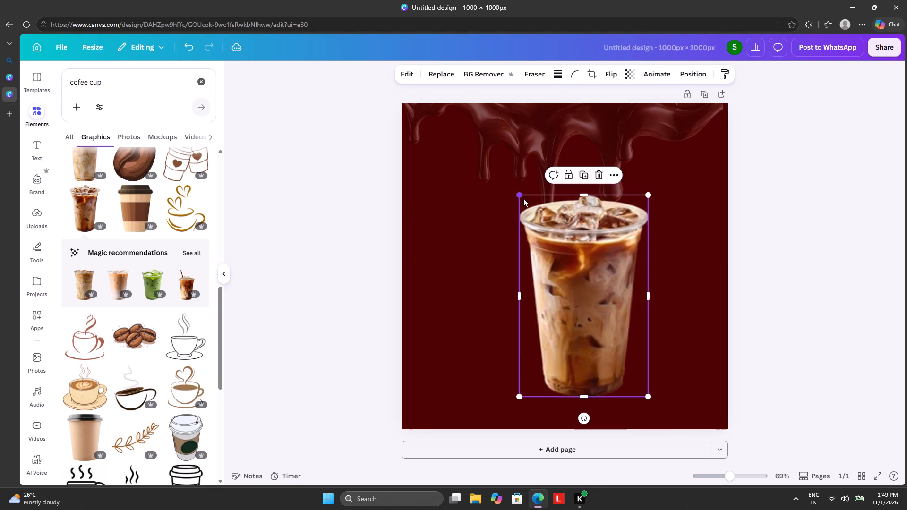
{"action": "left_click_drag", "start_coordinate": [554, 232], "coordinate": [536, 218]}
Look through the remaining coffee cup graphics and switch the search results to photos.
{"action": "scroll", "coordinate": [182, 316], "scroll_direction": "down", "scroll_amount": 4}
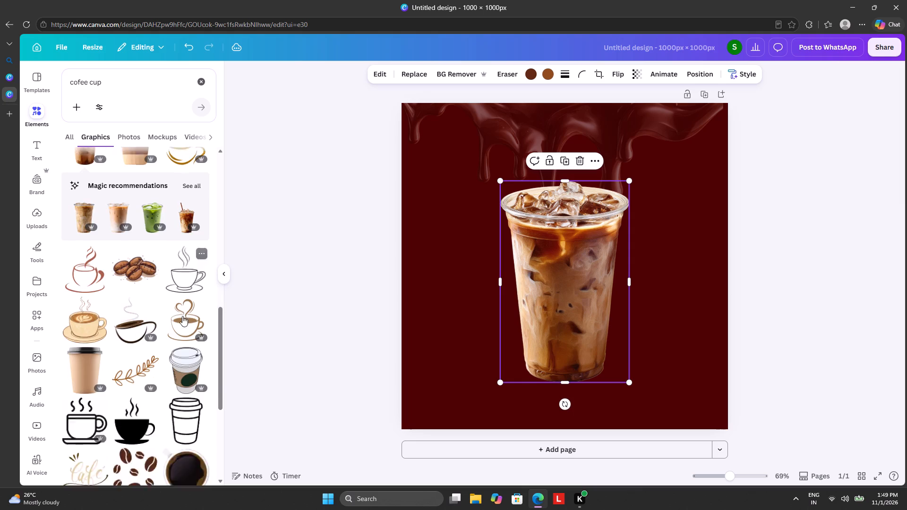
{"action": "scroll", "coordinate": [182, 316], "scroll_direction": "down", "scroll_amount": 11}
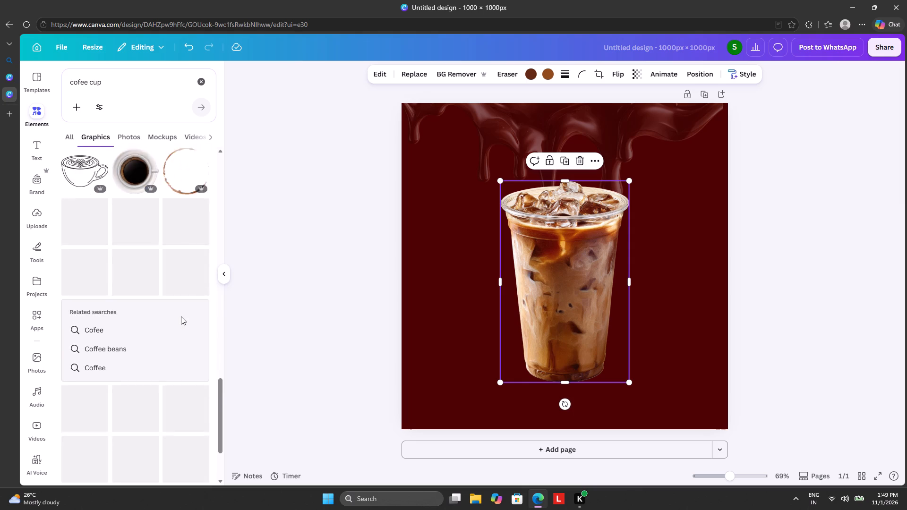
{"action": "scroll", "coordinate": [181, 316], "scroll_direction": "down", "scroll_amount": 1}
{"action": "left_click", "coordinate": [131, 139]}
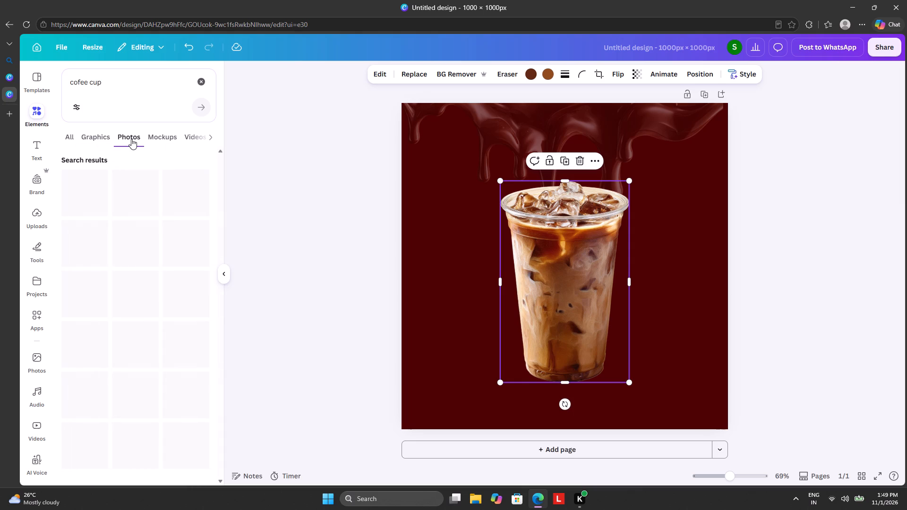
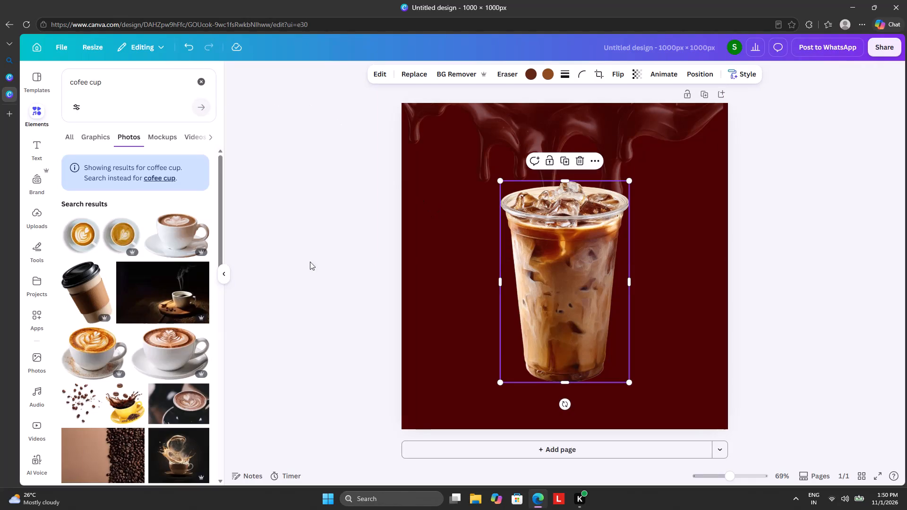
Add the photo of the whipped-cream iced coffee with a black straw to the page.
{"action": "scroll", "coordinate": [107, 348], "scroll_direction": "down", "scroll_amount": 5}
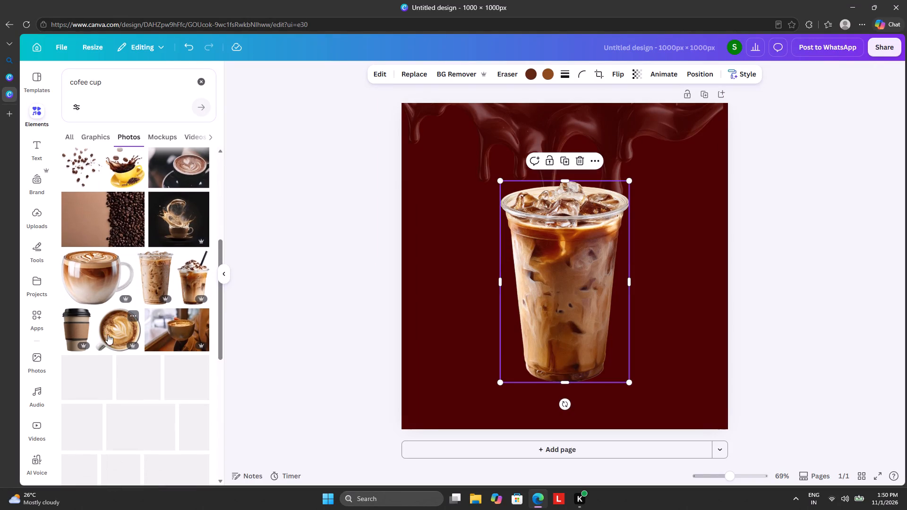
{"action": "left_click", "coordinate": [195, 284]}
Add the cappuccino photo with leaf latte art in a white cup and saucer, and move it towards the page's lower left.
{"action": "scroll", "coordinate": [145, 336], "scroll_direction": "down", "scroll_amount": 4}
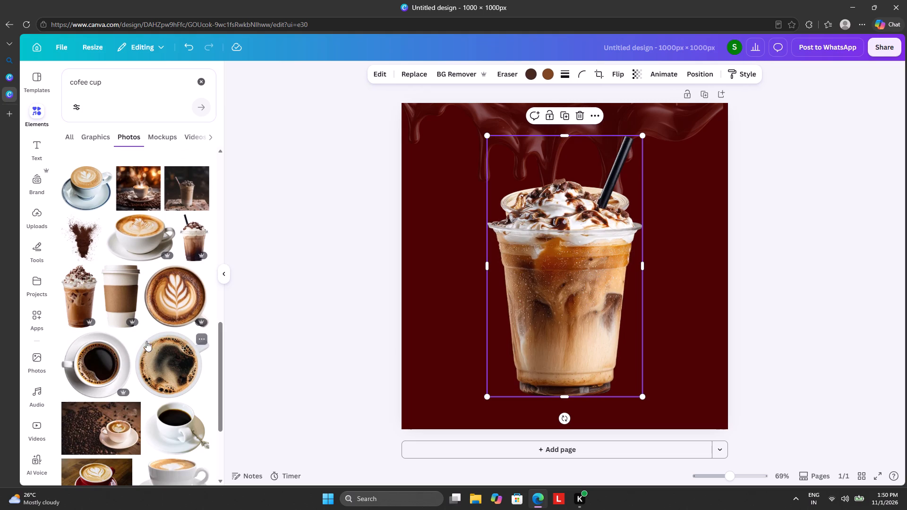
{"action": "scroll", "coordinate": [148, 356], "scroll_direction": "down", "scroll_amount": 7}
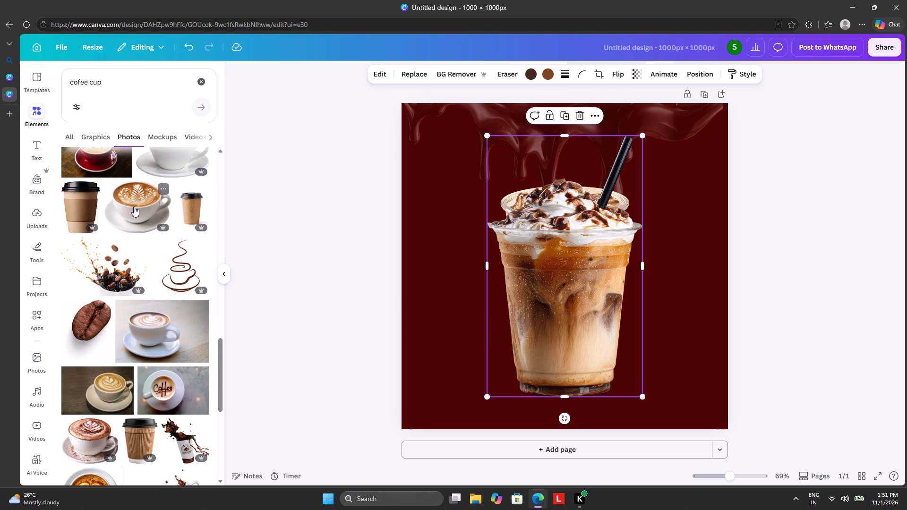
{"action": "left_click", "coordinate": [77, 440]}
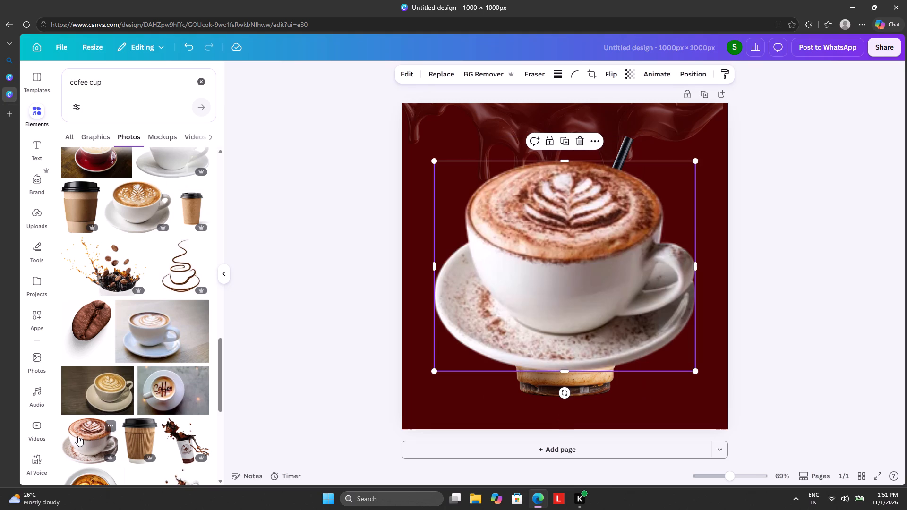
{"action": "left_click_drag", "start_coordinate": [497, 237], "coordinate": [425, 285]}
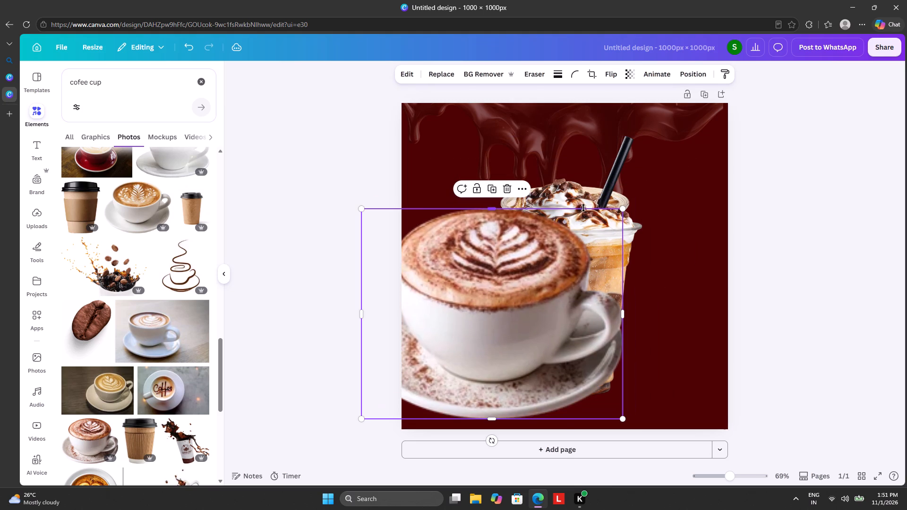
Delete both iced coffee cups behind the cappuccino, keeping only the cappuccino and the chocolate drip.
{"action": "left_click", "coordinate": [582, 200]}
{"action": "left_click", "coordinate": [581, 113]}
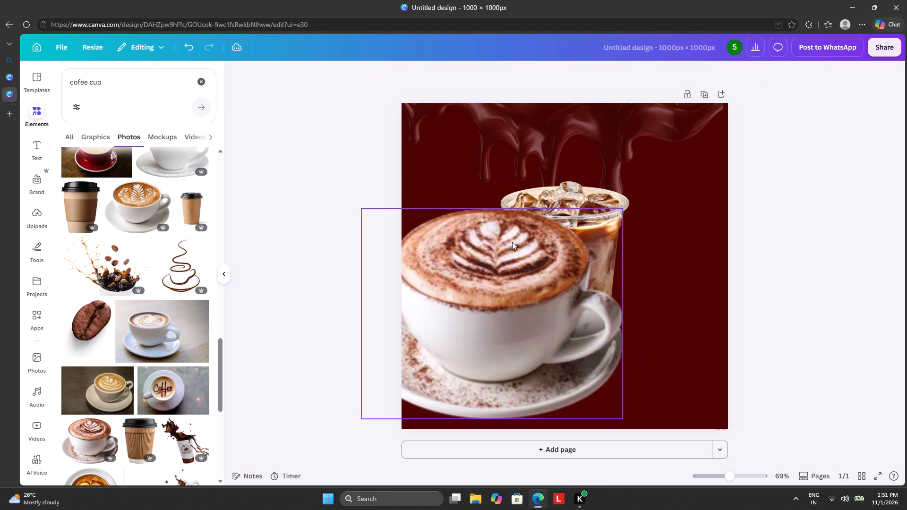
{"action": "left_click_drag", "start_coordinate": [504, 313], "coordinate": [518, 320]}
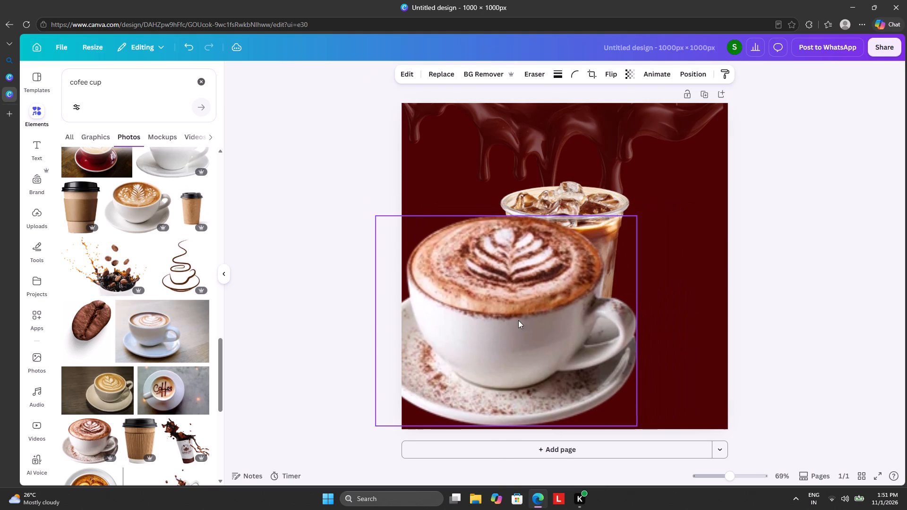
{"action": "left_click", "coordinate": [568, 198]}
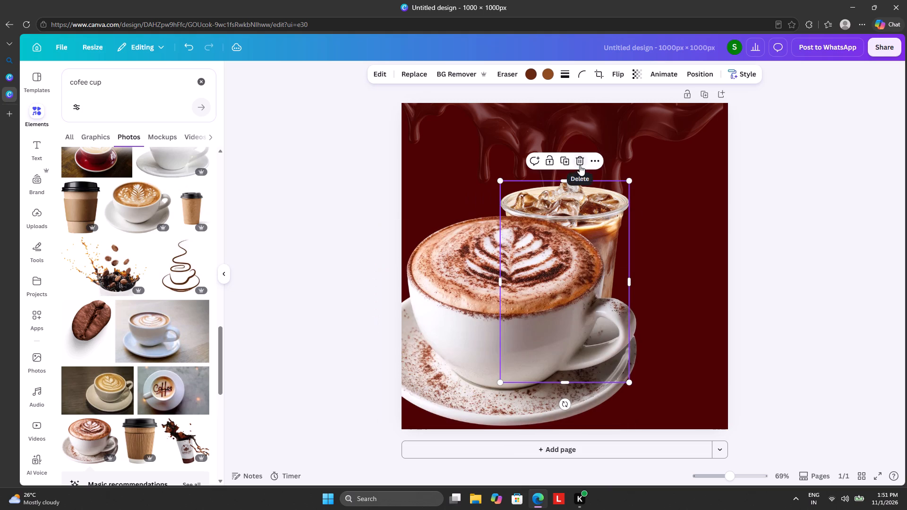
{"action": "left_click", "coordinate": [580, 165]}
Shrink the cappuccino cup and centre it horizontally in the lower half of the page, beneath the chocolate drip.
{"action": "left_click_drag", "start_coordinate": [529, 319], "coordinate": [582, 311]}
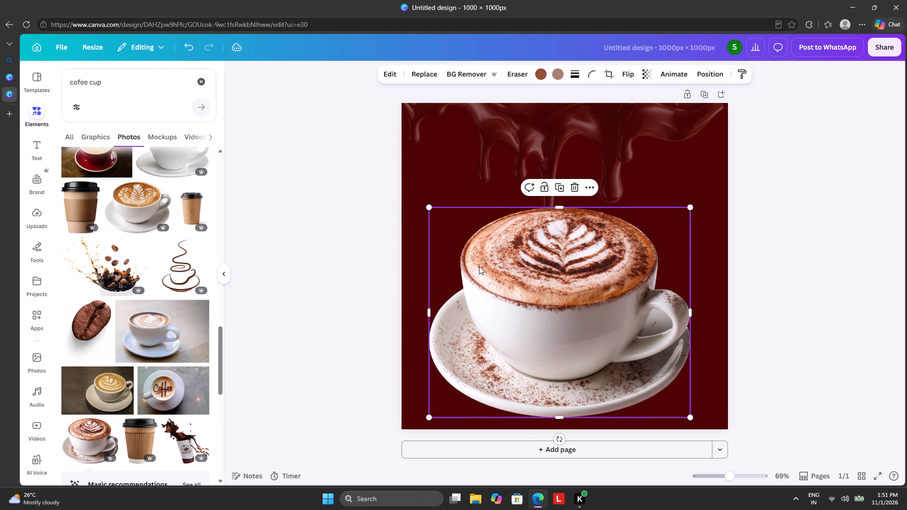
{"action": "left_click_drag", "start_coordinate": [432, 210], "coordinate": [446, 227]}
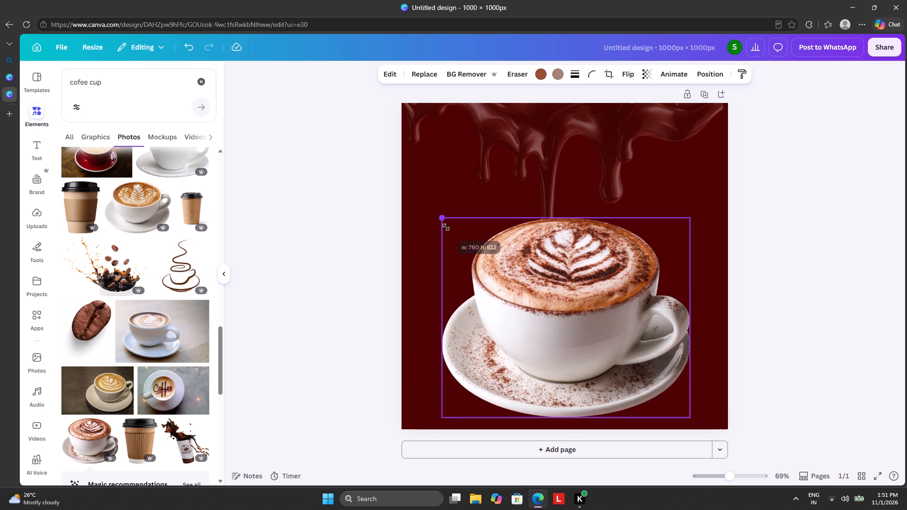
{"action": "left_click_drag", "start_coordinate": [446, 227], "coordinate": [528, 290]}
{"action": "left_click_drag", "start_coordinate": [606, 328], "coordinate": [545, 273]}
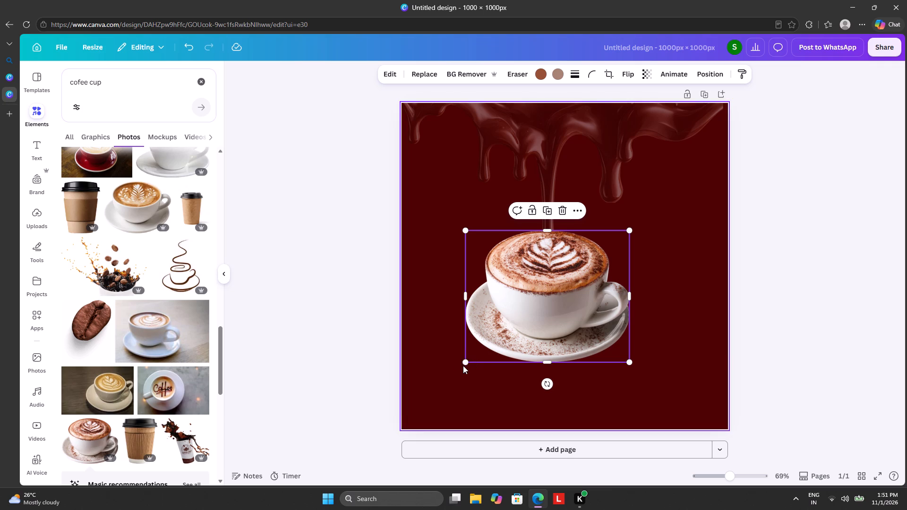
{"action": "left_click_drag", "start_coordinate": [467, 360], "coordinate": [449, 381]}
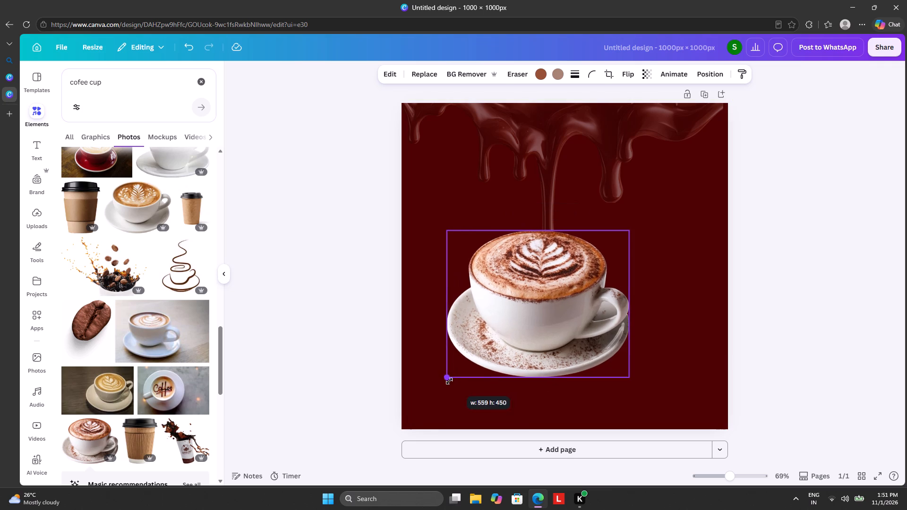
{"action": "left_click_drag", "start_coordinate": [449, 381], "coordinate": [426, 396]}
{"action": "left_click_drag", "start_coordinate": [481, 364], "coordinate": [515, 353]}
{"action": "left_click", "coordinate": [520, 155]}
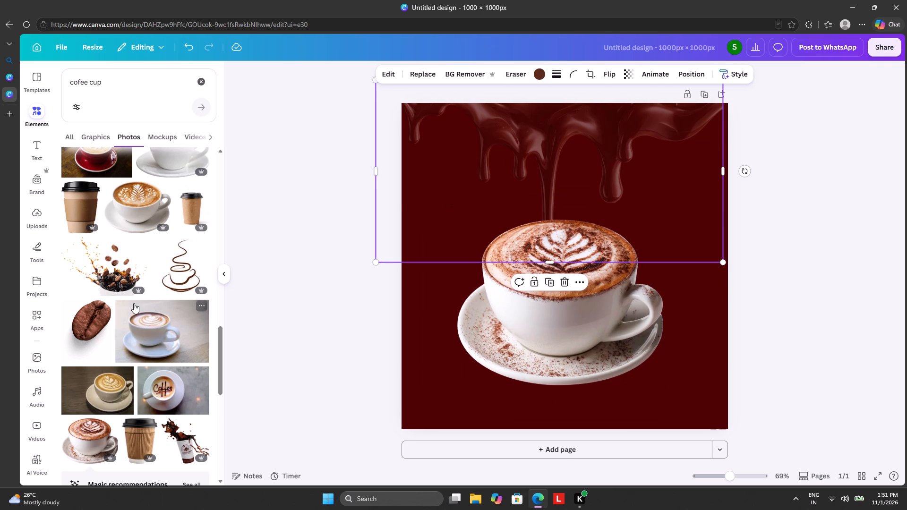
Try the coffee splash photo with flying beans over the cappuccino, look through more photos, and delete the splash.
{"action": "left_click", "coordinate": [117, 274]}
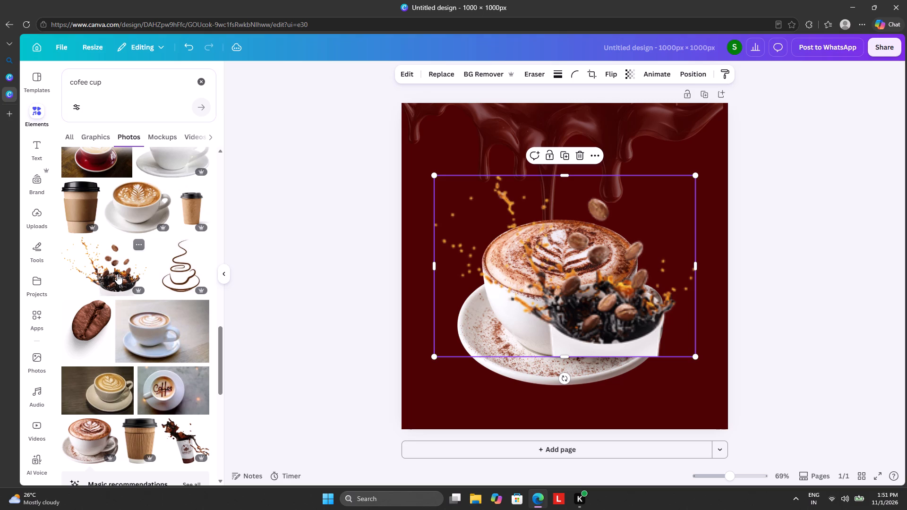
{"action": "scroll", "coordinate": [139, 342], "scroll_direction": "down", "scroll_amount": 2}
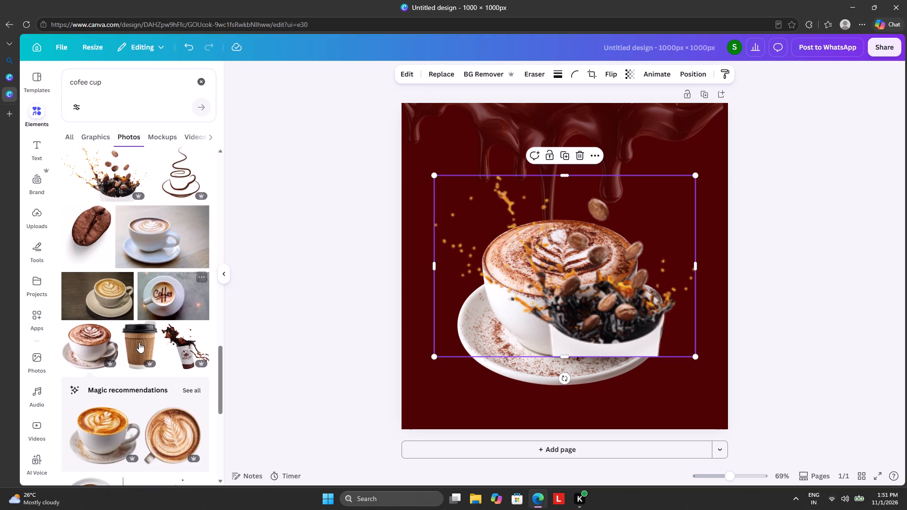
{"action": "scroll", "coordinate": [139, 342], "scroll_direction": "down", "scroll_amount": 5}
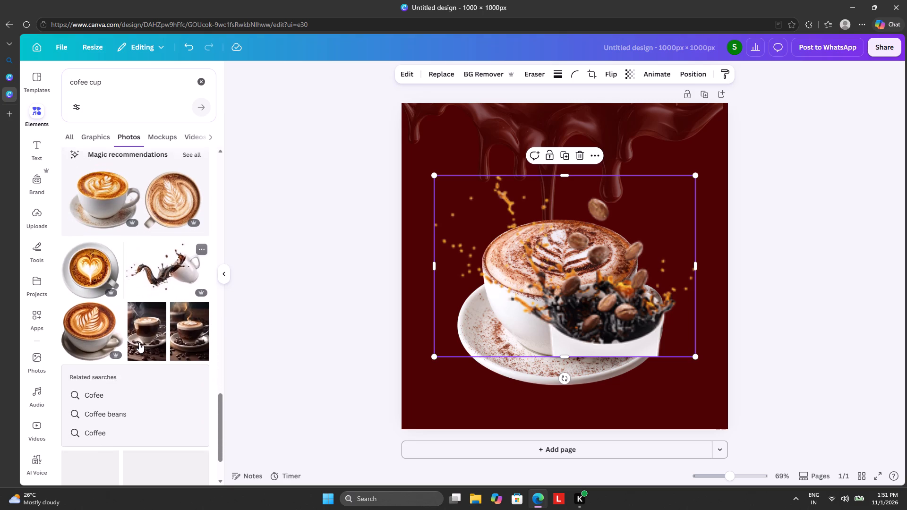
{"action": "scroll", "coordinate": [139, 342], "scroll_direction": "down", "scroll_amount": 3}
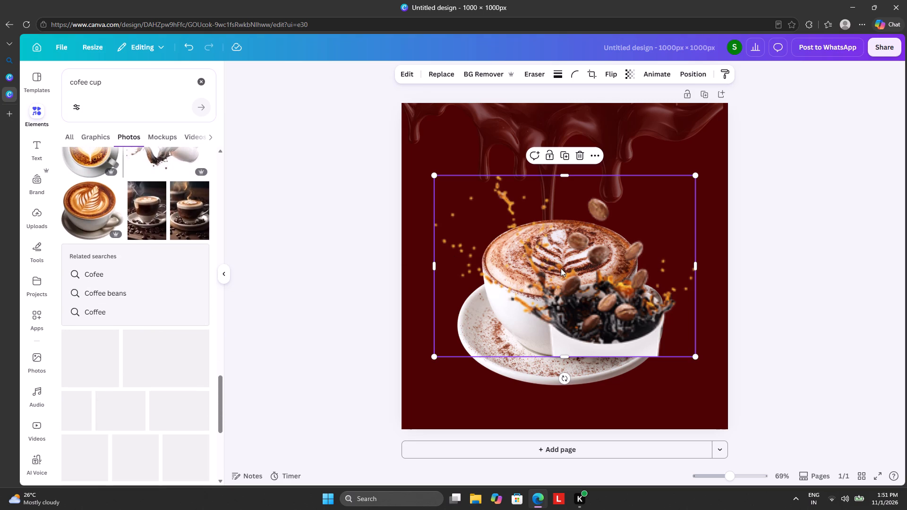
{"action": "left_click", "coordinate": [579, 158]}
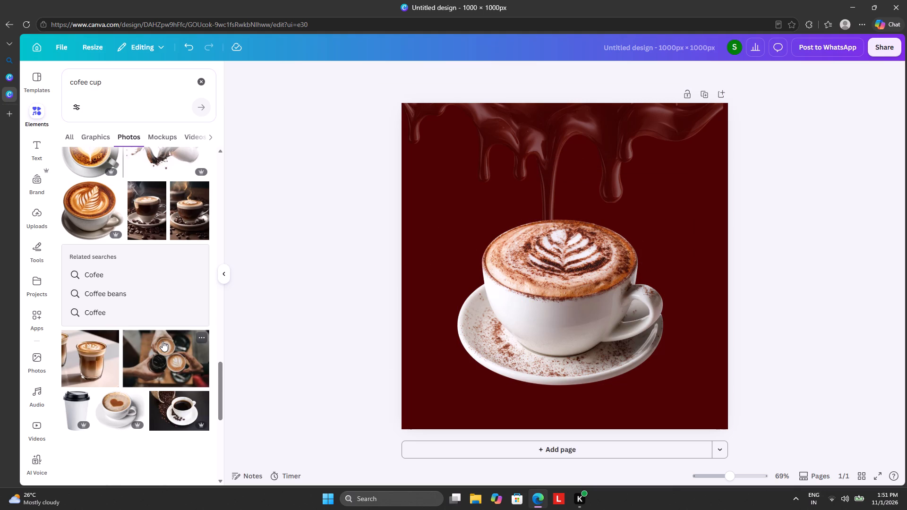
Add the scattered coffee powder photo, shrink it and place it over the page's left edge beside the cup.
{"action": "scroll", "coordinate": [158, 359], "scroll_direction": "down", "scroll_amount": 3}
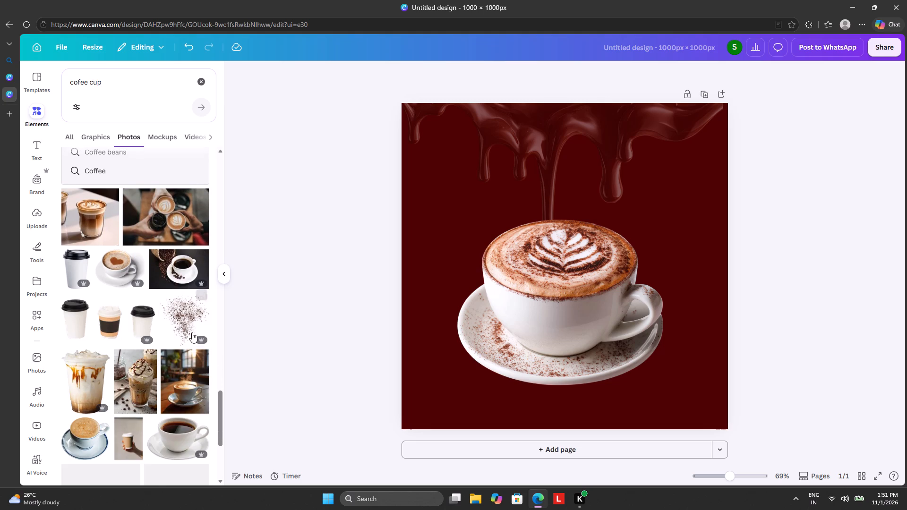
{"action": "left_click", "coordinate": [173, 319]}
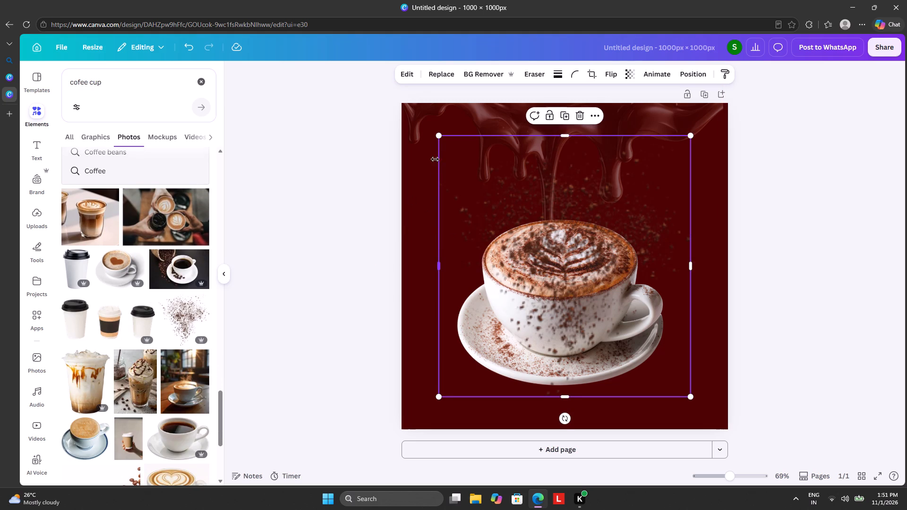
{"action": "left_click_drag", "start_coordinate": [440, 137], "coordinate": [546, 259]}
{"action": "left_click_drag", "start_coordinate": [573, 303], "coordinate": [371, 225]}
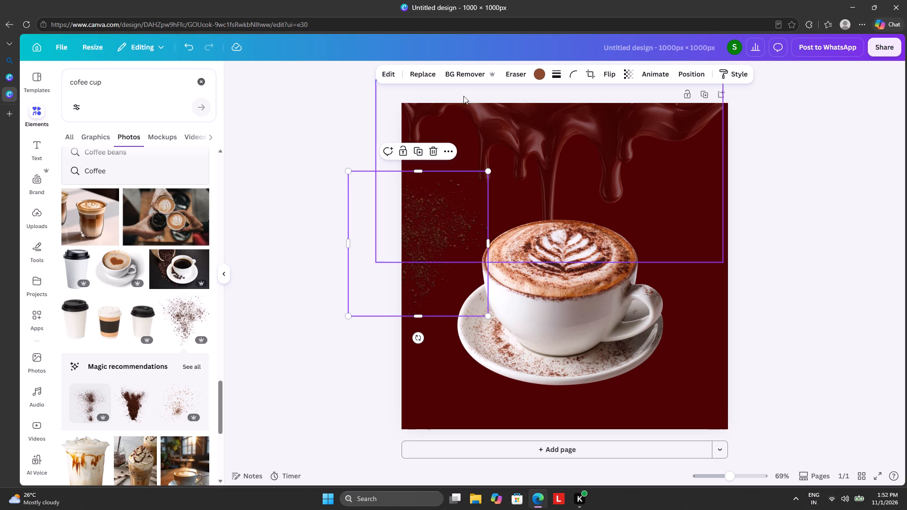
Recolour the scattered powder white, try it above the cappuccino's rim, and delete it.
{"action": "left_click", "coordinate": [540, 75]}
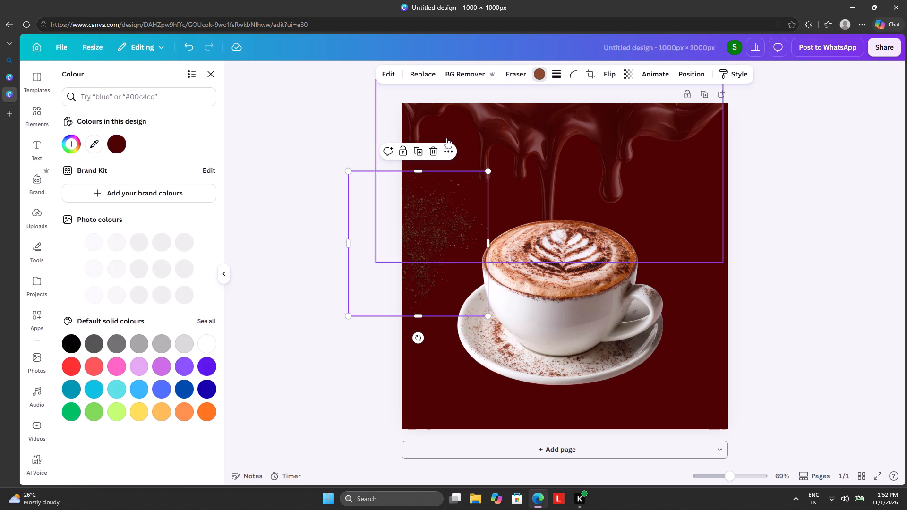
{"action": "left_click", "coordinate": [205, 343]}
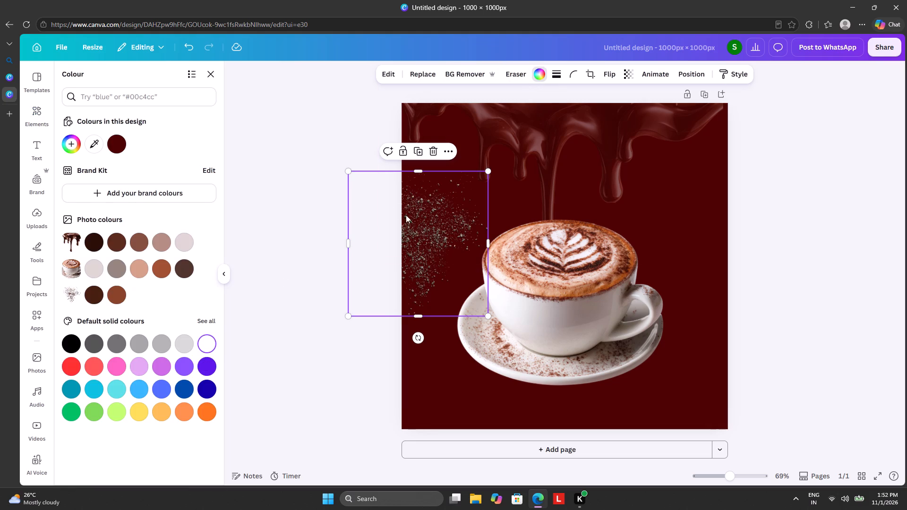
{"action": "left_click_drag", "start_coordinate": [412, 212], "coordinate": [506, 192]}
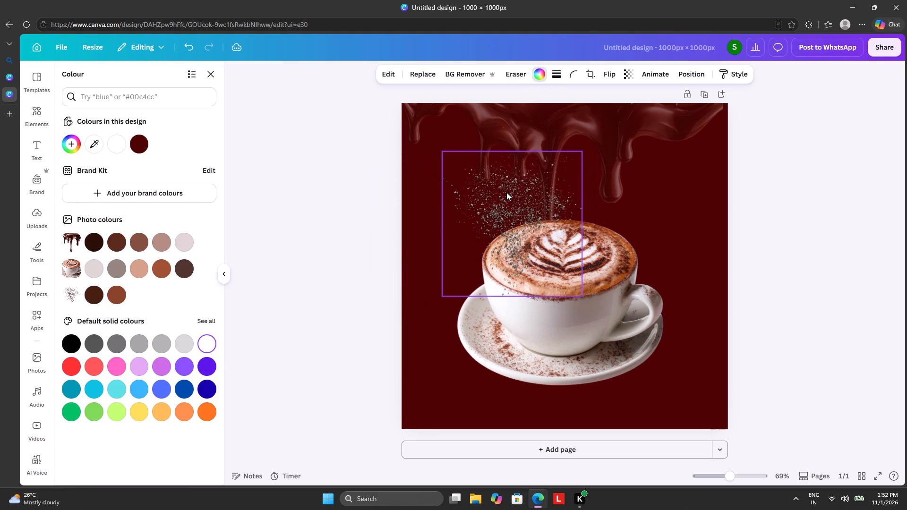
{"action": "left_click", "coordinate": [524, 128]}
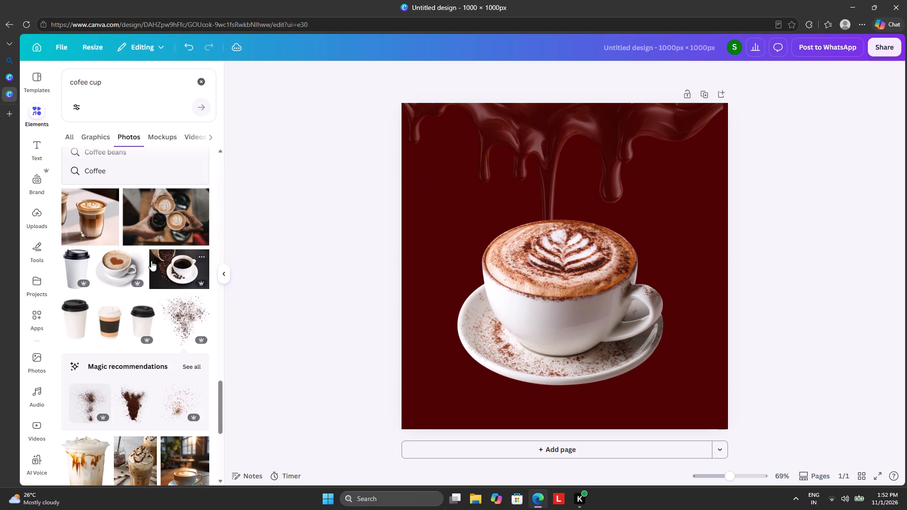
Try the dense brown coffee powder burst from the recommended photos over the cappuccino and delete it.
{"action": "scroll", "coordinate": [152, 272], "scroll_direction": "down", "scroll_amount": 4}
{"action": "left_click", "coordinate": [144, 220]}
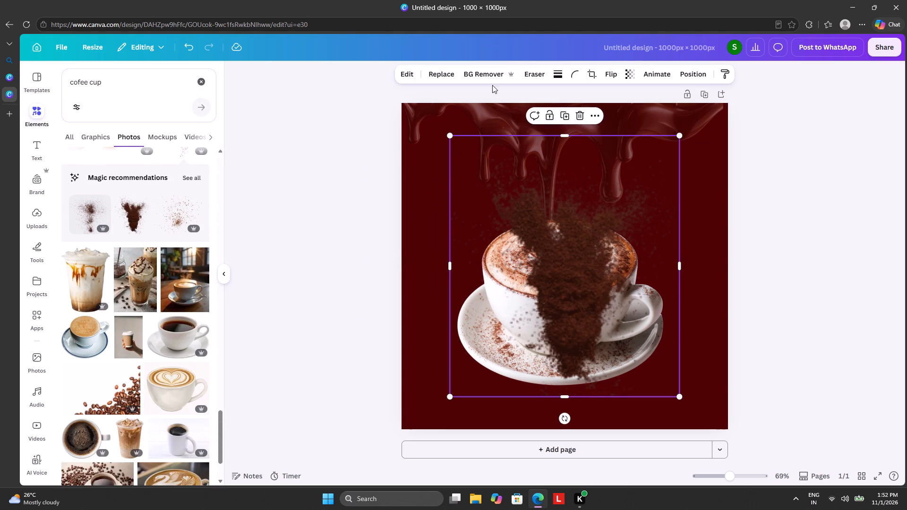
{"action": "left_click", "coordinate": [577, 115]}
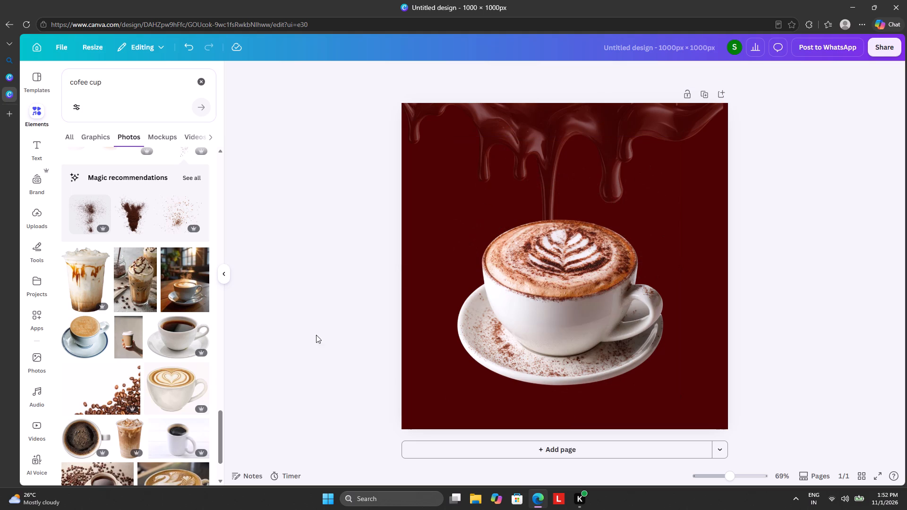
Add the photo of coffee beans piled in the corner of a white background and remove its background.
{"action": "left_click", "coordinate": [131, 387]}
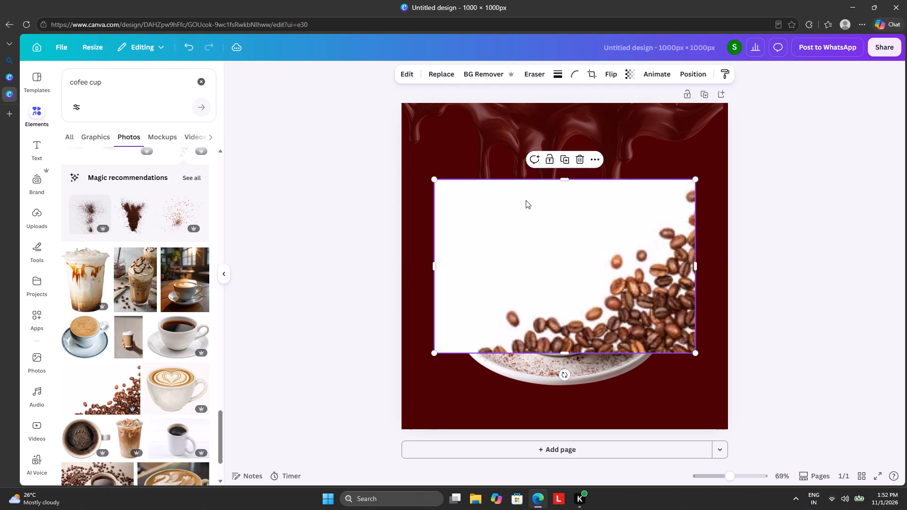
{"action": "left_click", "coordinate": [484, 72]}
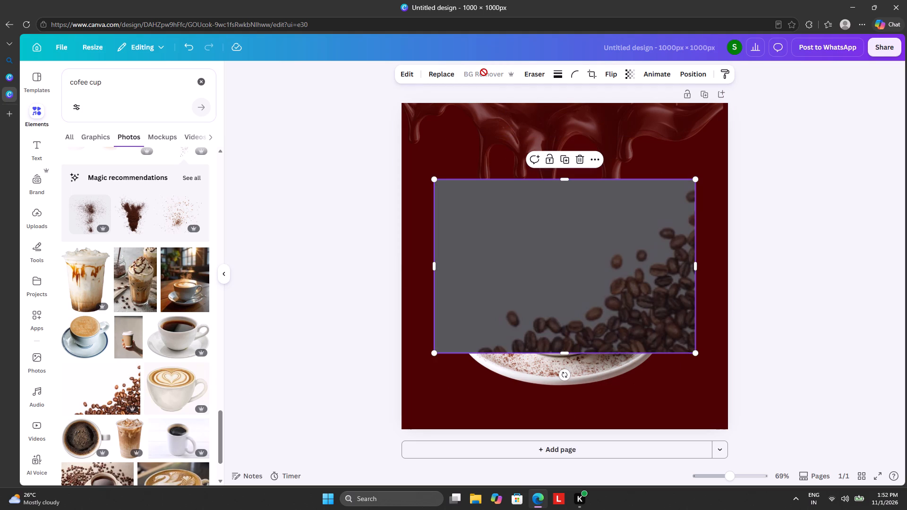
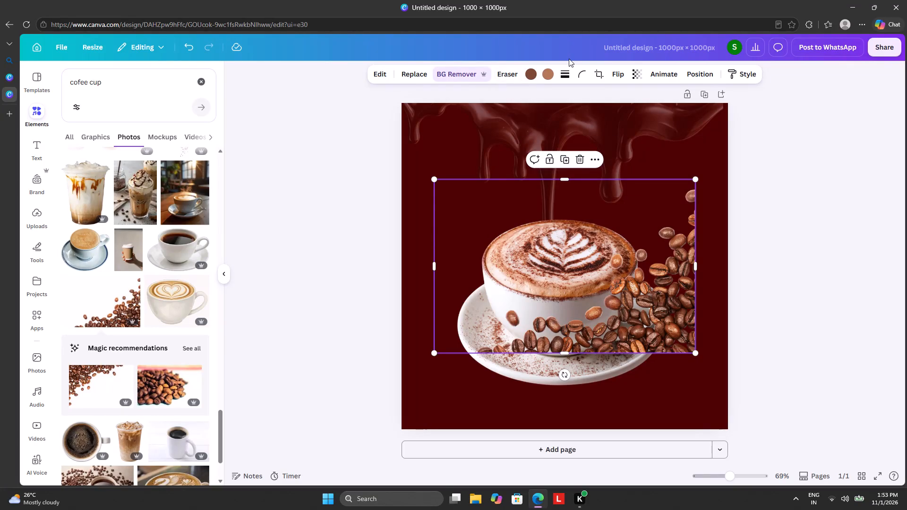
Shrink the coffee beans photo and place it in the page's bottom-right corner, running slightly past the right edge.
{"action": "left_click_drag", "start_coordinate": [509, 210], "coordinate": [540, 289]}
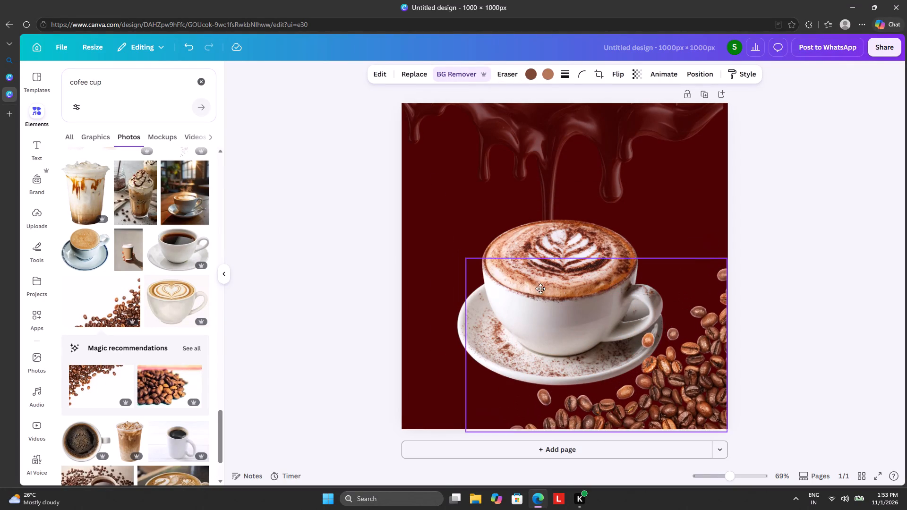
{"action": "left_click_drag", "start_coordinate": [540, 289], "coordinate": [540, 287]}
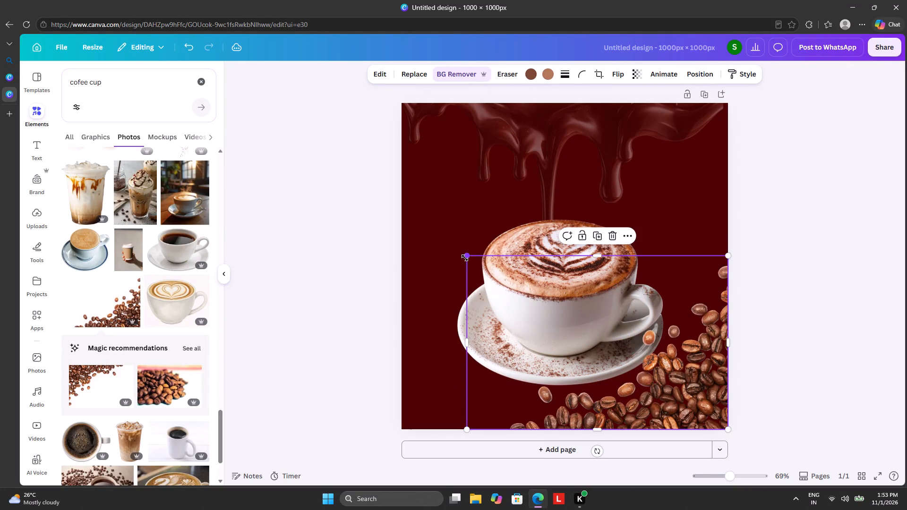
{"action": "left_click_drag", "start_coordinate": [464, 258], "coordinate": [553, 298]}
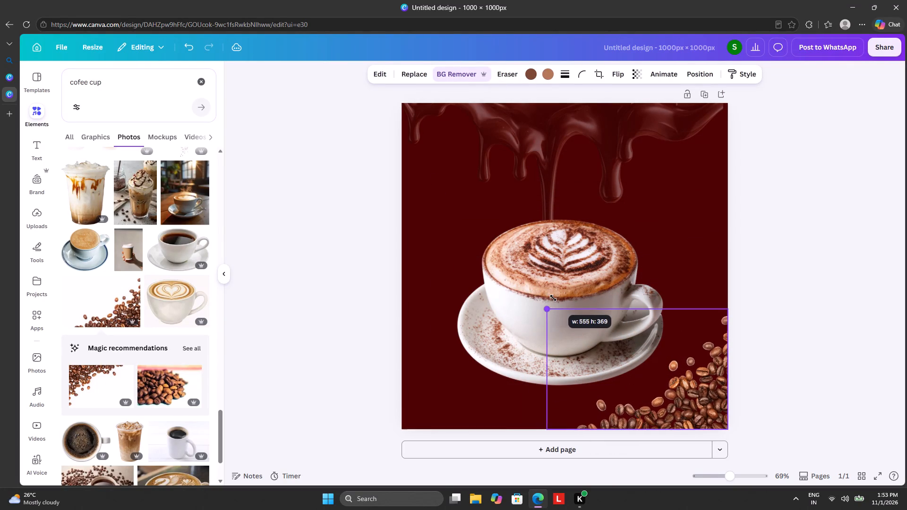
{"action": "left_click_drag", "start_coordinate": [553, 298], "coordinate": [584, 318]}
{"action": "left_click_drag", "start_coordinate": [698, 378], "coordinate": [667, 371]}
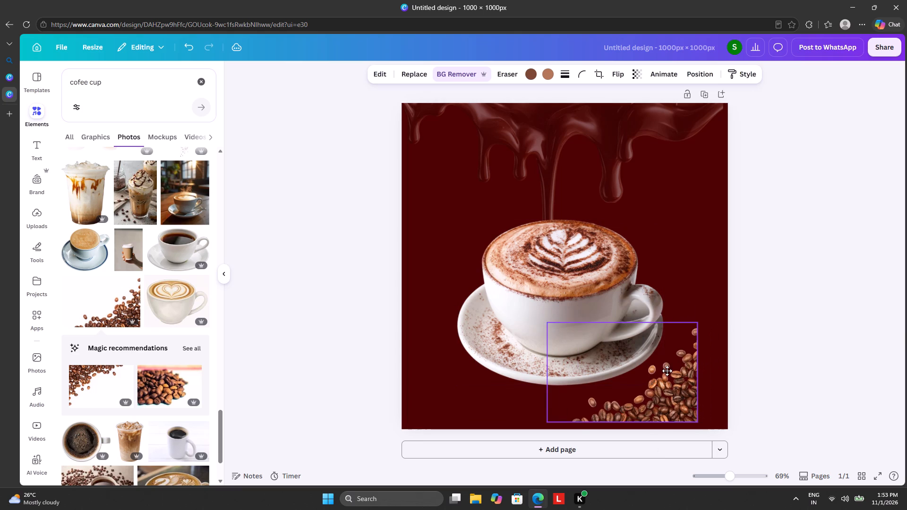
{"action": "left_click_drag", "start_coordinate": [667, 371], "coordinate": [696, 373]}
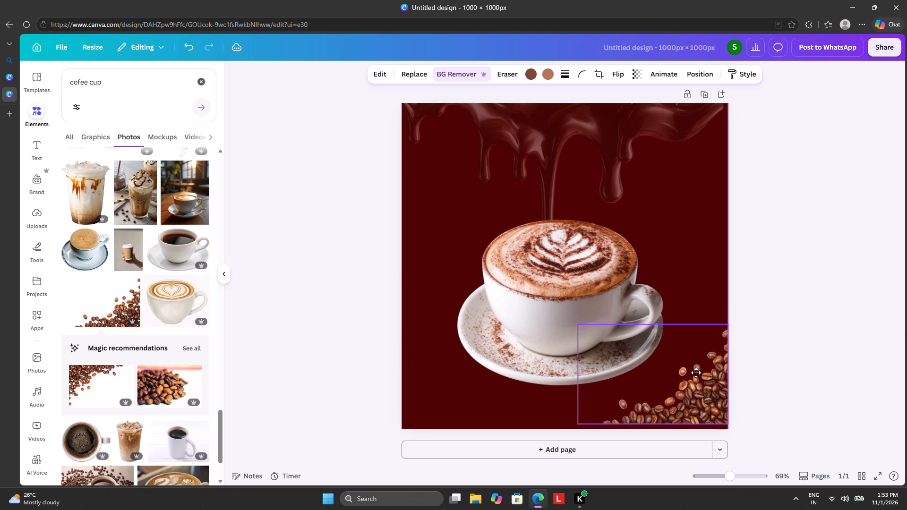
{"action": "left_click_drag", "start_coordinate": [696, 373], "coordinate": [710, 382]}
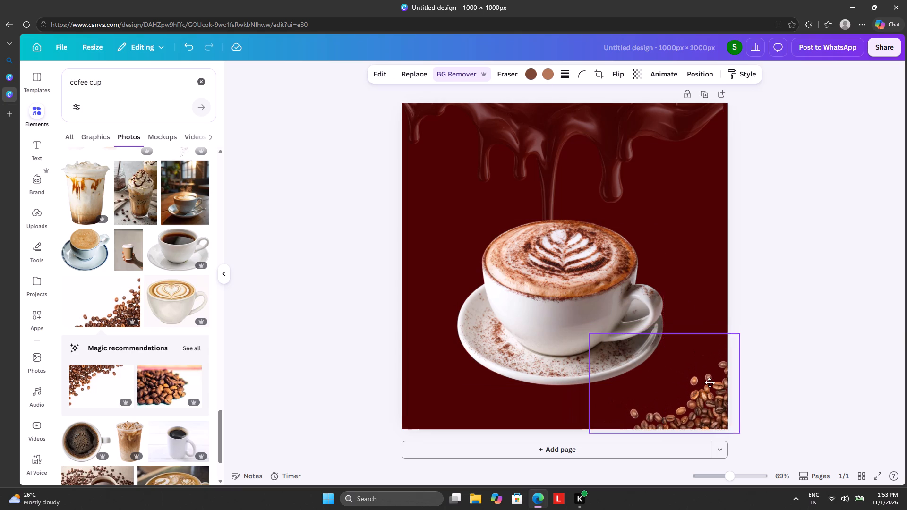
{"action": "left_click_drag", "start_coordinate": [710, 382], "coordinate": [719, 378]}
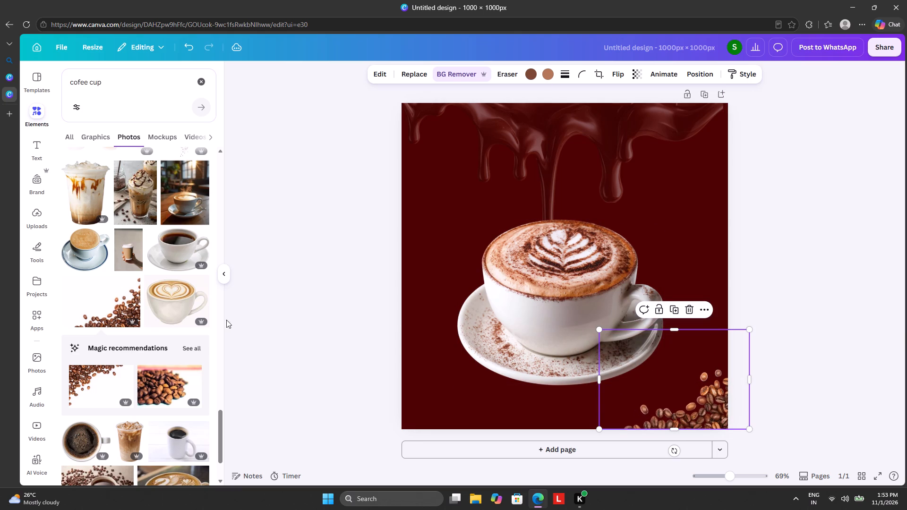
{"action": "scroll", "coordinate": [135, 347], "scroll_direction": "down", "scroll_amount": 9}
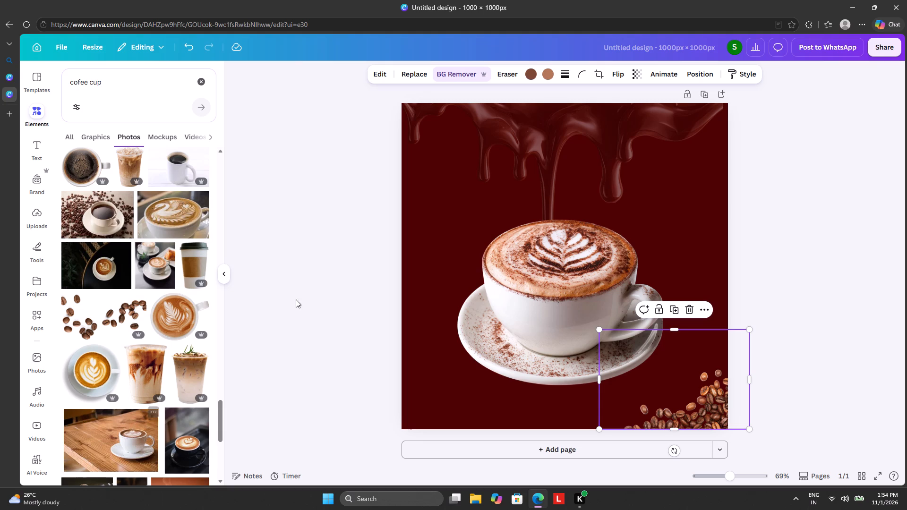
Delete the faded chocolate drip image from the top of the page.
{"action": "left_click", "coordinate": [526, 159]}
{"action": "left_click", "coordinate": [526, 159]}
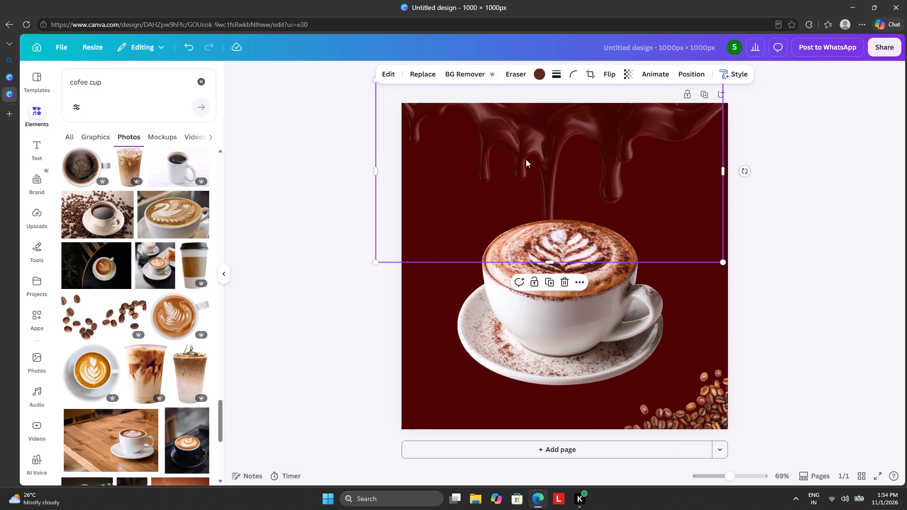
{"action": "left_click", "coordinate": [528, 164]}
{"action": "right_click", "coordinate": [557, 142]}
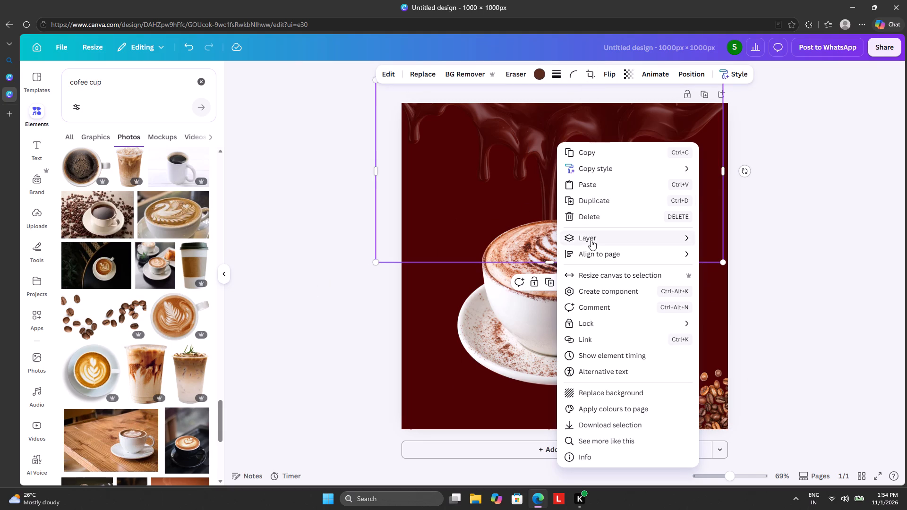
{"action": "left_click", "coordinate": [584, 221]}
{"action": "left_click", "coordinate": [564, 291]}
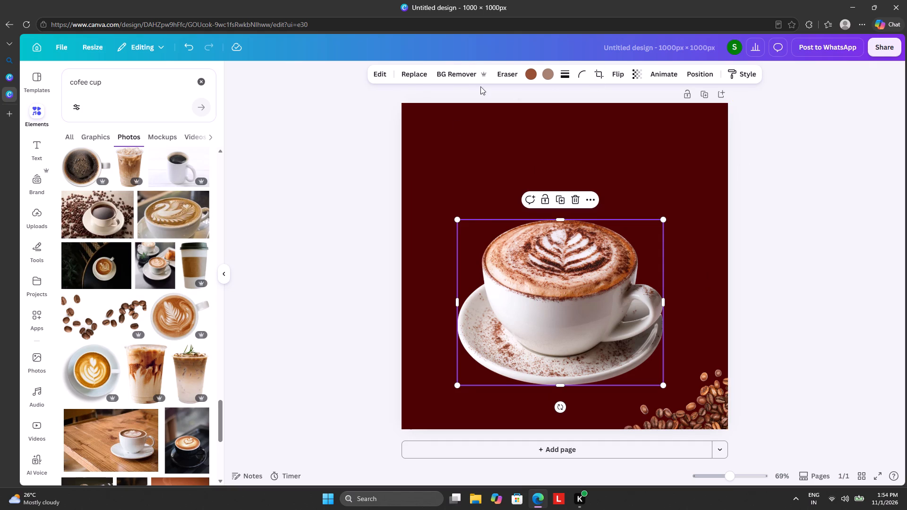
Replace the element search with "shape" and show all the shape results.
{"action": "left_click", "coordinate": [200, 85]}
{"action": "left_click", "coordinate": [125, 200]}
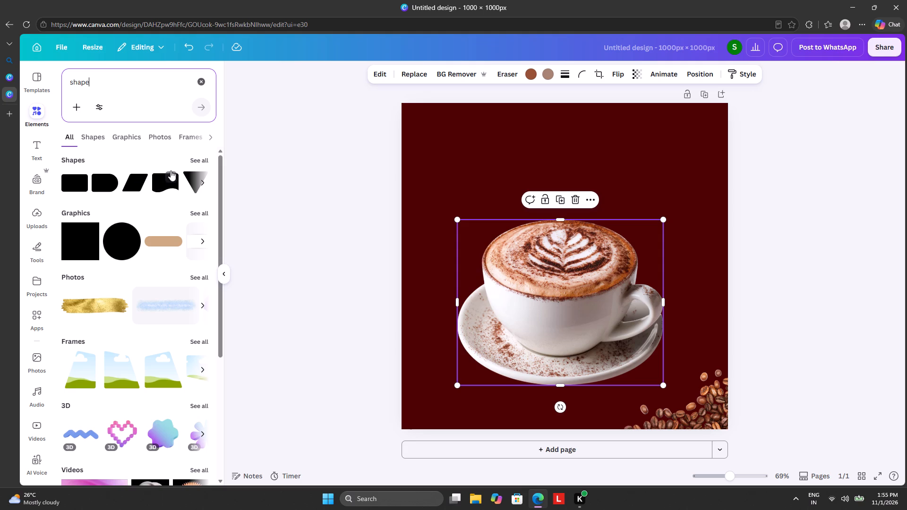
{"action": "left_click", "coordinate": [198, 157]}
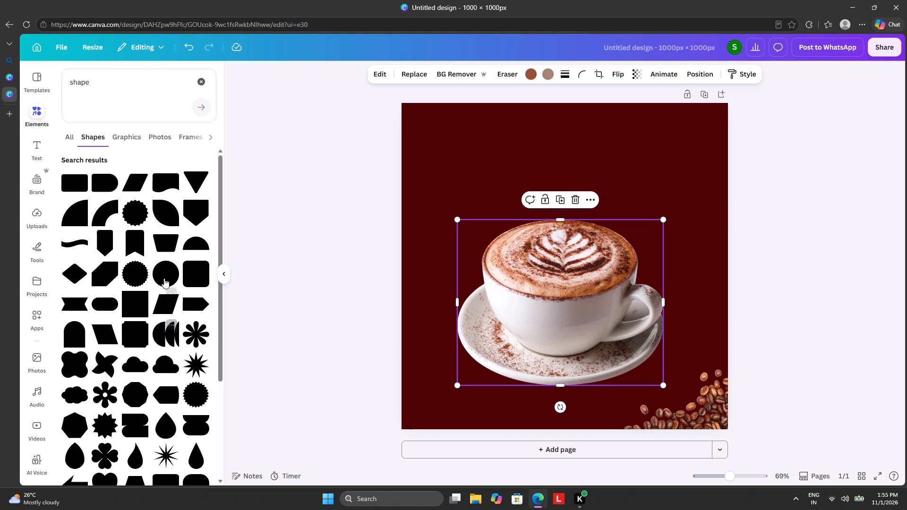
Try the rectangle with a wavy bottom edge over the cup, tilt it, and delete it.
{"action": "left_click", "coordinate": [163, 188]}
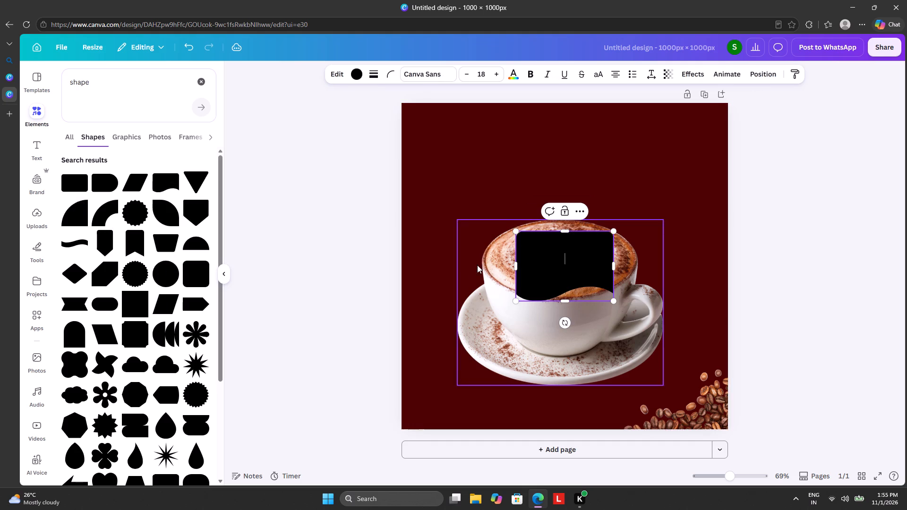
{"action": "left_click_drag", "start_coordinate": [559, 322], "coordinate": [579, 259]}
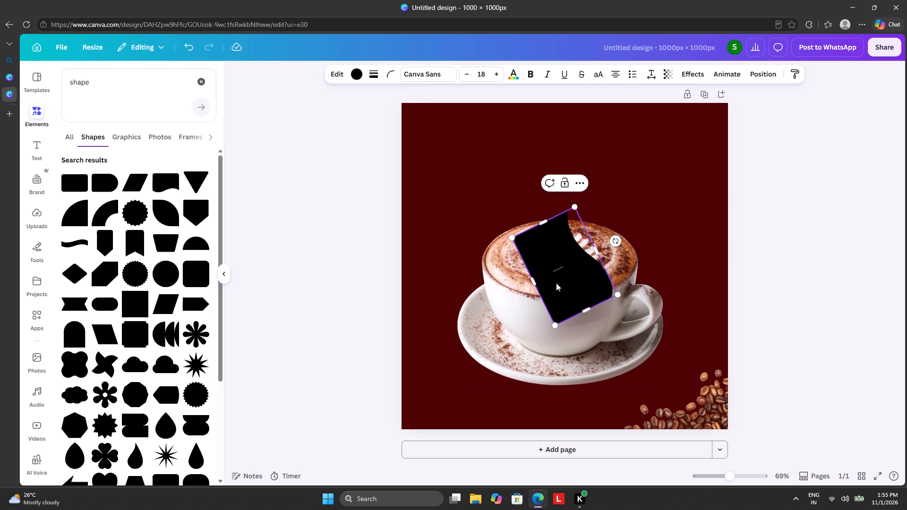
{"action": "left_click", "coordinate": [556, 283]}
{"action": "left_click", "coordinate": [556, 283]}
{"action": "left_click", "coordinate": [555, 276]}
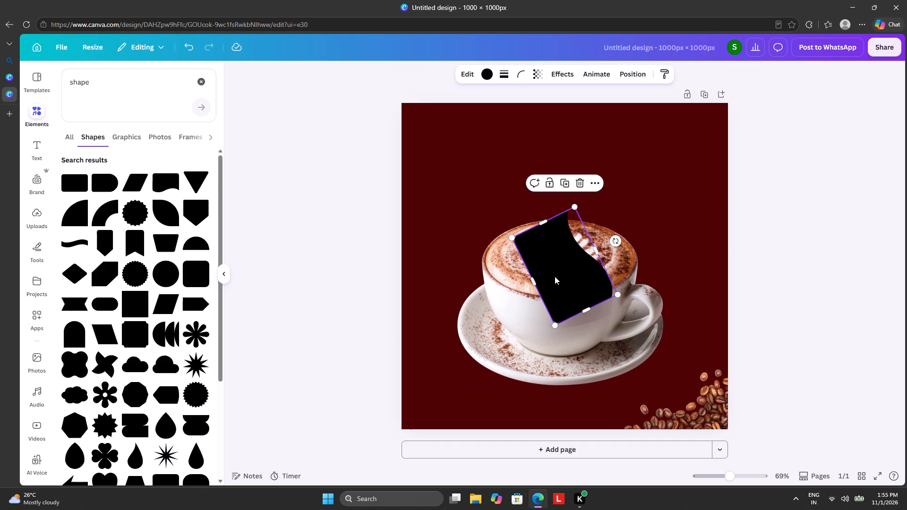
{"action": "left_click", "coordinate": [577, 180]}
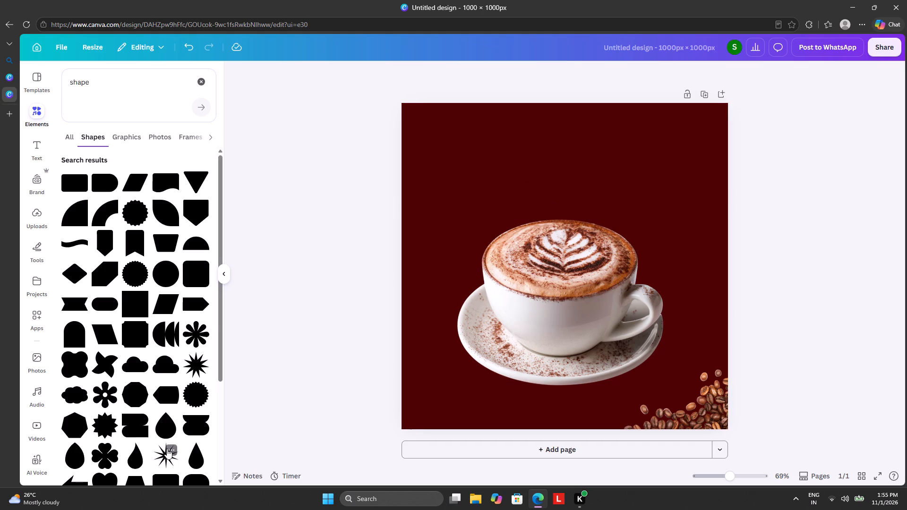
Add the quarter-circle shape, rotate it so its curve faces downward, and enlarge it to nearly the page's size.
{"action": "scroll", "coordinate": [161, 442], "scroll_direction": "down", "scroll_amount": 3}
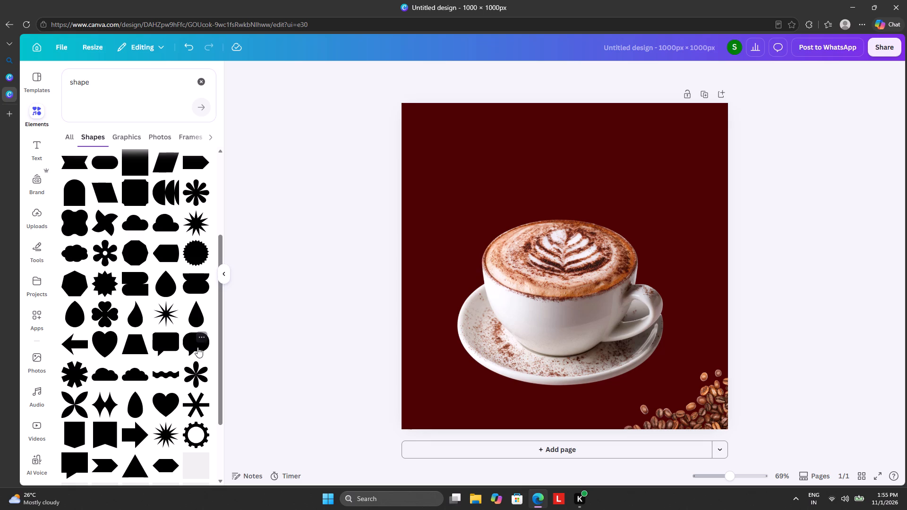
{"action": "scroll", "coordinate": [191, 328], "scroll_direction": "down", "scroll_amount": 3}
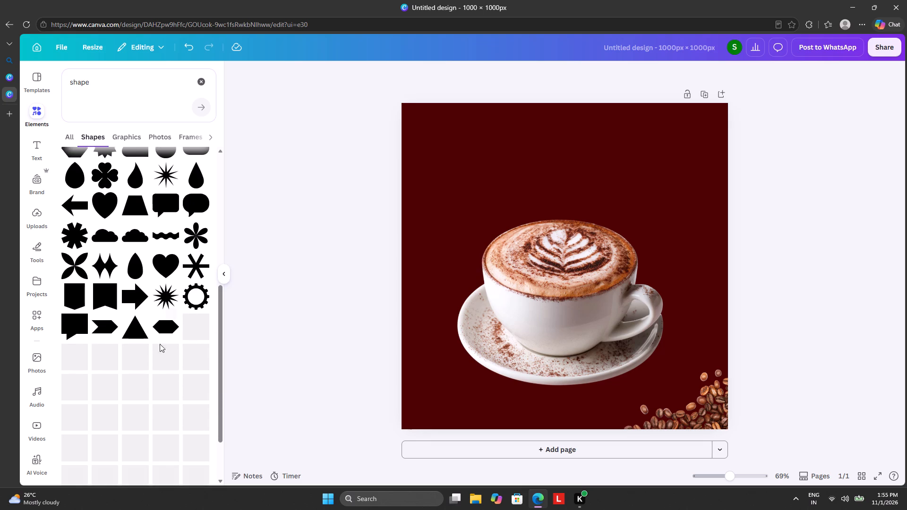
{"action": "scroll", "coordinate": [93, 261], "scroll_direction": "up", "scroll_amount": 6}
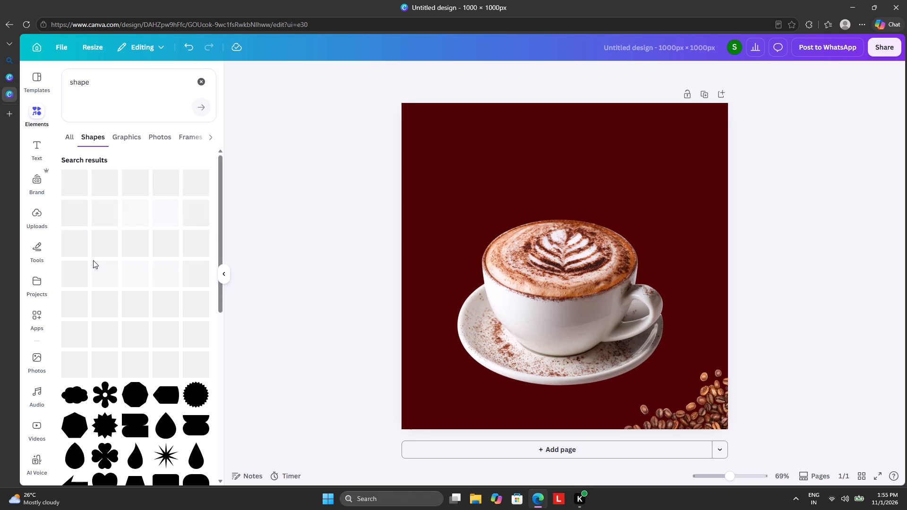
{"action": "scroll", "coordinate": [93, 260], "scroll_direction": "up", "scroll_amount": 6}
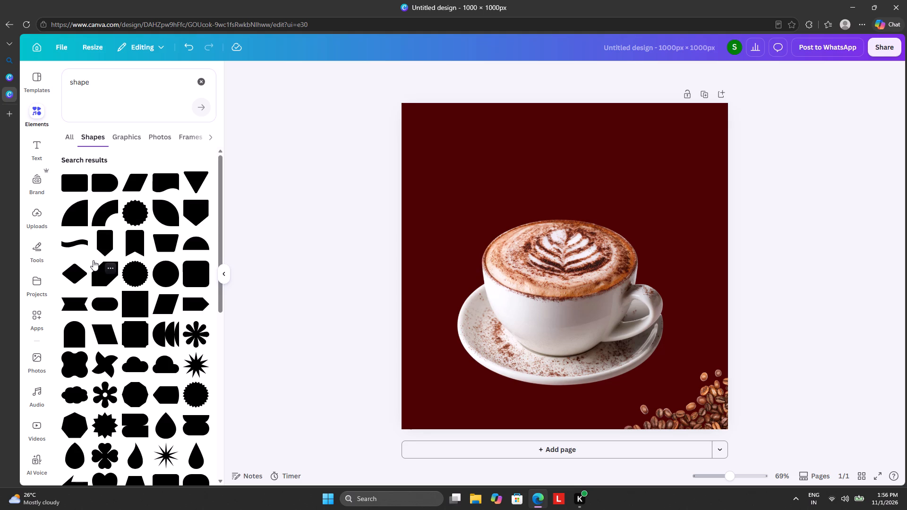
{"action": "left_click", "coordinate": [78, 217]}
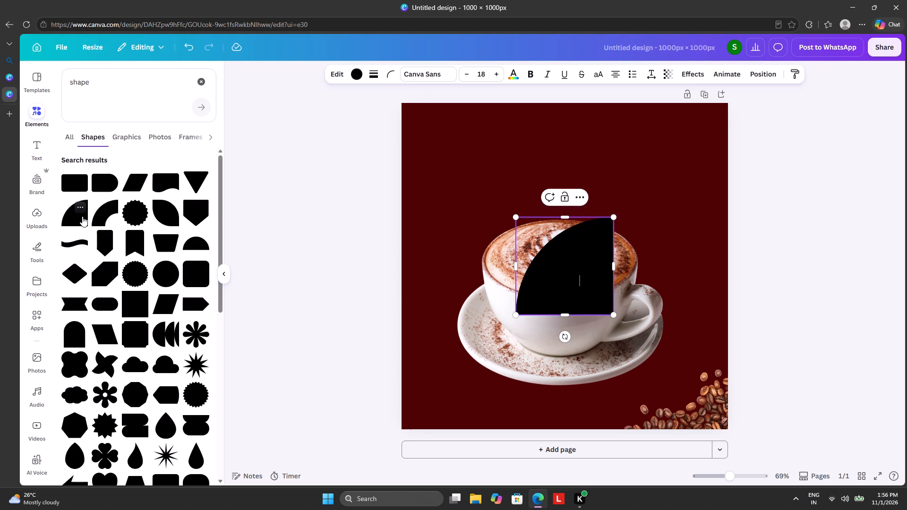
{"action": "left_click_drag", "start_coordinate": [562, 335], "coordinate": [414, 281]}
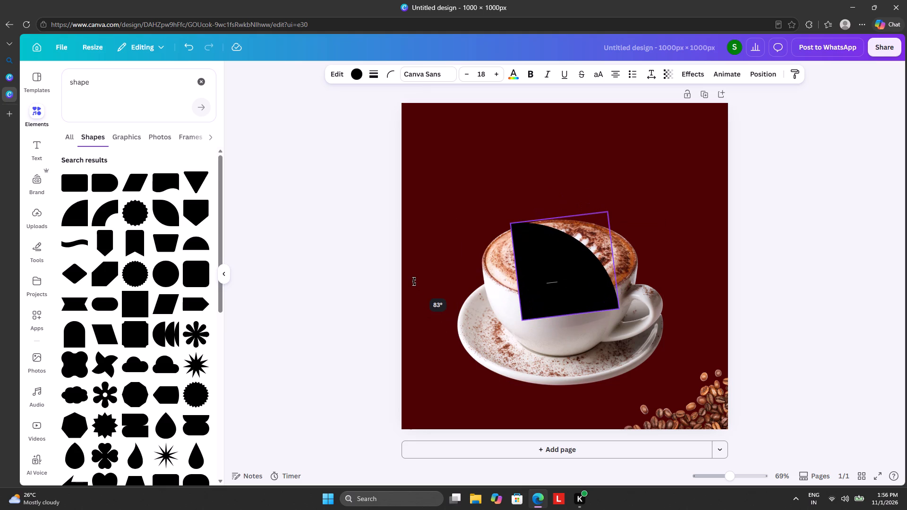
{"action": "left_click_drag", "start_coordinate": [414, 281], "coordinate": [762, 200]}
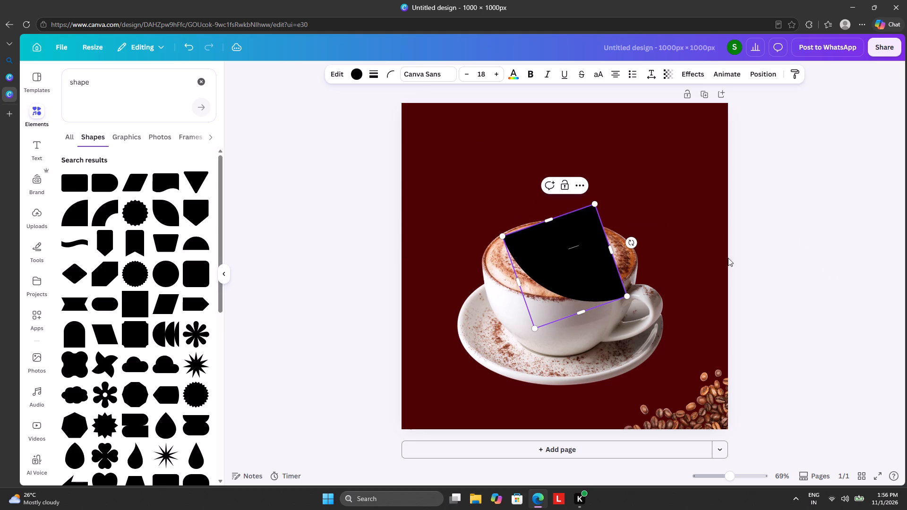
{"action": "left_click_drag", "start_coordinate": [627, 296], "coordinate": [841, 412]}
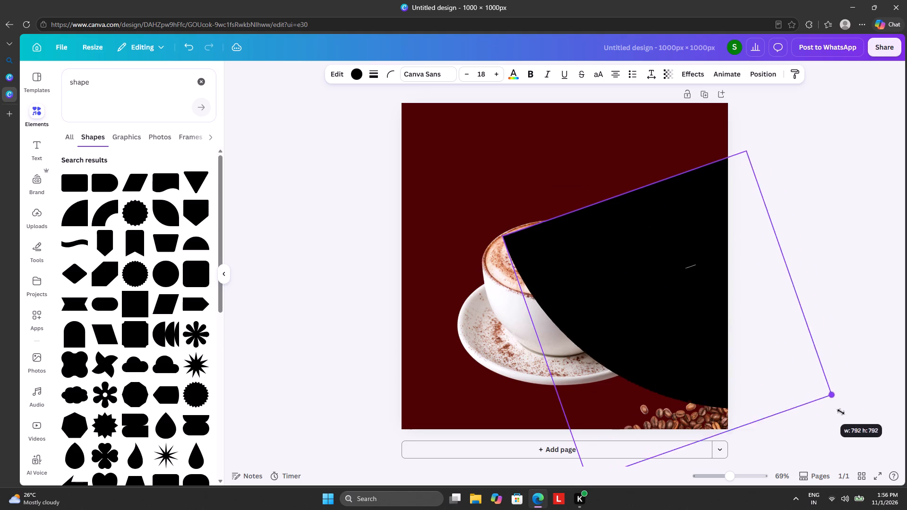
{"action": "left_click_drag", "start_coordinate": [841, 412], "coordinate": [894, 429]}
Straighten the quarter circle, align its straight sides with the page's top and right edges, and enlarge it slightly beyond the page width.
{"action": "left_click_drag", "start_coordinate": [765, 340], "coordinate": [650, 233]}
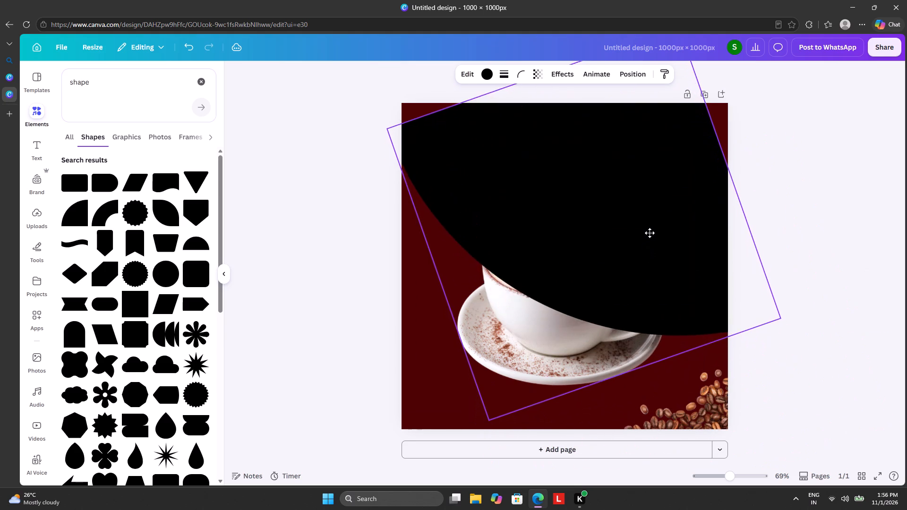
{"action": "left_click_drag", "start_coordinate": [650, 233], "coordinate": [658, 280]}
{"action": "left_click_drag", "start_coordinate": [757, 214], "coordinate": [771, 279]}
{"action": "left_click_drag", "start_coordinate": [718, 292], "coordinate": [678, 284]}
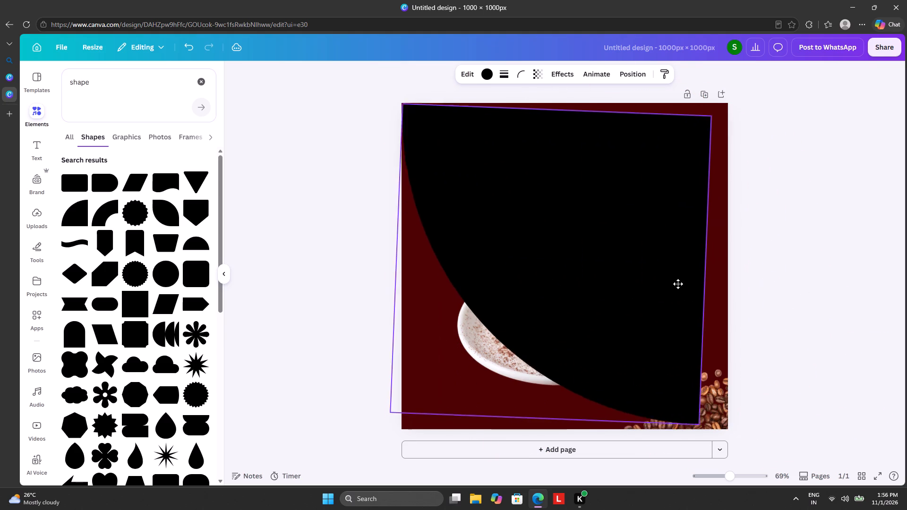
{"action": "left_click_drag", "start_coordinate": [678, 284], "coordinate": [676, 281]}
{"action": "left_click_drag", "start_coordinate": [725, 260], "coordinate": [726, 255]}
{"action": "left_click", "coordinate": [689, 280]}
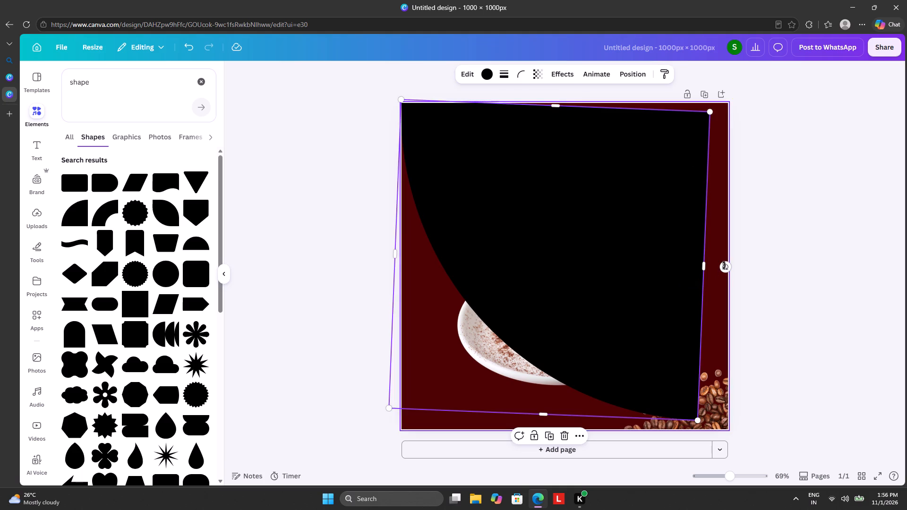
{"action": "left_click_drag", "start_coordinate": [727, 264], "coordinate": [724, 265]}
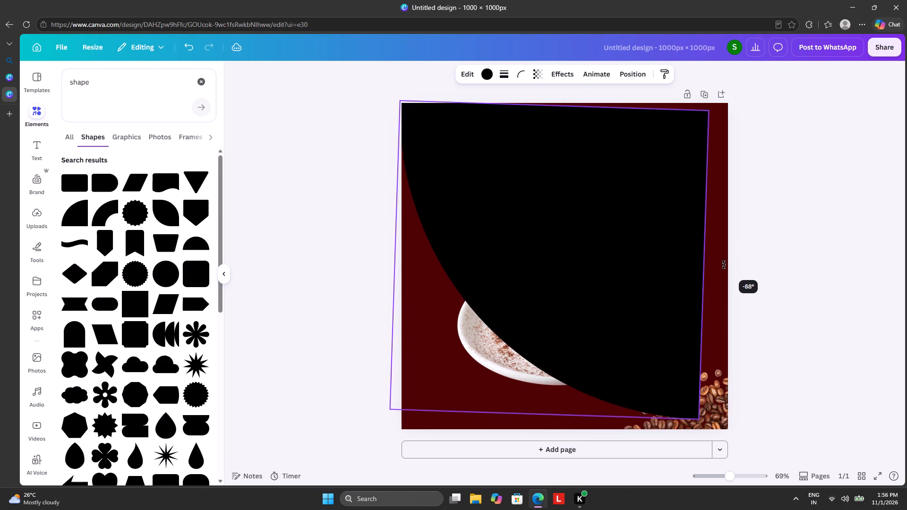
{"action": "left_click_drag", "start_coordinate": [724, 265], "coordinate": [724, 259]}
{"action": "left_click_drag", "start_coordinate": [633, 292], "coordinate": [656, 290]}
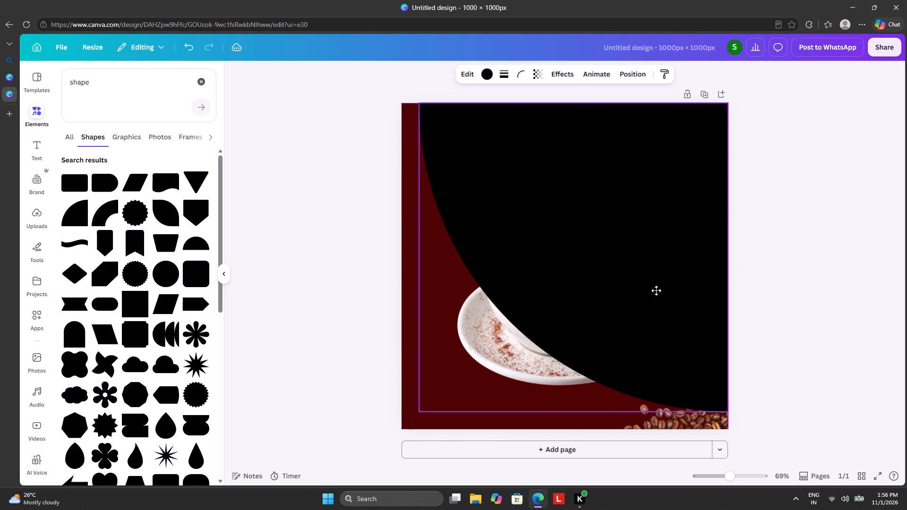
{"action": "left_click_drag", "start_coordinate": [656, 290], "coordinate": [657, 290]}
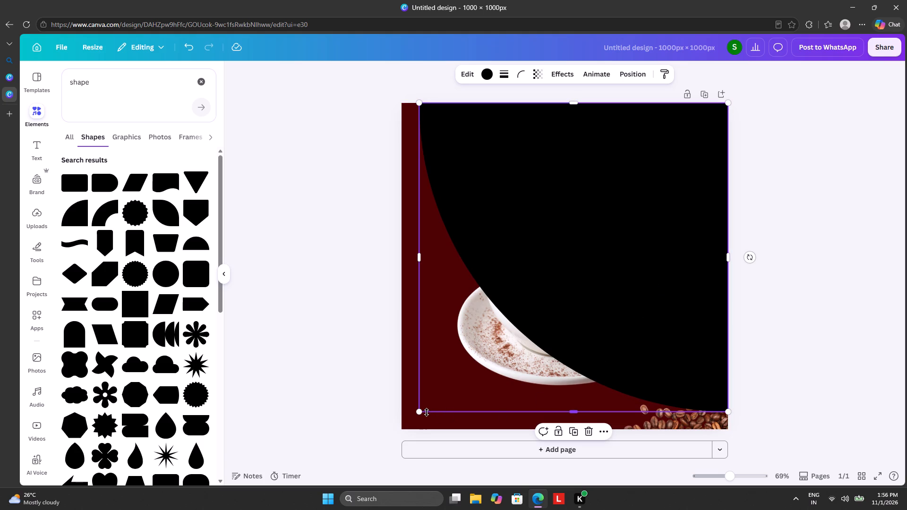
{"action": "left_click_drag", "start_coordinate": [423, 413], "coordinate": [394, 435]}
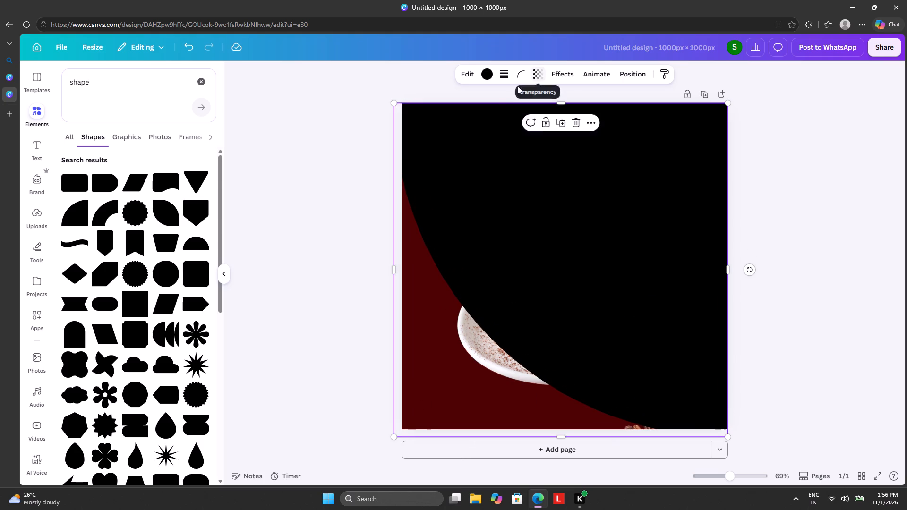
Recolour the quarter circle from the default solid colours to white.
{"action": "left_click", "coordinate": [485, 70]}
{"action": "left_click", "coordinate": [196, 348]}
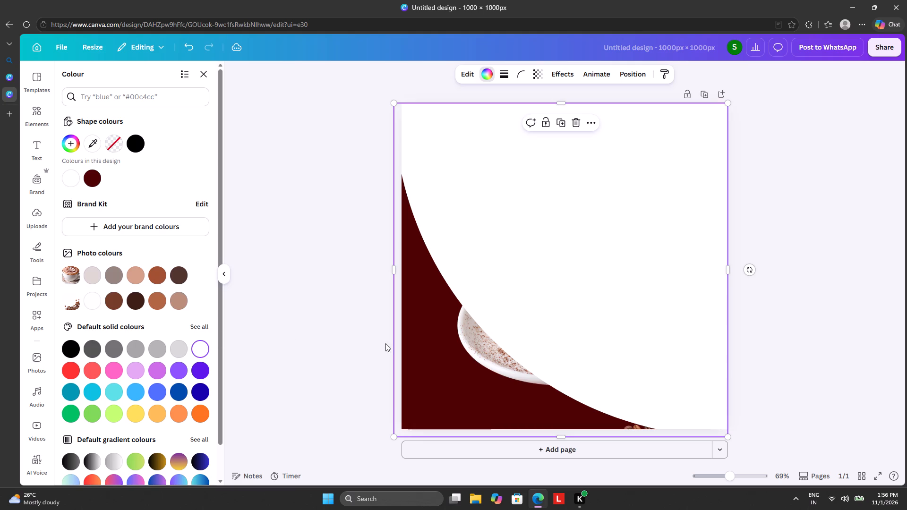
{"action": "left_click", "coordinate": [423, 334]}
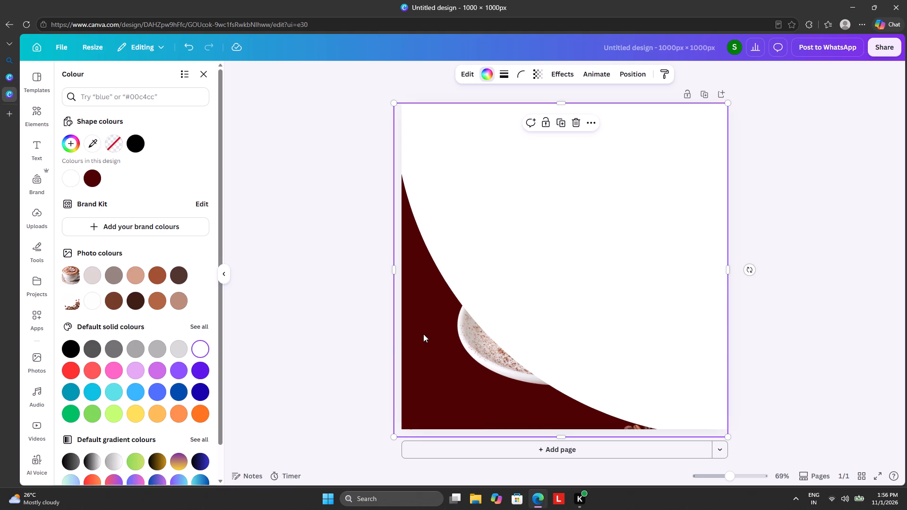
Reorder the layers so the cappuccino cup and the coffee beans both sit above the white quarter circle, with the beans on top.
{"action": "left_click", "coordinate": [473, 348]}
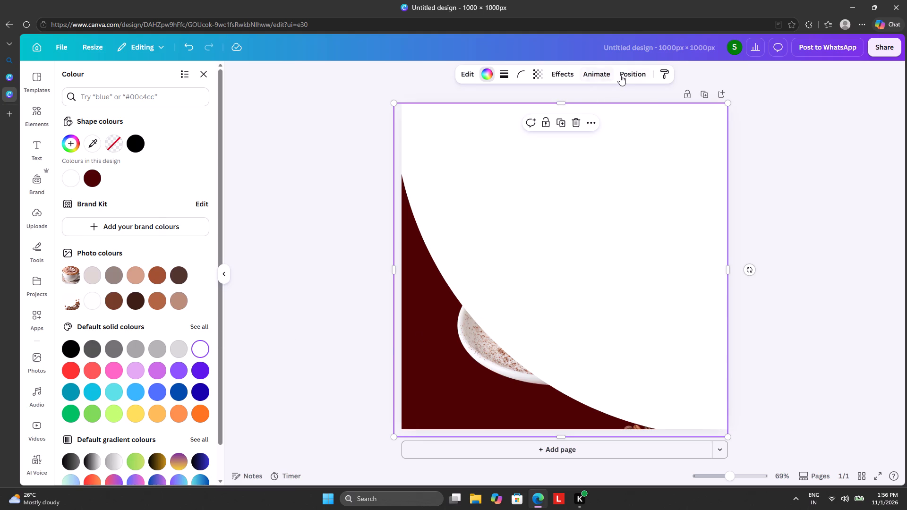
{"action": "left_click", "coordinate": [625, 73]}
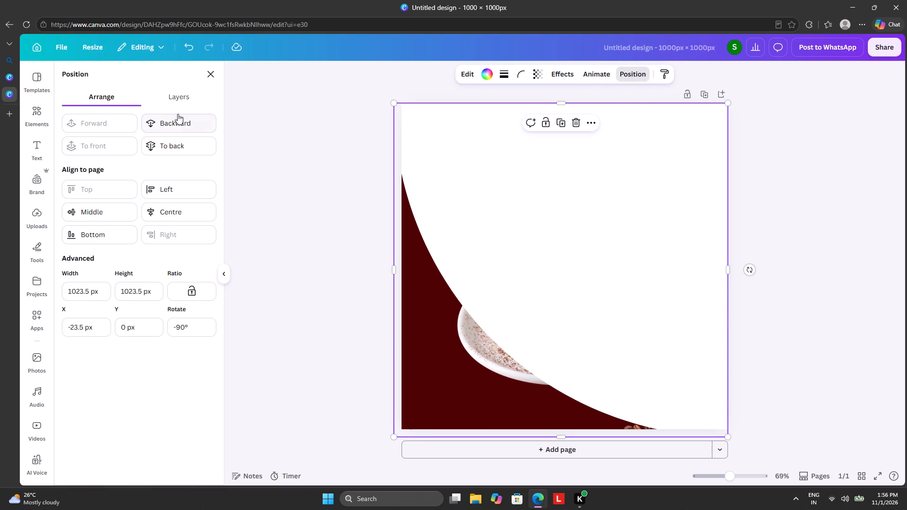
{"action": "left_click", "coordinate": [173, 99]}
{"action": "left_click", "coordinate": [154, 212]}
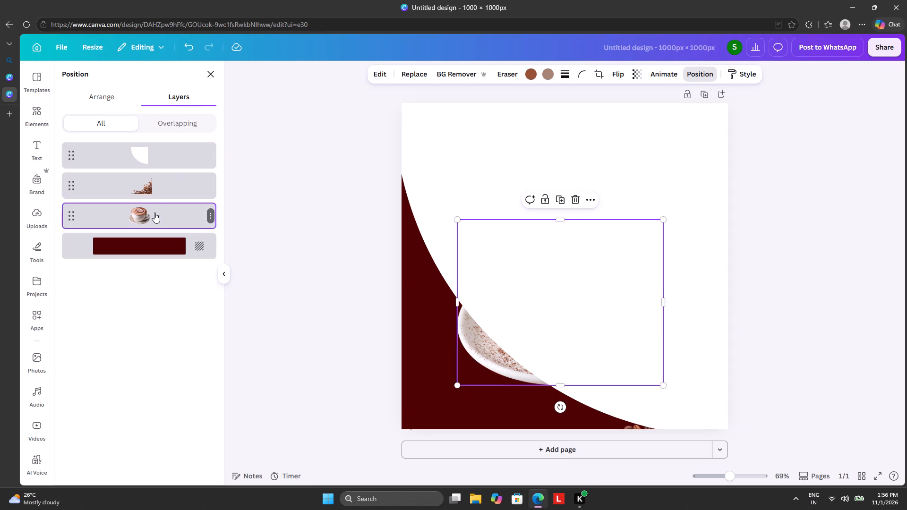
{"action": "left_click_drag", "start_coordinate": [154, 212], "coordinate": [149, 143]}
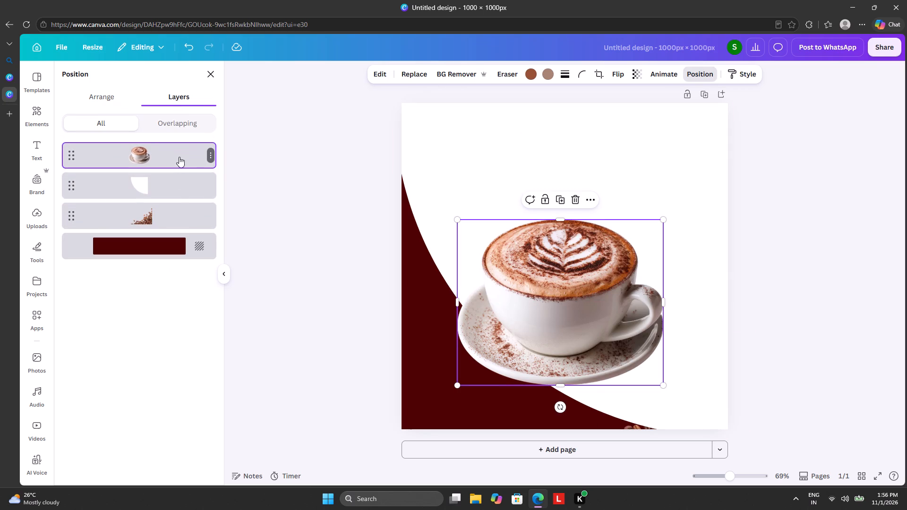
{"action": "left_click_drag", "start_coordinate": [165, 211], "coordinate": [166, 133]}
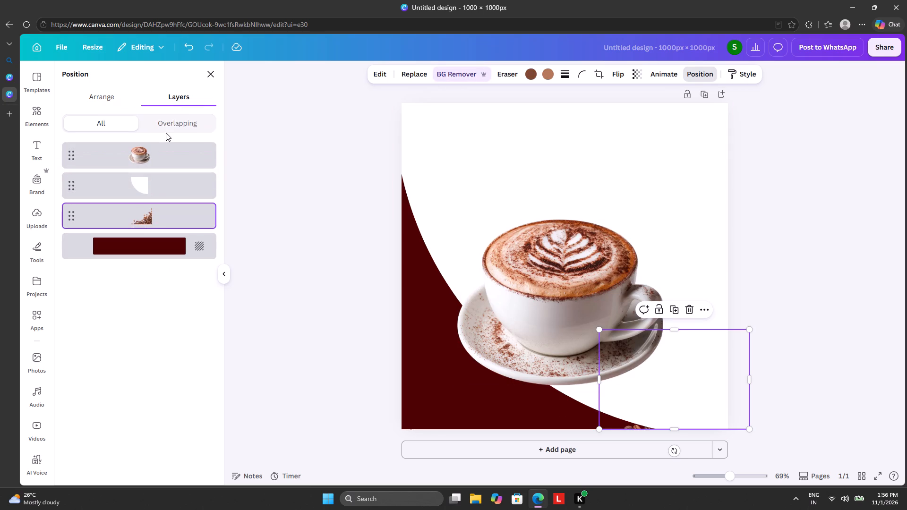
{"action": "left_click_drag", "start_coordinate": [157, 218], "coordinate": [153, 148]}
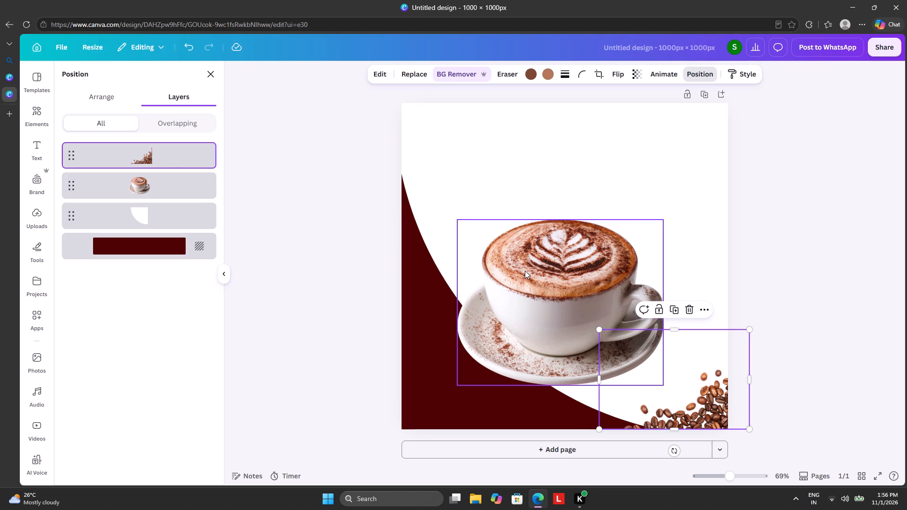
Move the cappuccino cup slightly so it is centred horizontally on the page.
{"action": "left_click_drag", "start_coordinate": [525, 271], "coordinate": [513, 285]}
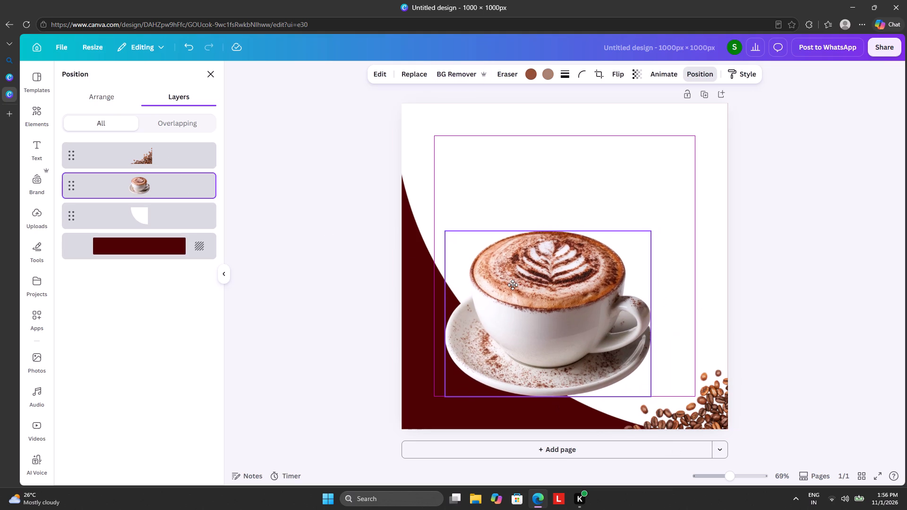
{"action": "left_click_drag", "start_coordinate": [513, 285], "coordinate": [529, 275]}
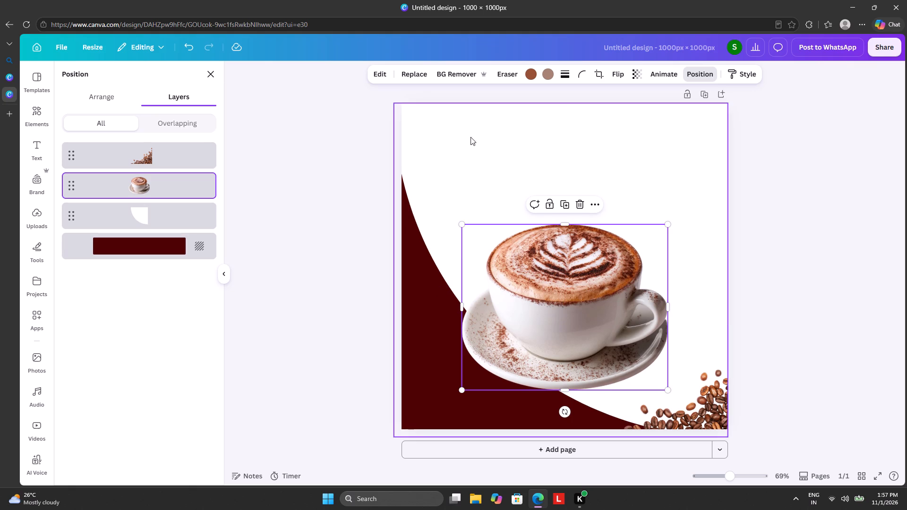
{"action": "left_click", "coordinate": [212, 73]}
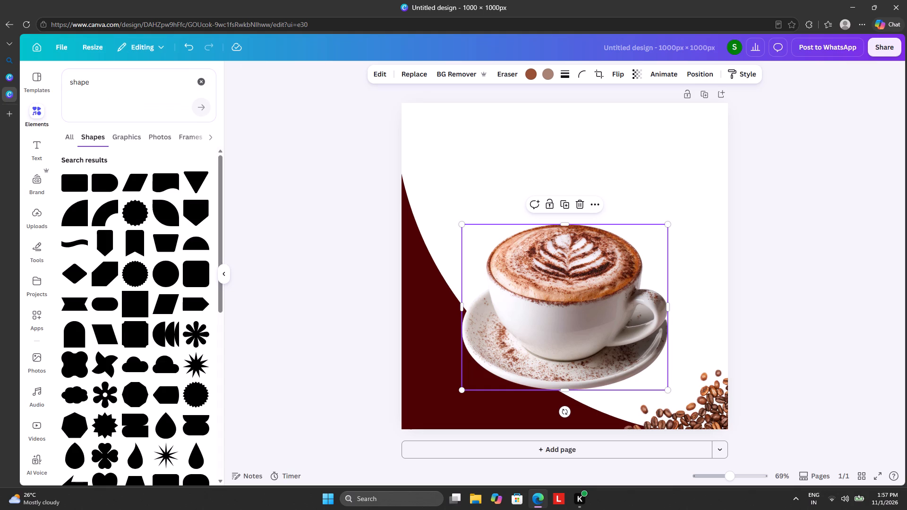
Add the rounded rectangle shape, rotate it nearly a quarter turn, and set its corner rounding to 0.
{"action": "left_click", "coordinate": [68, 176]}
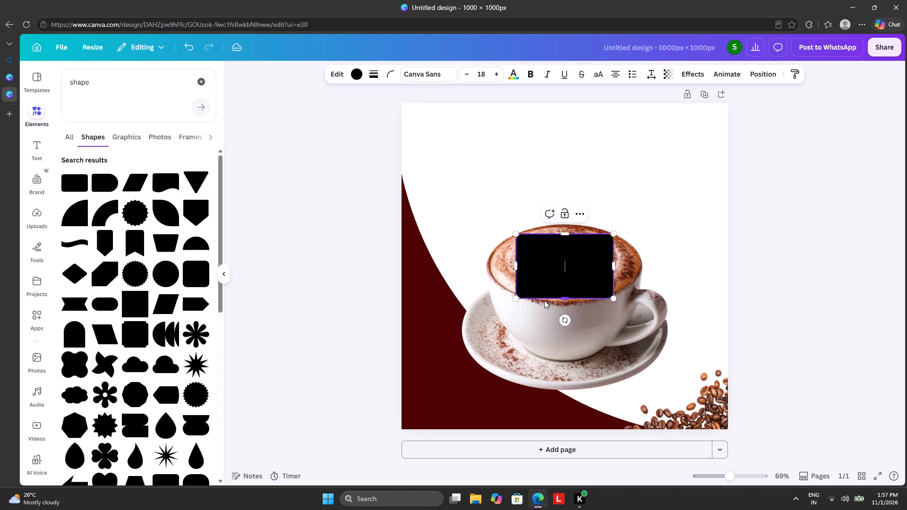
{"action": "left_click_drag", "start_coordinate": [565, 320], "coordinate": [569, 266]}
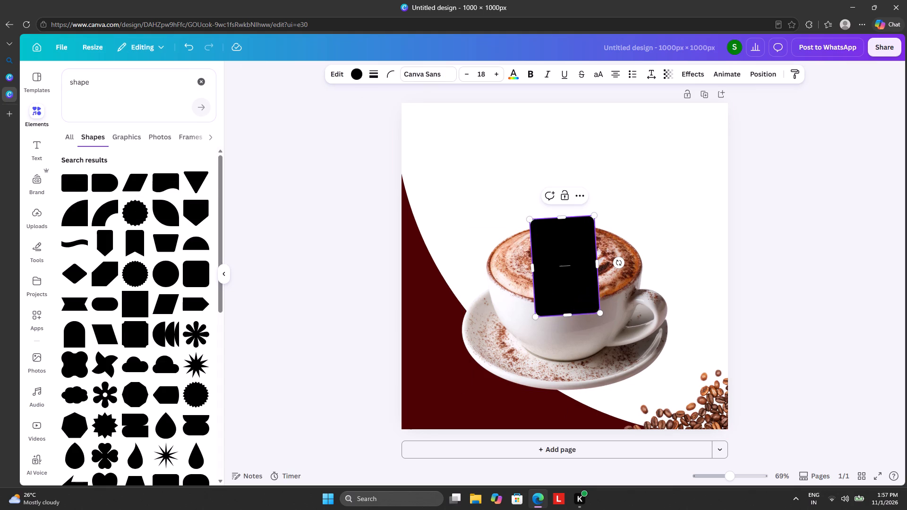
{"action": "left_click", "coordinate": [392, 73]}
{"action": "left_click_drag", "start_coordinate": [369, 110], "coordinate": [278, 161]}
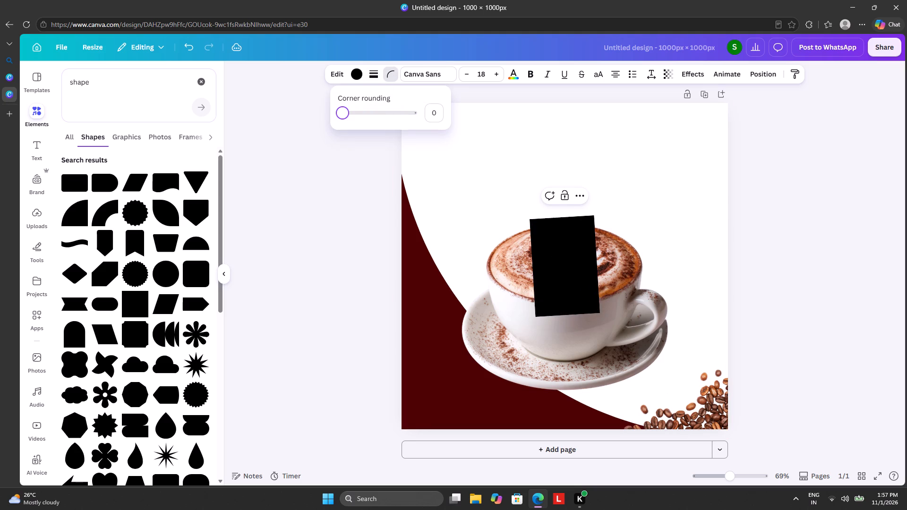
{"action": "left_click_drag", "start_coordinate": [278, 161], "coordinate": [278, 161]}
Enlarge and widen the black rectangle until it covers most of the cup, and straighten it.
{"action": "left_click_drag", "start_coordinate": [536, 315], "coordinate": [473, 337]}
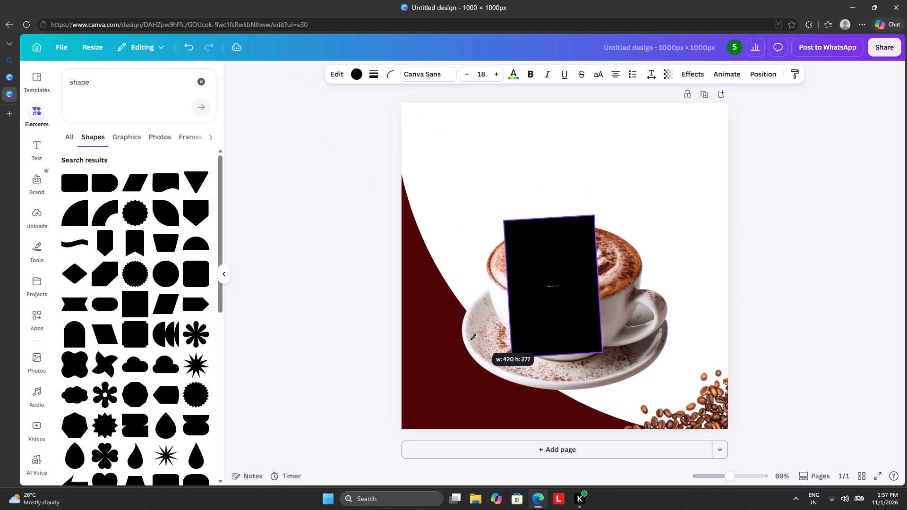
{"action": "left_click_drag", "start_coordinate": [473, 337], "coordinate": [427, 357]}
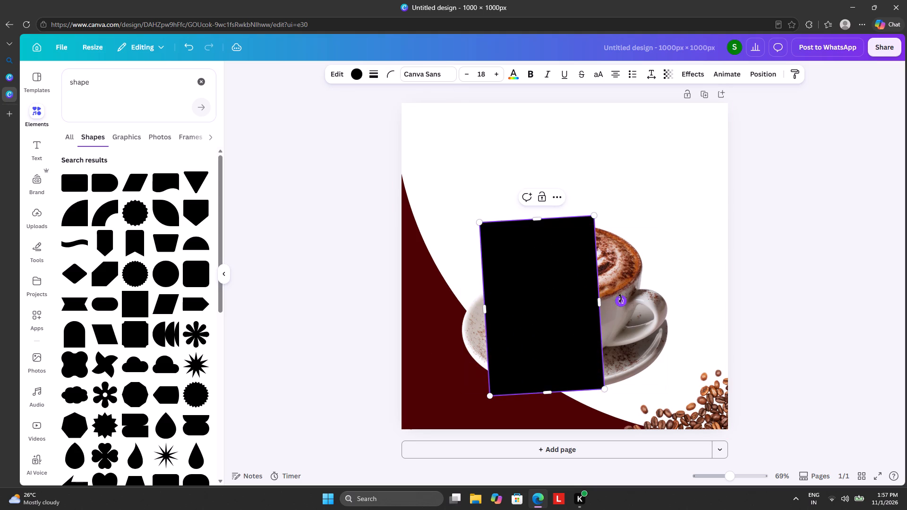
{"action": "left_click", "coordinate": [621, 298]}
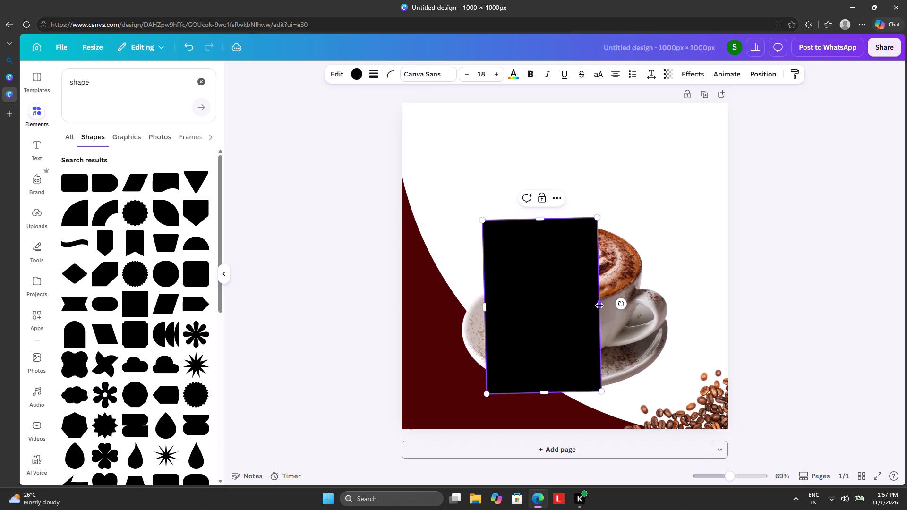
{"action": "left_click_drag", "start_coordinate": [599, 306], "coordinate": [712, 296]}
{"action": "left_click_drag", "start_coordinate": [642, 321], "coordinate": [586, 296]}
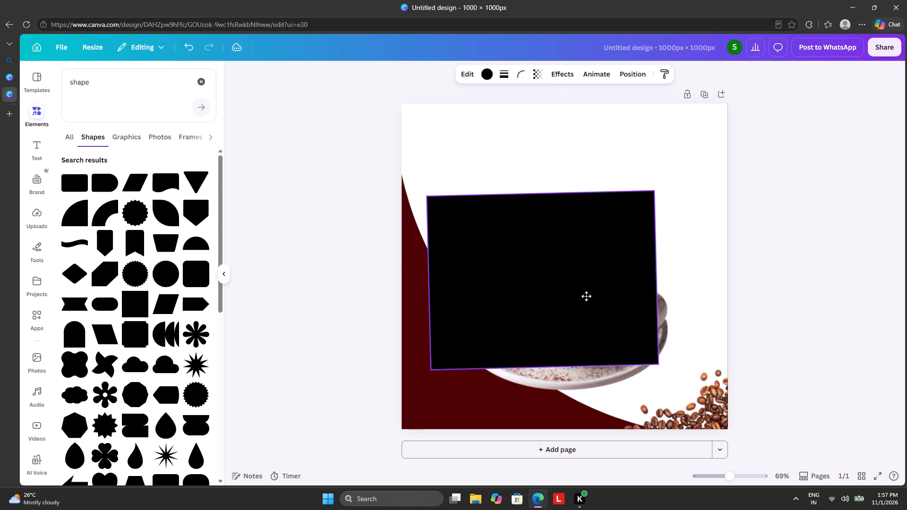
{"action": "left_click_drag", "start_coordinate": [586, 296], "coordinate": [593, 294]}
{"action": "left_click", "coordinate": [683, 269]}
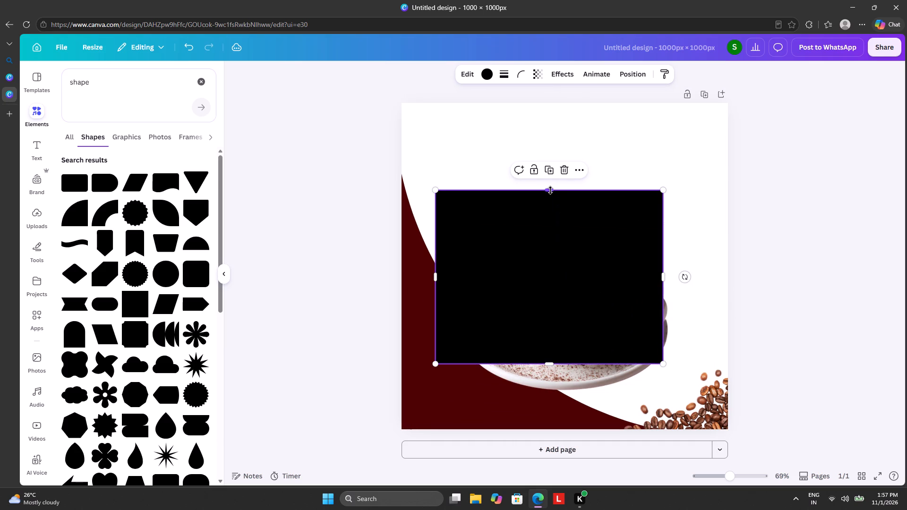
Stretch the black rectangle's top, bottom and right sides to about 843 px tall, leaving even side margins on the page.
{"action": "left_click_drag", "start_coordinate": [550, 190], "coordinate": [539, 128]}
{"action": "left_click_drag", "start_coordinate": [551, 360], "coordinate": [557, 388]}
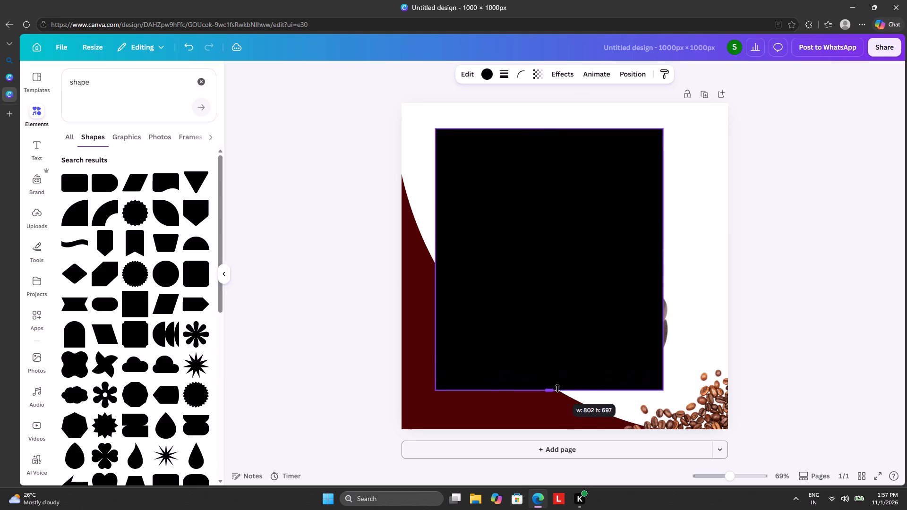
{"action": "left_click_drag", "start_coordinate": [557, 388], "coordinate": [559, 400]}
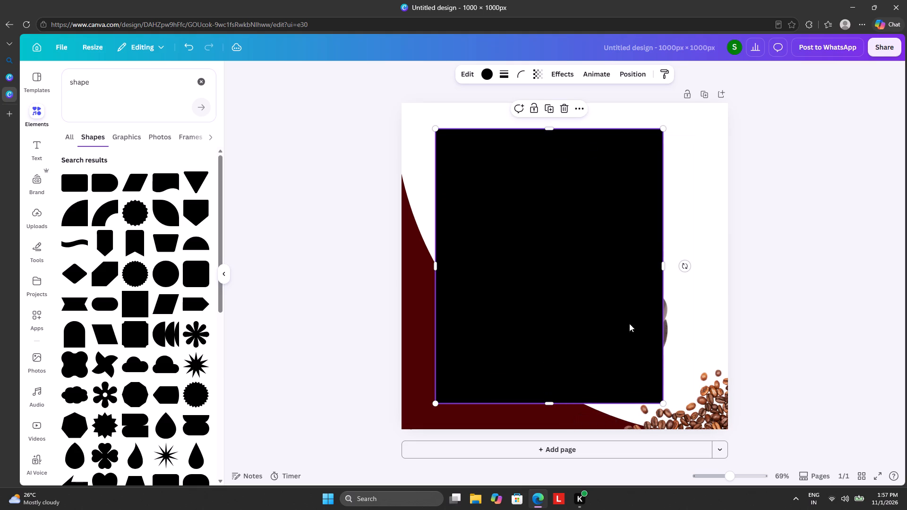
{"action": "left_click_drag", "start_coordinate": [660, 267], "coordinate": [688, 267]}
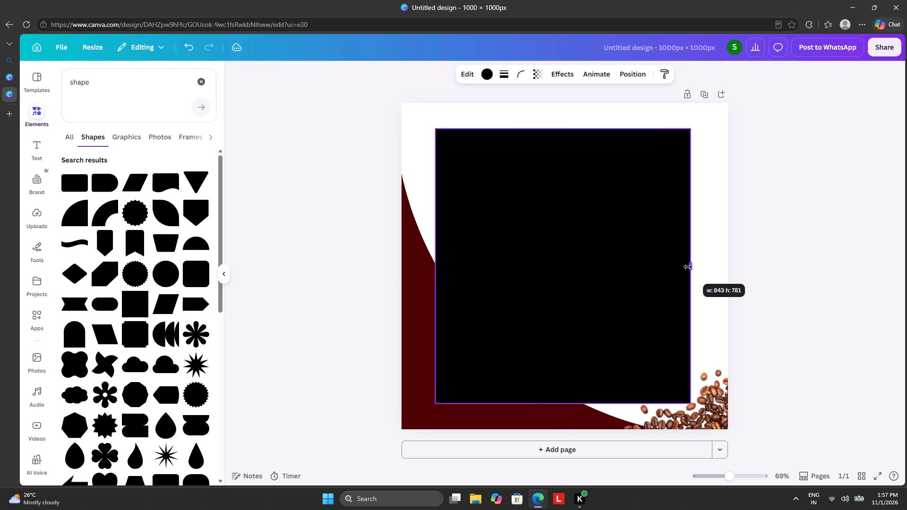
{"action": "left_click_drag", "start_coordinate": [688, 267], "coordinate": [700, 270]}
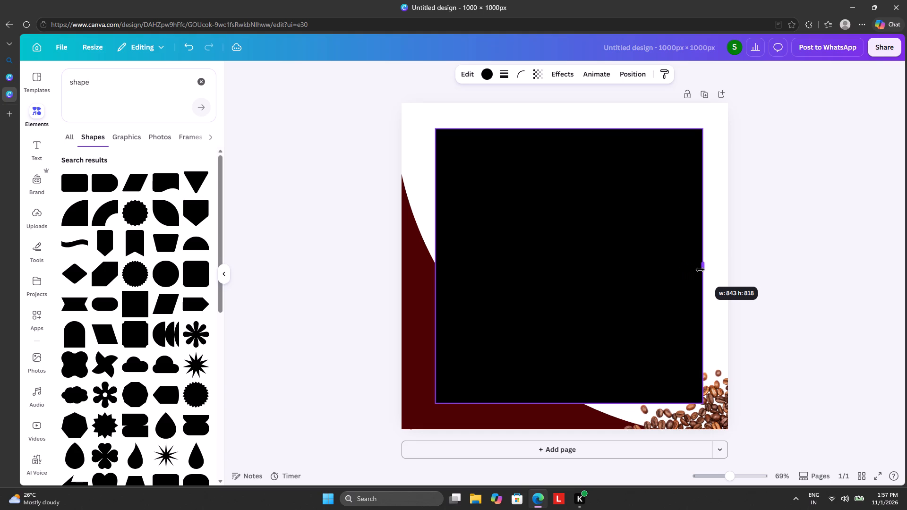
{"action": "left_click_drag", "start_coordinate": [700, 270], "coordinate": [693, 272]}
Move the black rectangle in the layer order to directly beneath the white quarter circle, just above the background.
{"action": "left_click", "coordinate": [623, 73]}
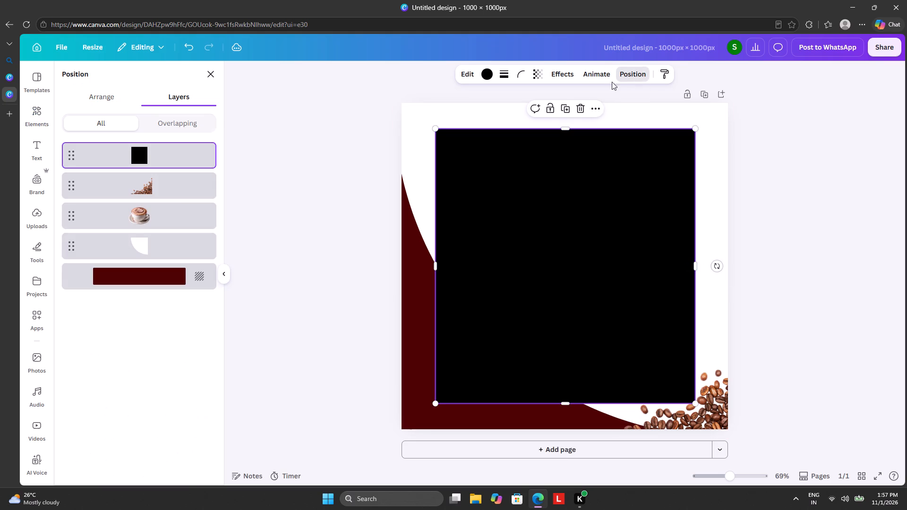
{"action": "left_click_drag", "start_coordinate": [162, 151], "coordinate": [164, 257]}
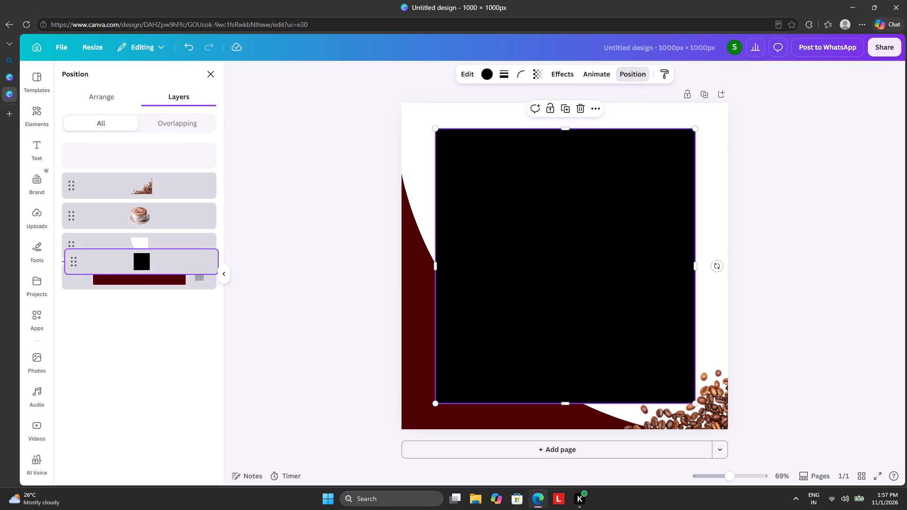
{"action": "left_click_drag", "start_coordinate": [164, 257], "coordinate": [163, 257]}
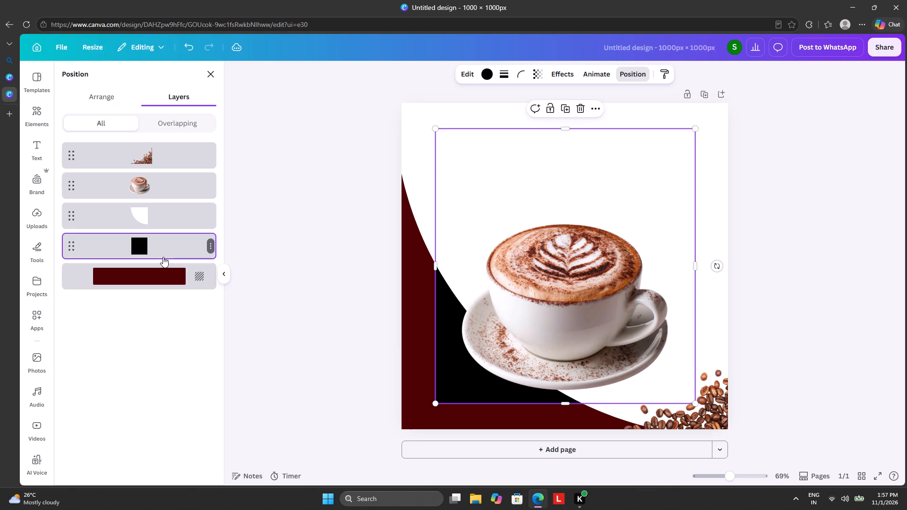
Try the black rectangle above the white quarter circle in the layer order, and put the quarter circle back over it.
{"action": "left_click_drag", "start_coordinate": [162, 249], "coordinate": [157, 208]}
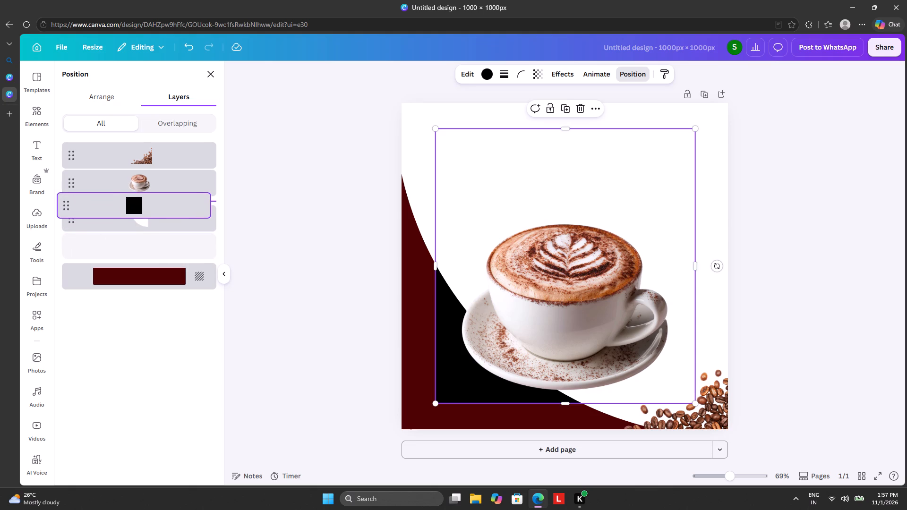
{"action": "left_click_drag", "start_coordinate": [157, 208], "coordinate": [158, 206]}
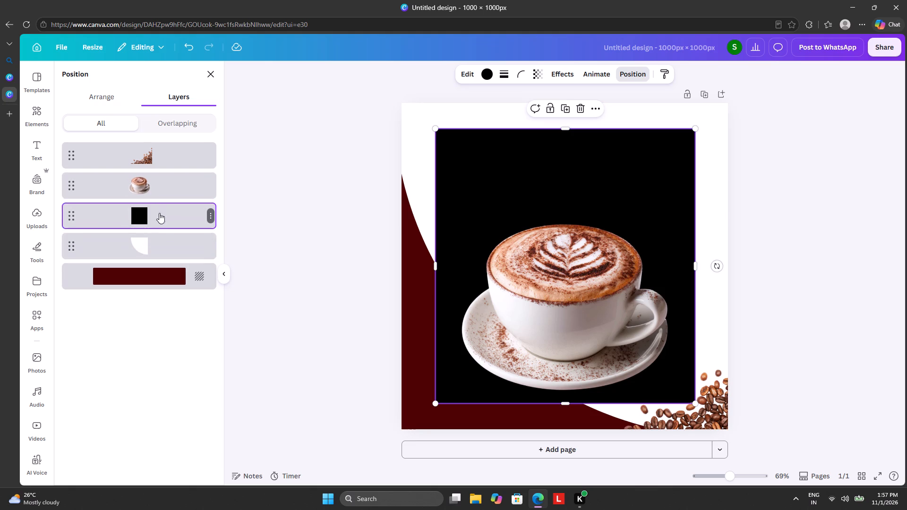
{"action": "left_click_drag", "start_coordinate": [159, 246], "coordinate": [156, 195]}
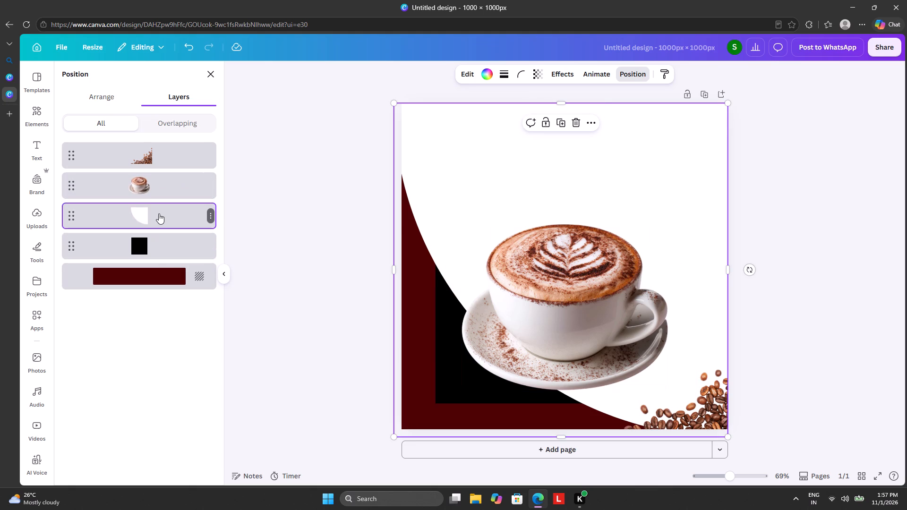
Shrink the white quarter circle, align its top-left corner with the black rectangle's, and enlarge it to just past the rectangle's right side.
{"action": "left_click", "coordinate": [399, 107]}
{"action": "left_click_drag", "start_coordinate": [394, 103], "coordinate": [572, 198]}
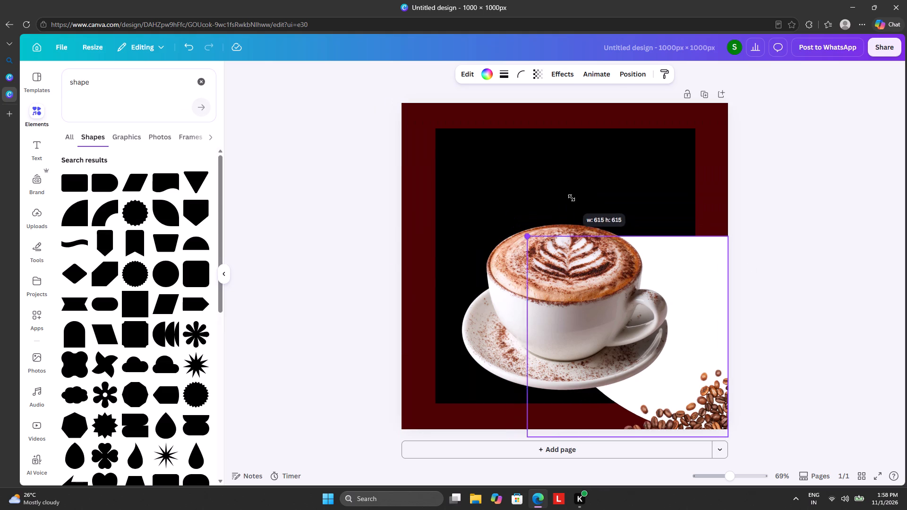
{"action": "left_click_drag", "start_coordinate": [572, 198], "coordinate": [574, 199]}
{"action": "left_click_drag", "start_coordinate": [708, 288], "coordinate": [640, 180]}
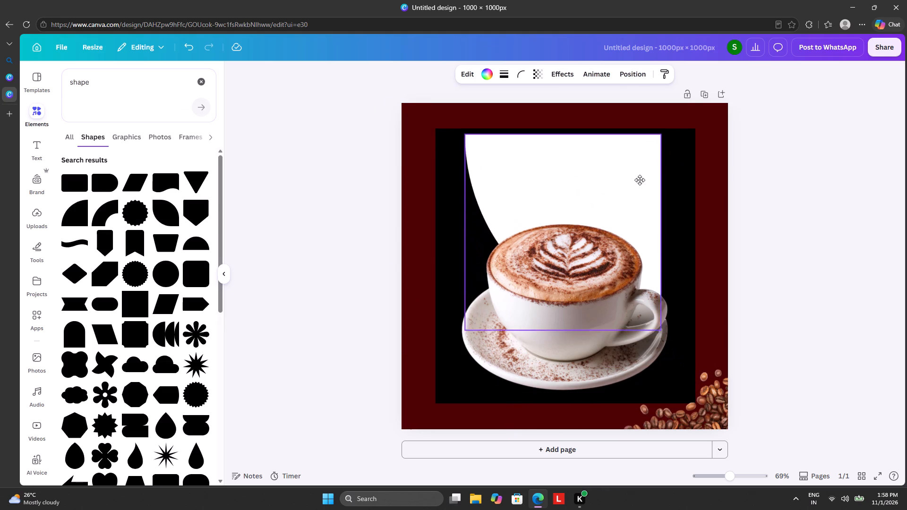
{"action": "left_click_drag", "start_coordinate": [640, 180], "coordinate": [614, 176]}
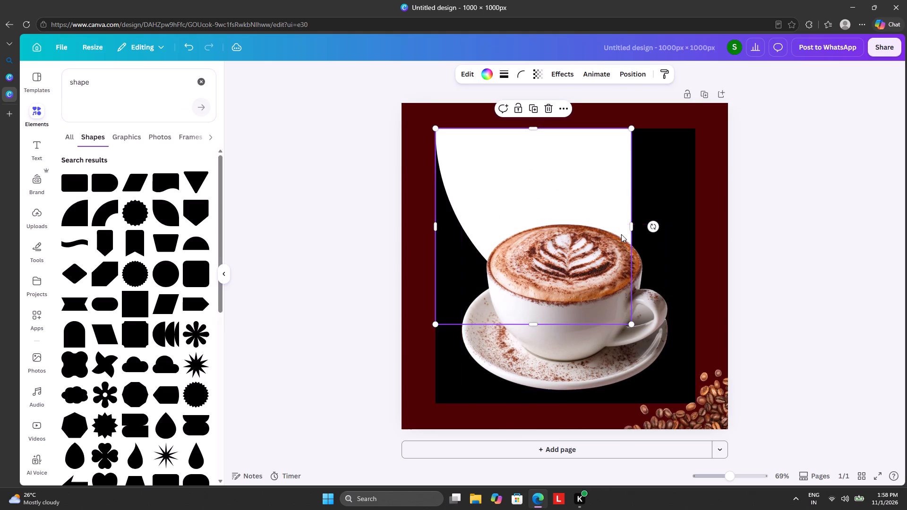
{"action": "left_click", "coordinate": [606, 205]}
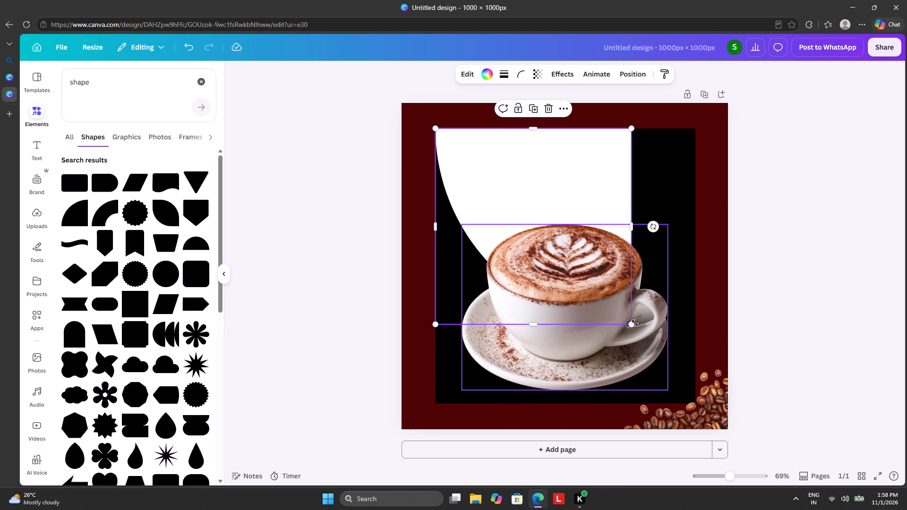
{"action": "left_click_drag", "start_coordinate": [632, 323], "coordinate": [687, 388]}
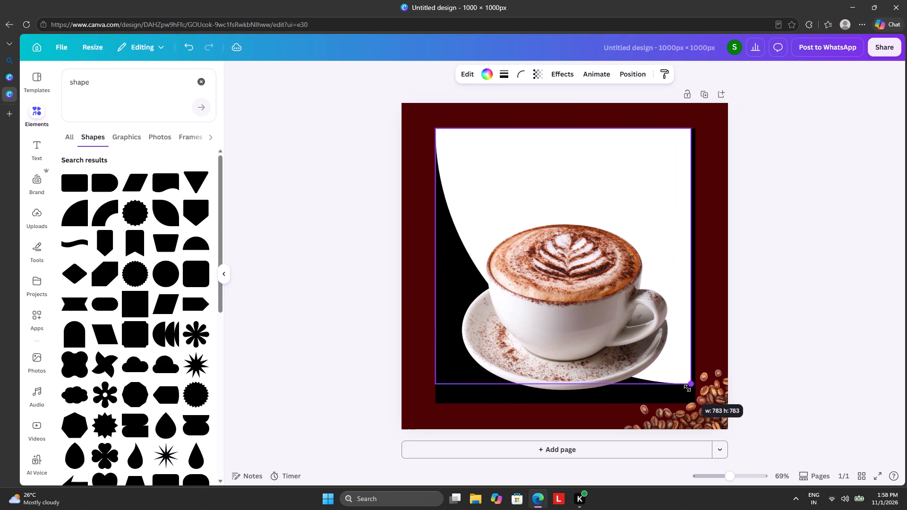
{"action": "left_click_drag", "start_coordinate": [687, 388], "coordinate": [695, 399]}
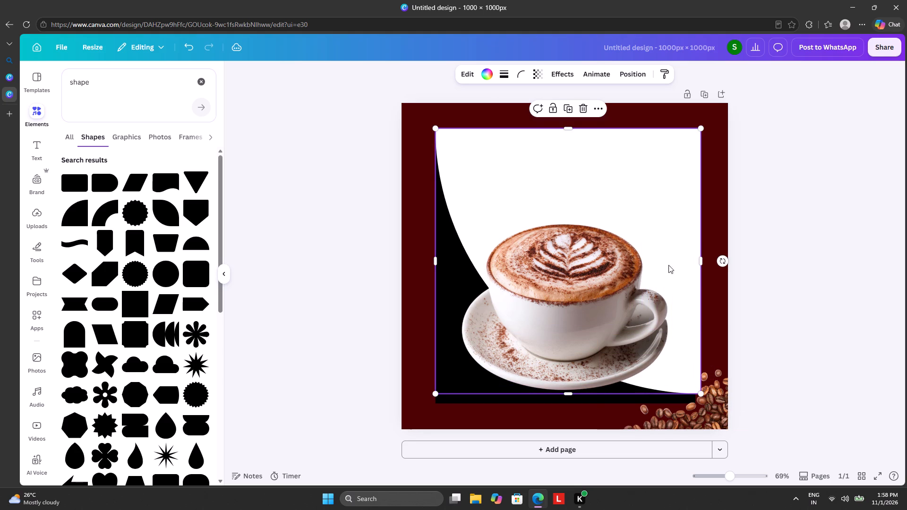
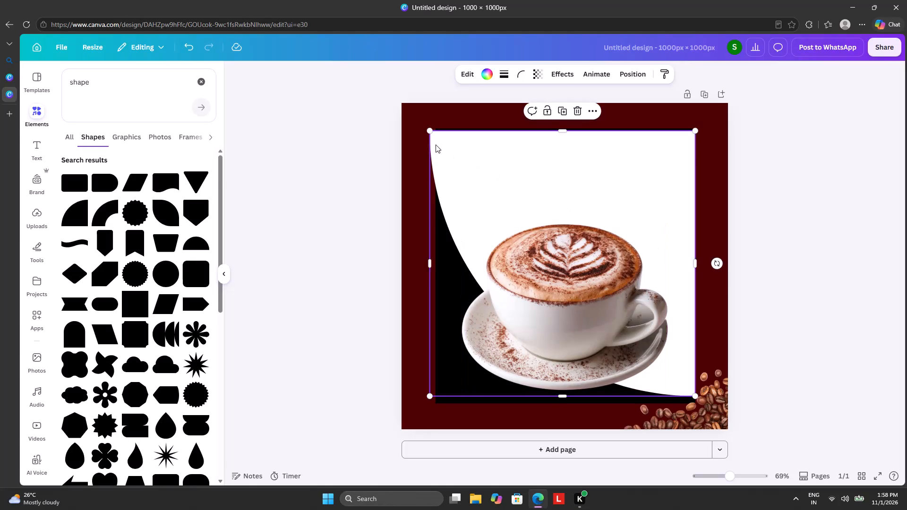
Enlarge the white quarter circle from its top-left corner to the black rectangle's top edge, and stretch its bottom edge to just above the rectangle's bottom.
{"action": "left_click_drag", "start_coordinate": [428, 131], "coordinate": [431, 127]}
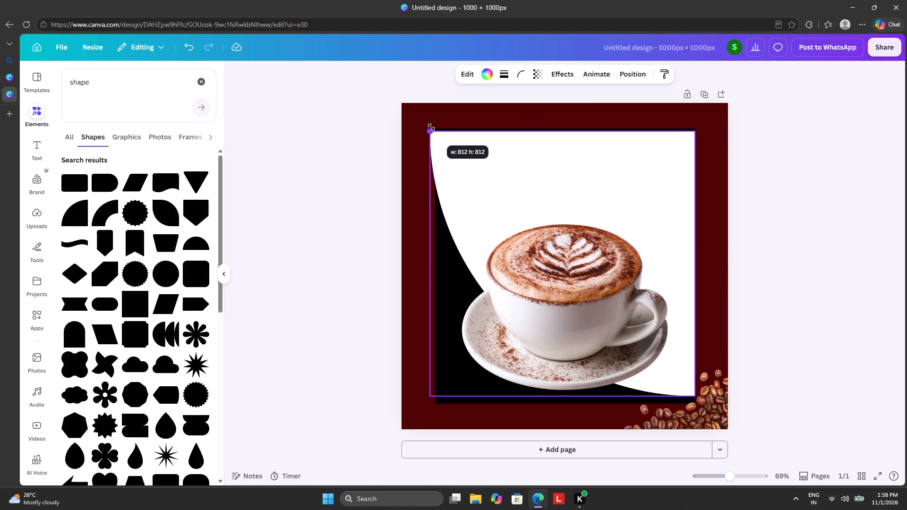
{"action": "left_click_drag", "start_coordinate": [431, 127], "coordinate": [432, 122]}
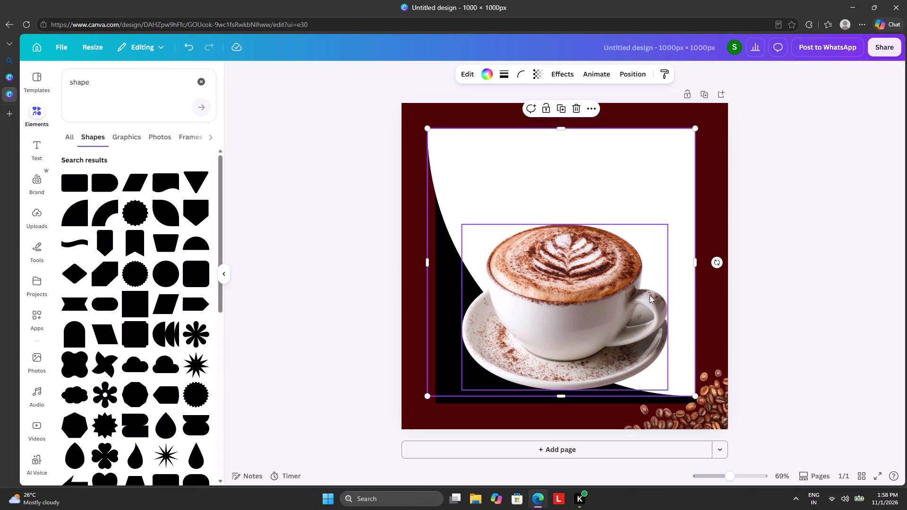
{"action": "left_click", "coordinate": [682, 268]}
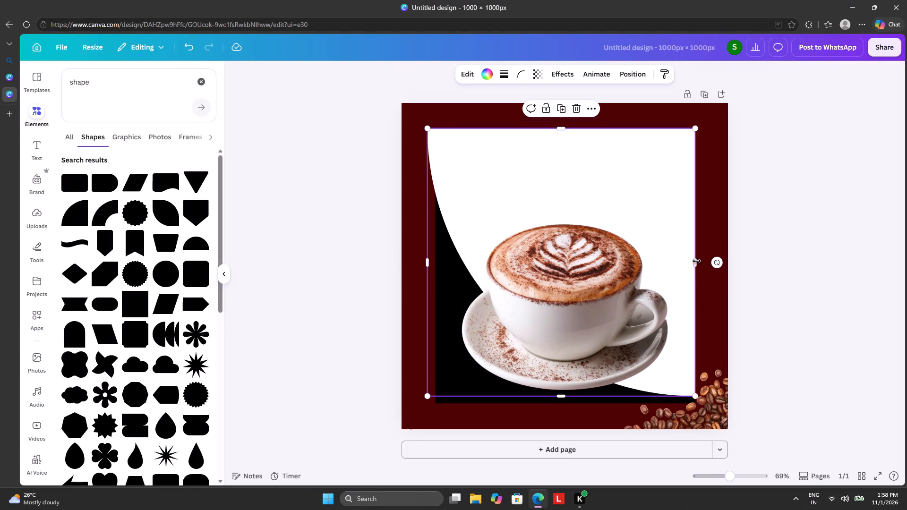
{"action": "left_click", "coordinate": [718, 257]}
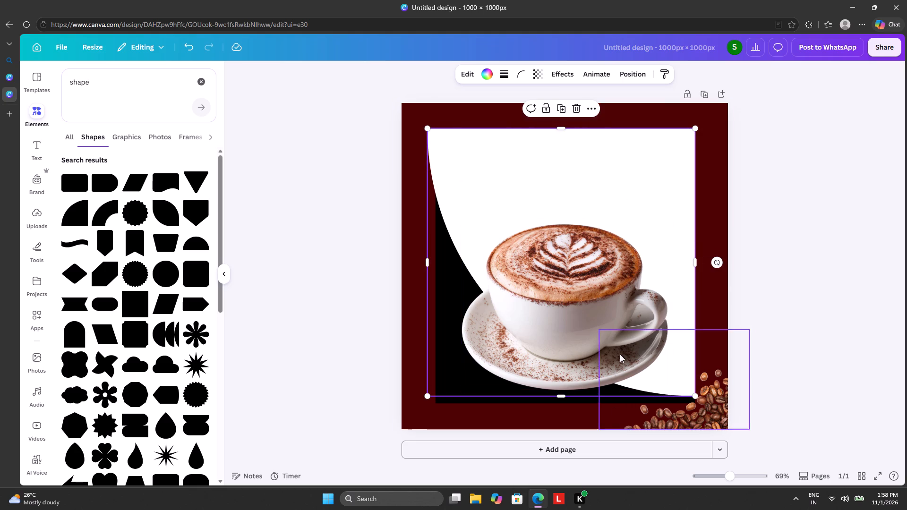
{"action": "left_click", "coordinate": [562, 397]}
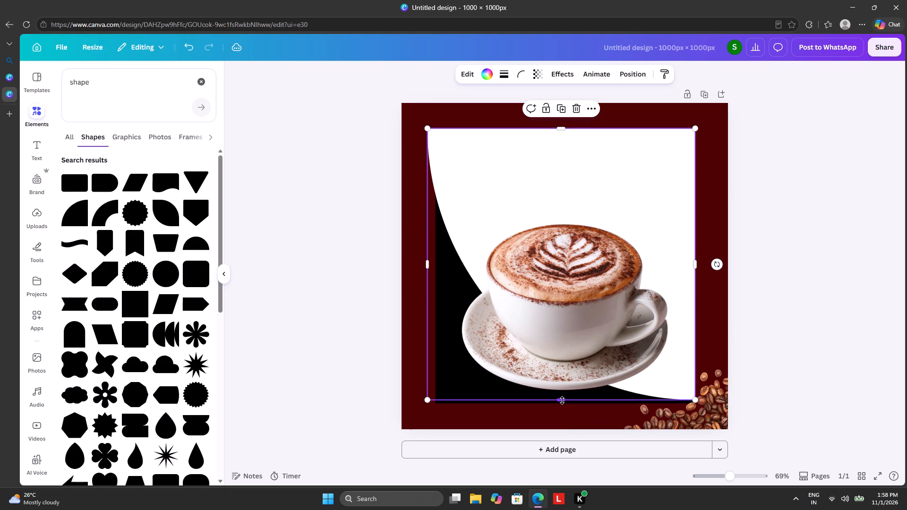
Recolour the black rectangle beneath the white quarter circle with the background's dark red.
{"action": "left_click", "coordinate": [443, 313]}
{"action": "left_click", "coordinate": [623, 75]}
{"action": "left_click", "coordinate": [200, 241]}
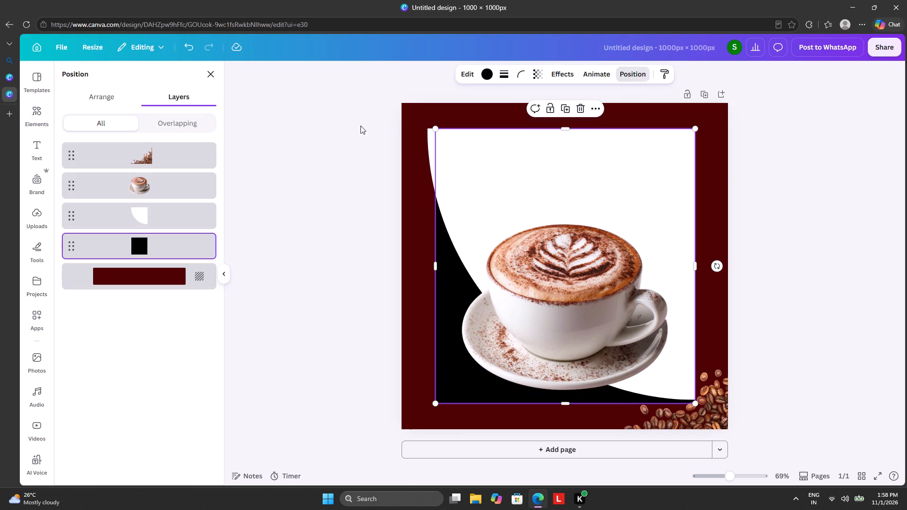
{"action": "left_click", "coordinate": [490, 76]}
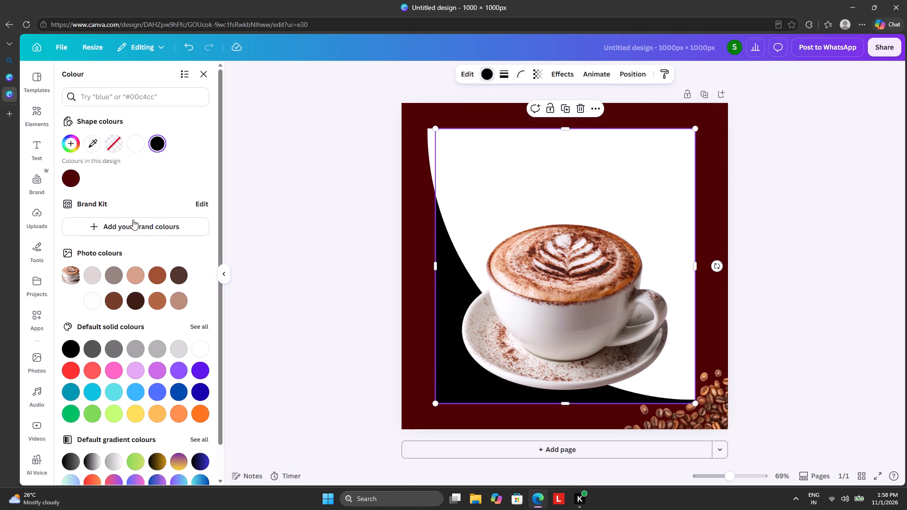
{"action": "left_click", "coordinate": [69, 175]}
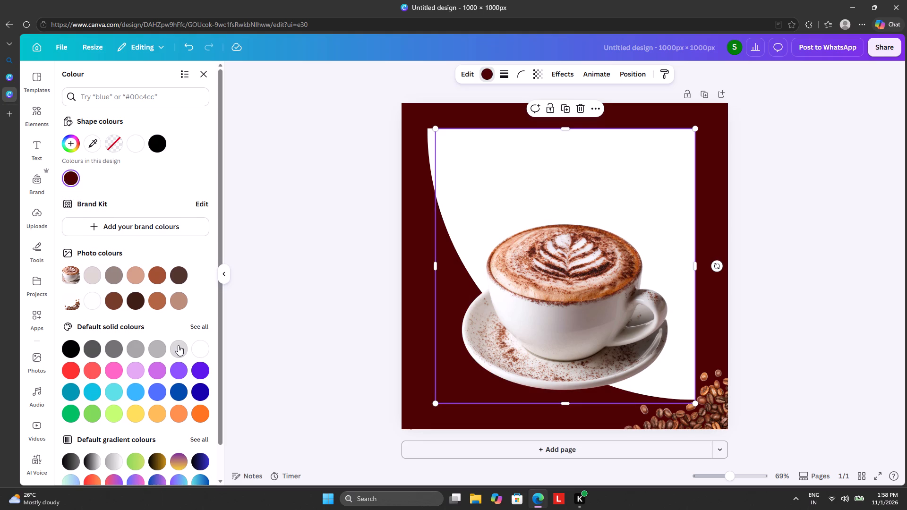
{"action": "scroll", "coordinate": [178, 347], "scroll_direction": "down", "scroll_amount": 5}
{"action": "scroll", "coordinate": [178, 355], "scroll_direction": "up", "scroll_amount": 4}
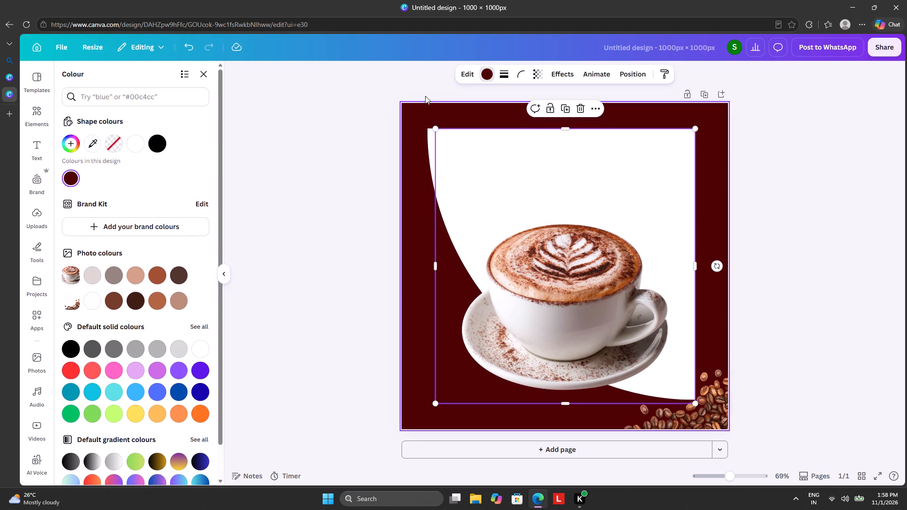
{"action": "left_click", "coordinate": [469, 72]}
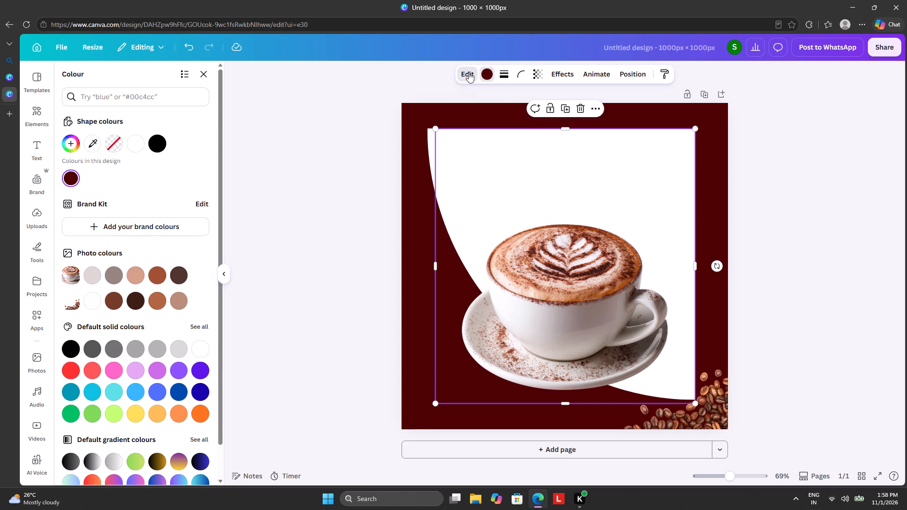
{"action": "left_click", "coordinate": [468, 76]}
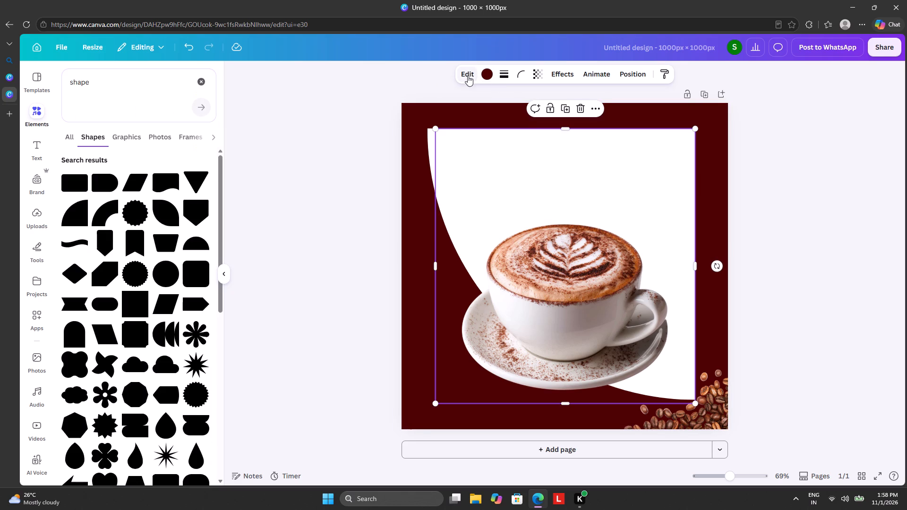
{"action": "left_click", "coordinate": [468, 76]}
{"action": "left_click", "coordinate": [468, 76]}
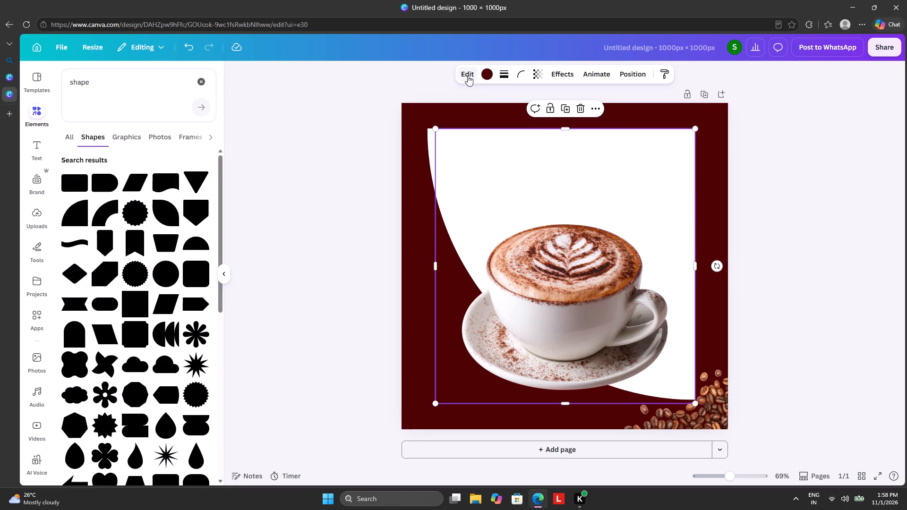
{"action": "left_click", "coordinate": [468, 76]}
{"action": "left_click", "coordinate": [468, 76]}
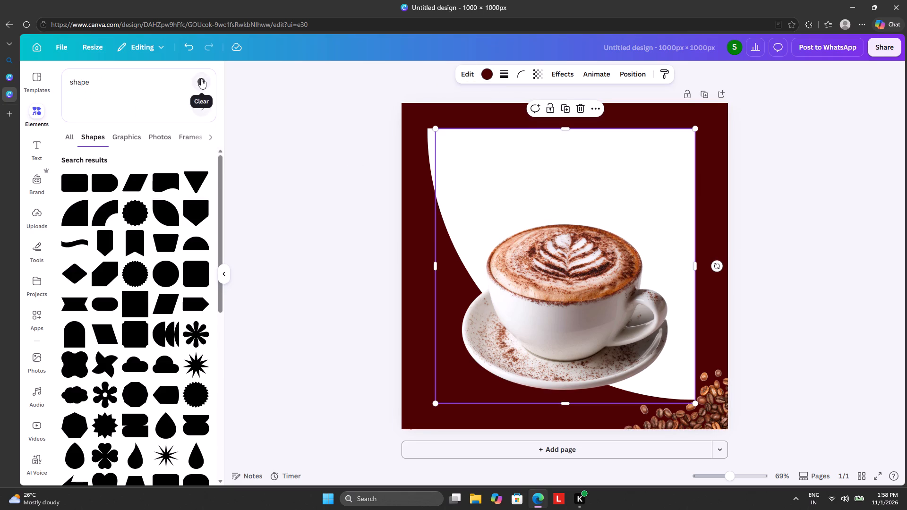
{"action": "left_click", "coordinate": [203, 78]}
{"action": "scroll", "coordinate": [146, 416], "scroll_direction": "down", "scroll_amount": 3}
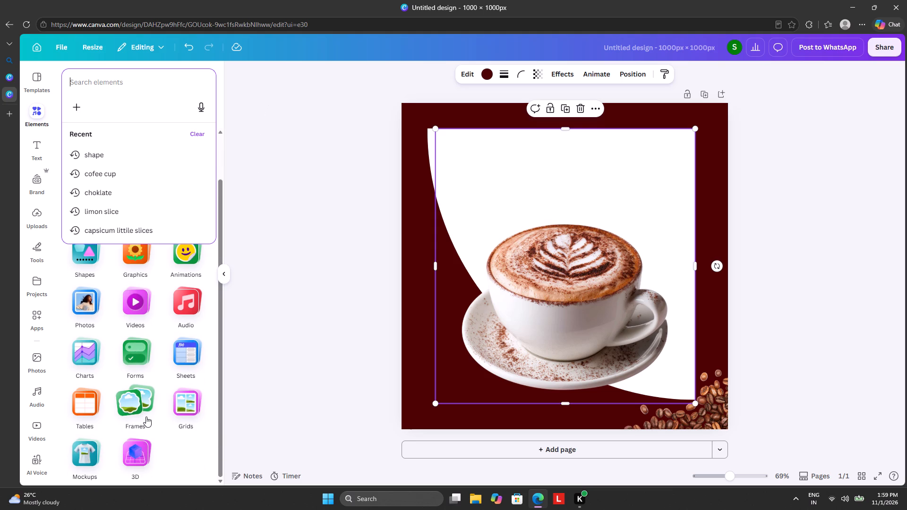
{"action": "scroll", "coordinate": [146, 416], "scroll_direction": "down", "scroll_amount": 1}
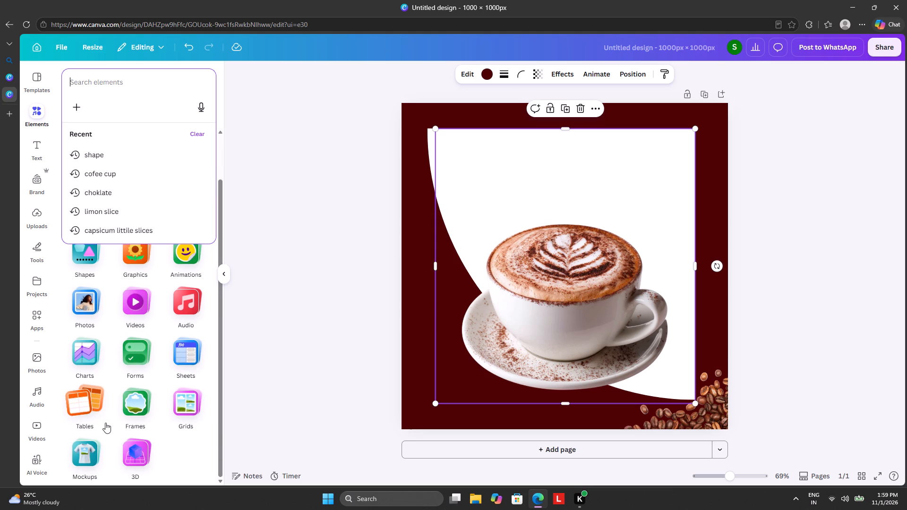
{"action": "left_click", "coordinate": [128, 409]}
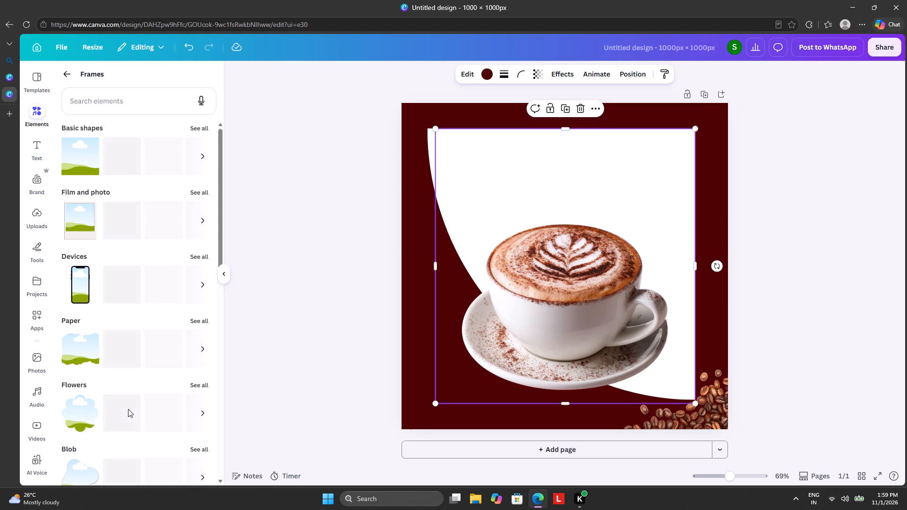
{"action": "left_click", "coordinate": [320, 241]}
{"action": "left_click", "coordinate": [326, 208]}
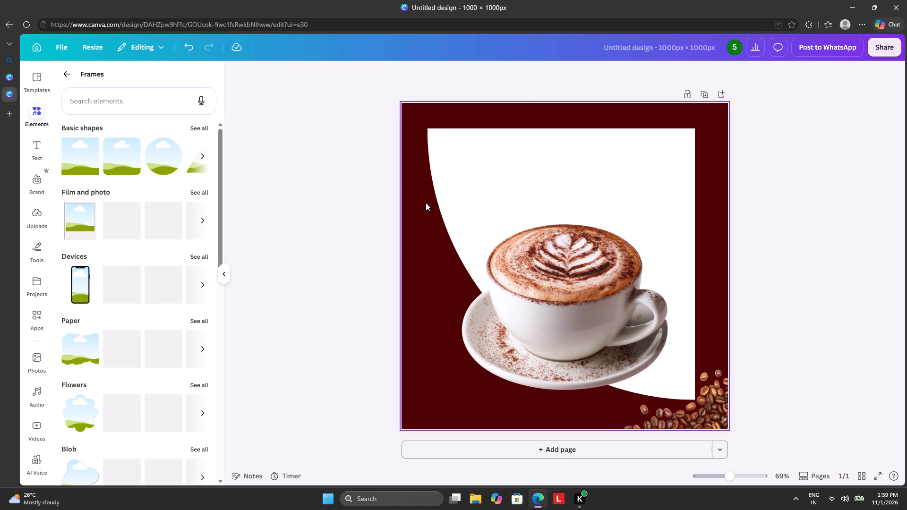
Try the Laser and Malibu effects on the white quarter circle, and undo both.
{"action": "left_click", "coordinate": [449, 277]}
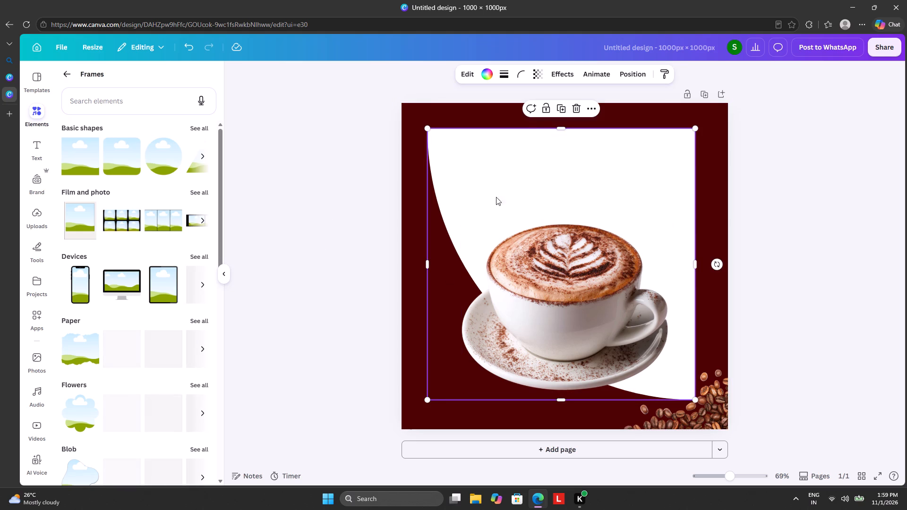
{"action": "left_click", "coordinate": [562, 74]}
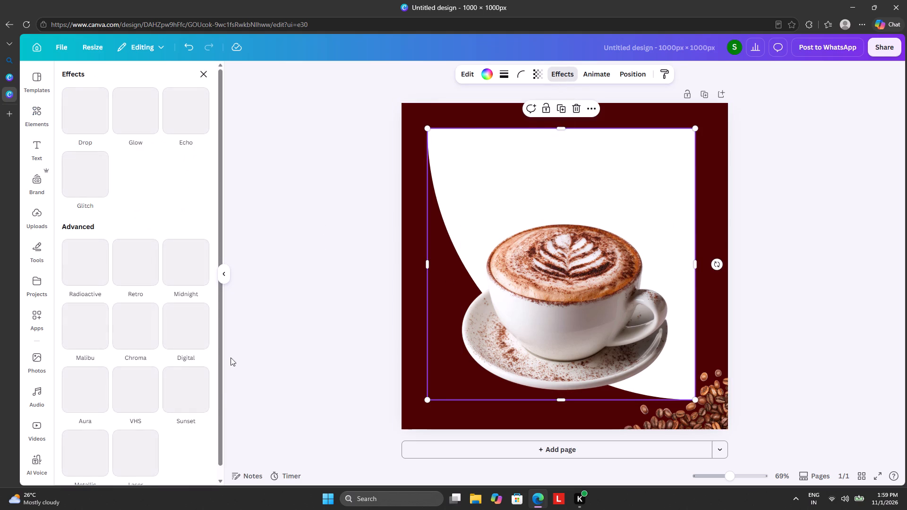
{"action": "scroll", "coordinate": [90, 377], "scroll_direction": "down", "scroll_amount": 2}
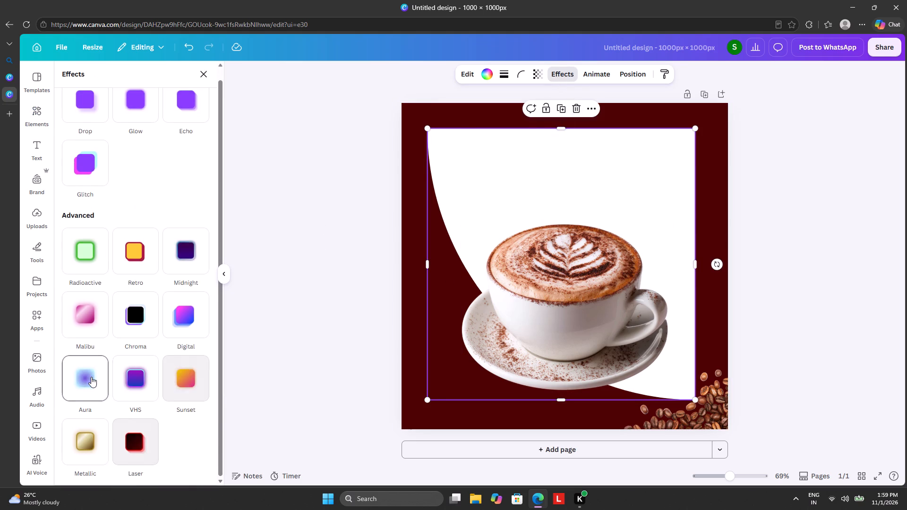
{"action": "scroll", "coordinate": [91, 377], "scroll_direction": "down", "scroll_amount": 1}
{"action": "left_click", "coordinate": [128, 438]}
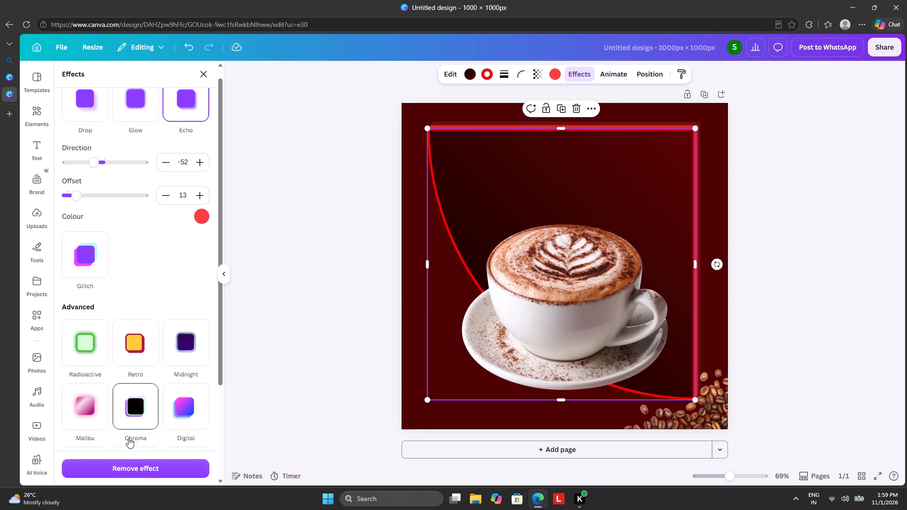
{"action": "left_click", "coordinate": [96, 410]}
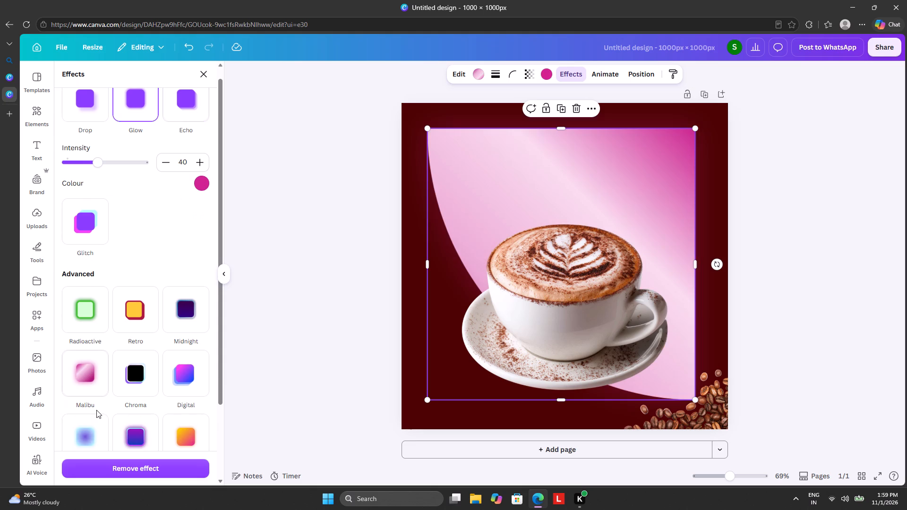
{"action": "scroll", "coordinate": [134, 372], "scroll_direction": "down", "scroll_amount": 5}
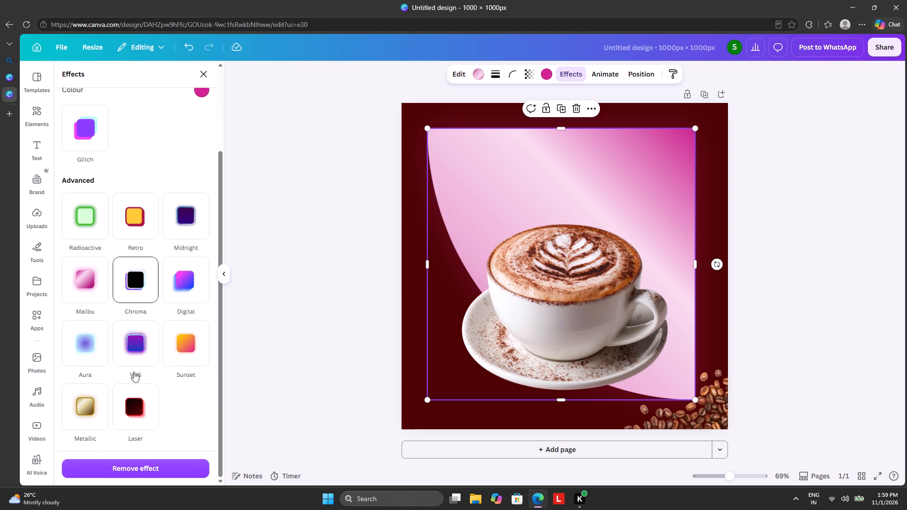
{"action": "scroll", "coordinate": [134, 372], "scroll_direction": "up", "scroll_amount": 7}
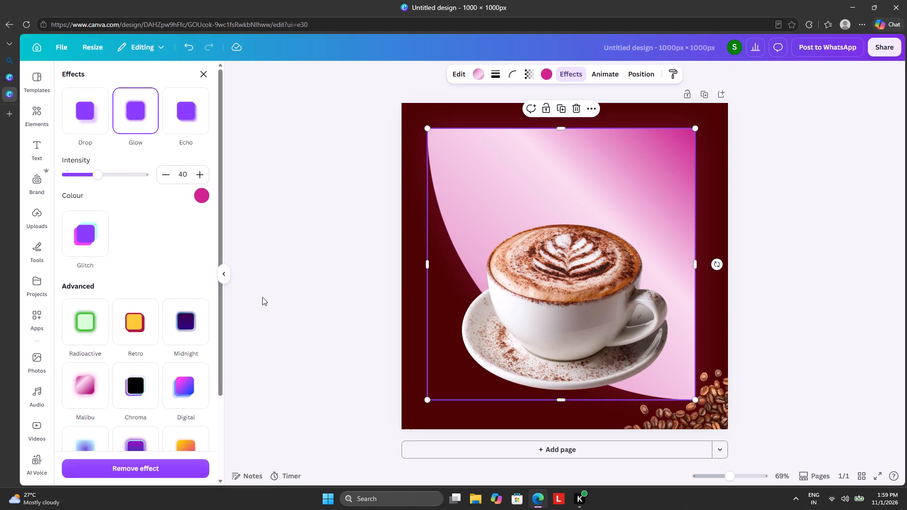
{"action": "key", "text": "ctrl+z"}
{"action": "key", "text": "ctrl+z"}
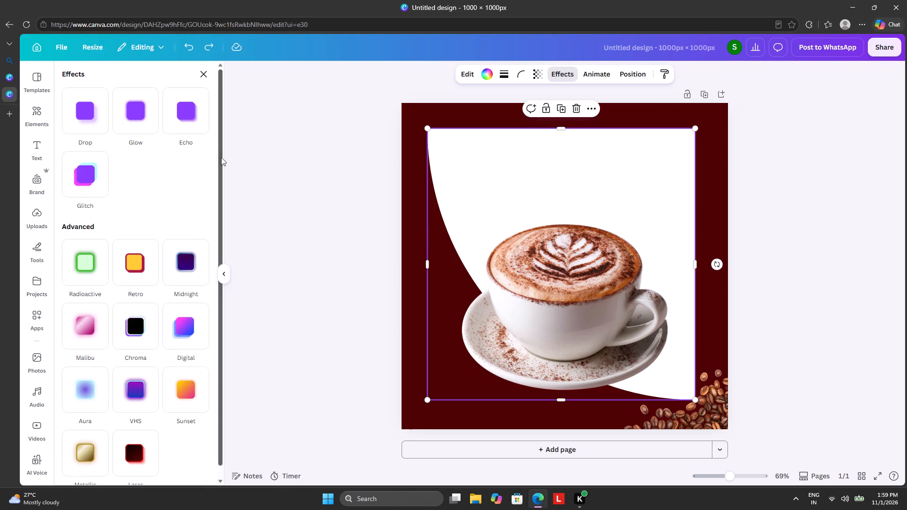
Apply a Drop shadow effect to the dark red rectangle, with transparency 90 and white as the shadow colour.
{"action": "left_click", "coordinate": [433, 363]}
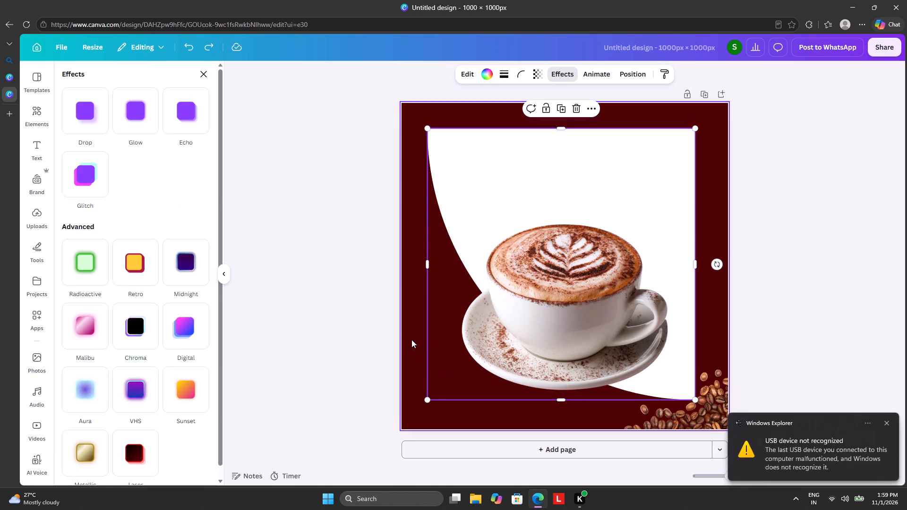
{"action": "left_click", "coordinate": [416, 338]}
{"action": "left_click", "coordinate": [432, 322]}
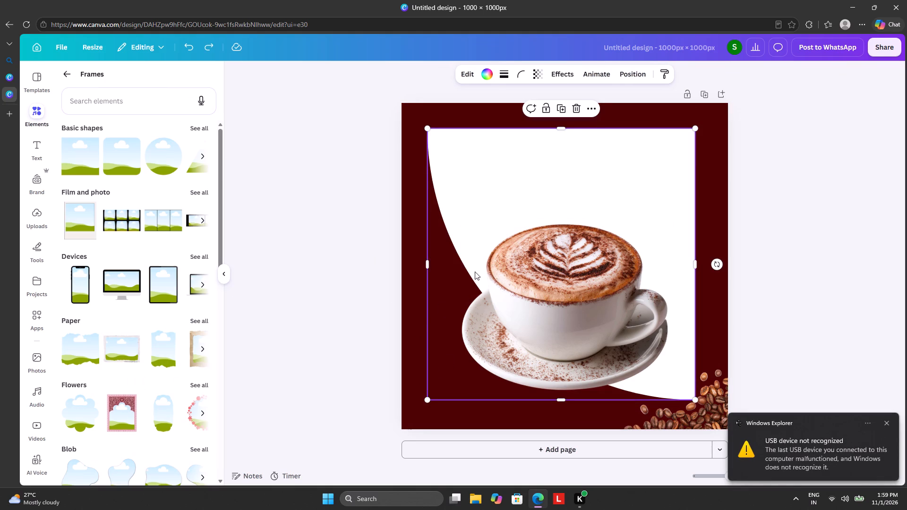
{"action": "left_click", "coordinate": [625, 80]}
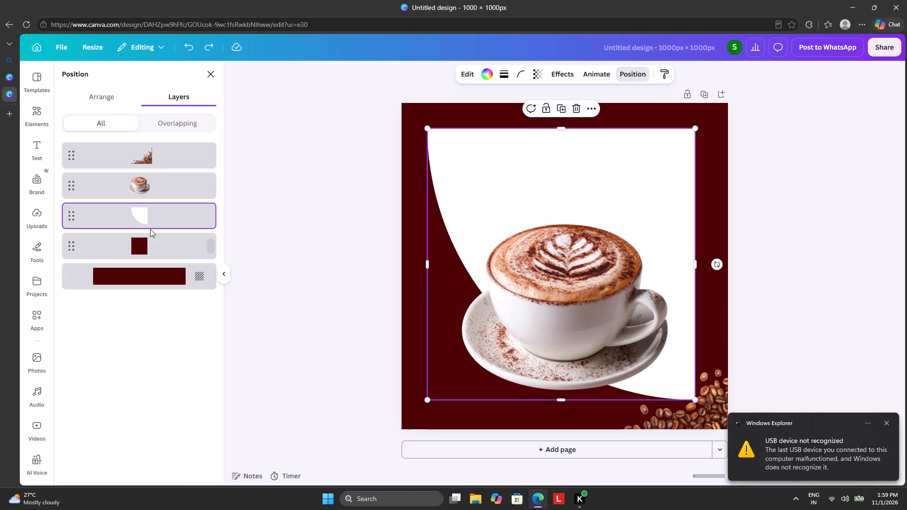
{"action": "left_click", "coordinate": [141, 251]}
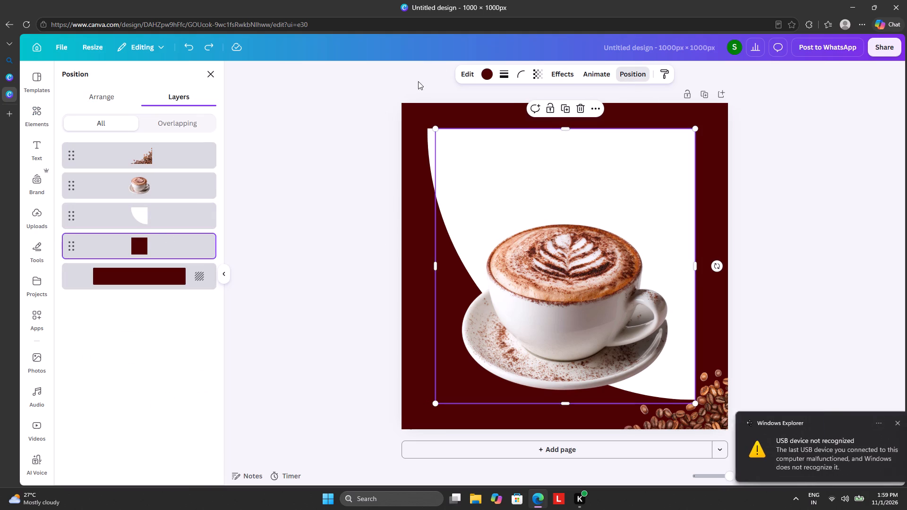
{"action": "left_click", "coordinate": [573, 75]}
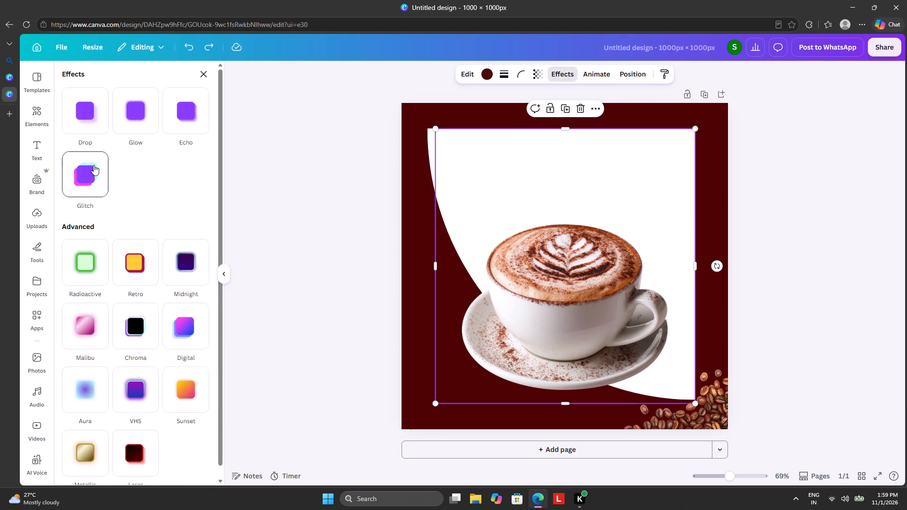
{"action": "left_click", "coordinate": [86, 126]}
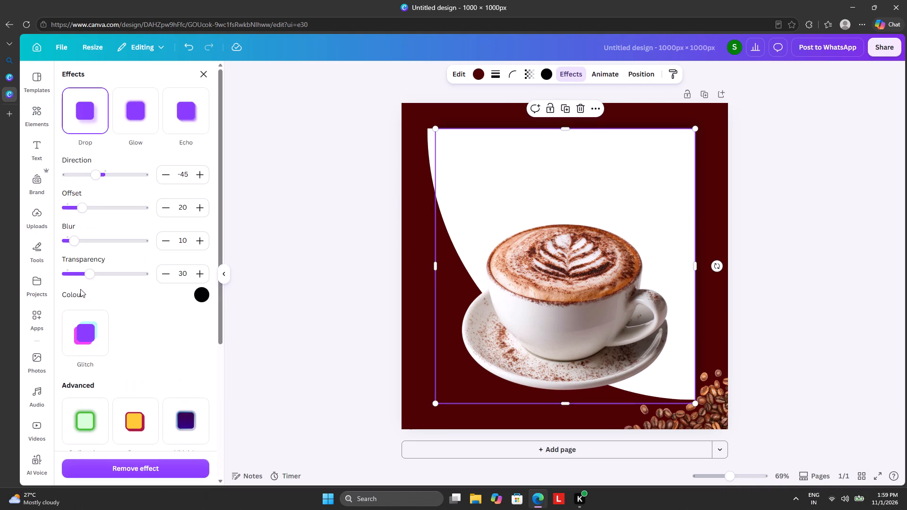
{"action": "left_click_drag", "start_coordinate": [89, 272], "coordinate": [137, 279]}
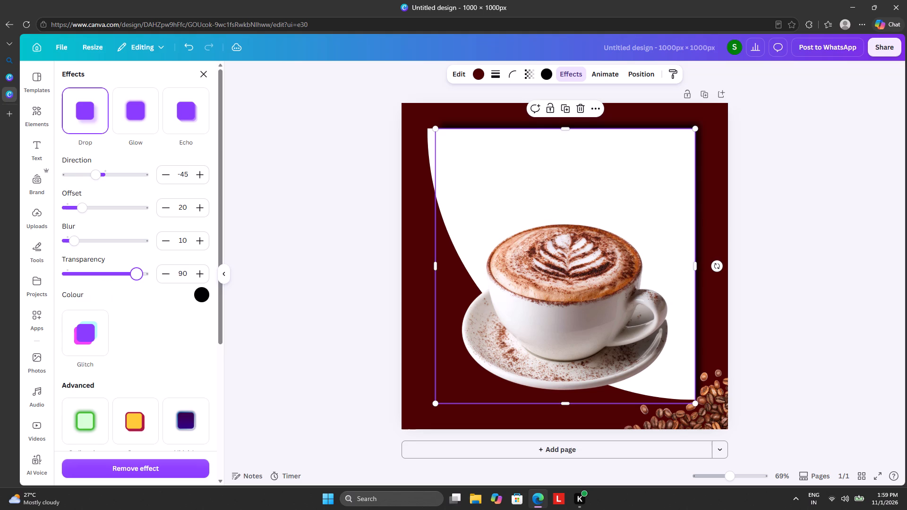
{"action": "left_click", "coordinate": [198, 292]}
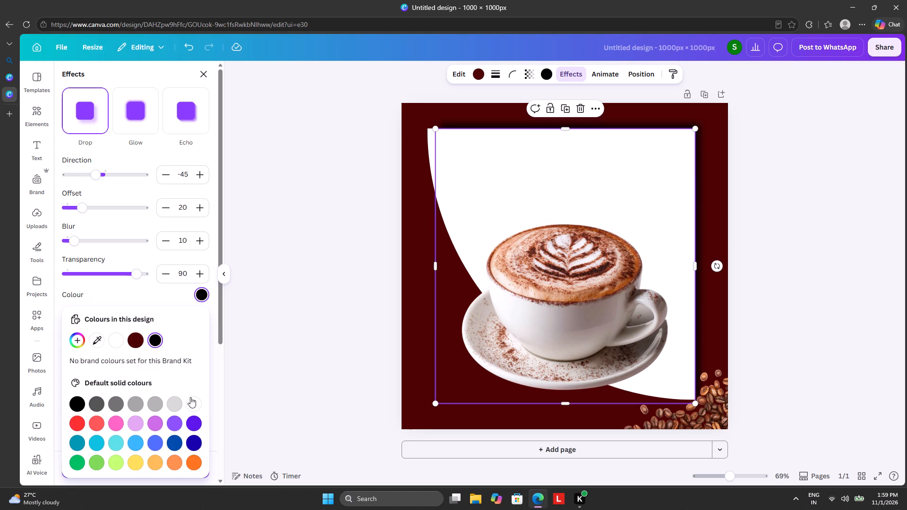
{"action": "left_click", "coordinate": [191, 397]}
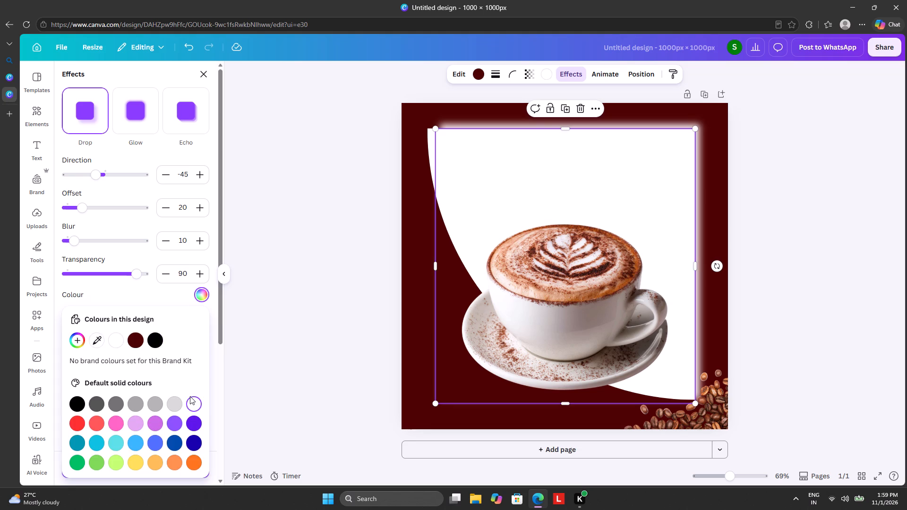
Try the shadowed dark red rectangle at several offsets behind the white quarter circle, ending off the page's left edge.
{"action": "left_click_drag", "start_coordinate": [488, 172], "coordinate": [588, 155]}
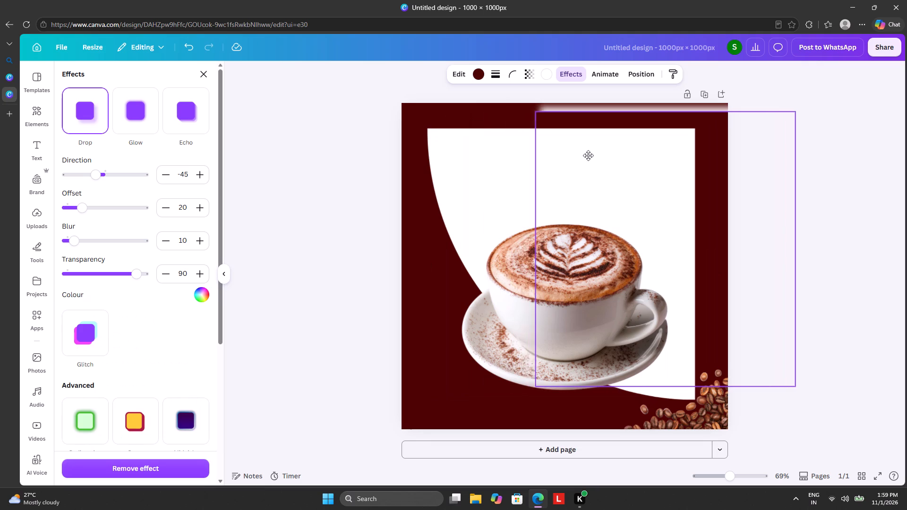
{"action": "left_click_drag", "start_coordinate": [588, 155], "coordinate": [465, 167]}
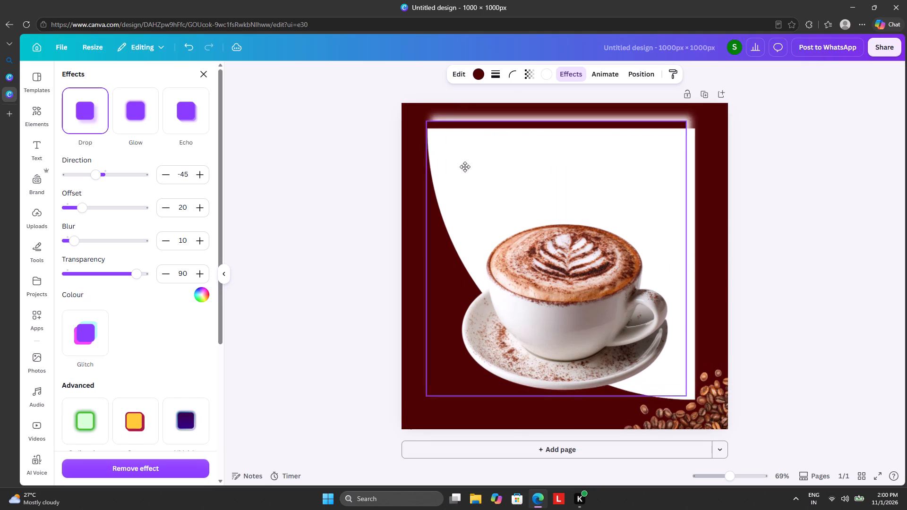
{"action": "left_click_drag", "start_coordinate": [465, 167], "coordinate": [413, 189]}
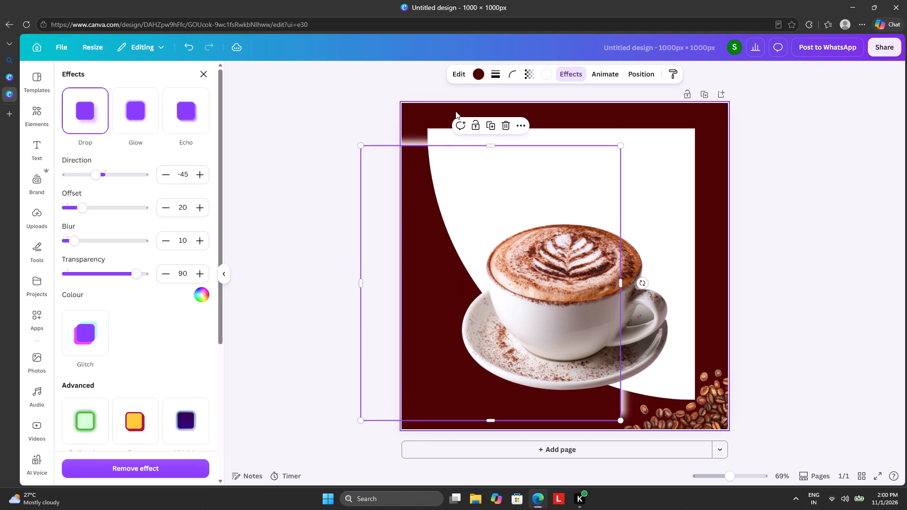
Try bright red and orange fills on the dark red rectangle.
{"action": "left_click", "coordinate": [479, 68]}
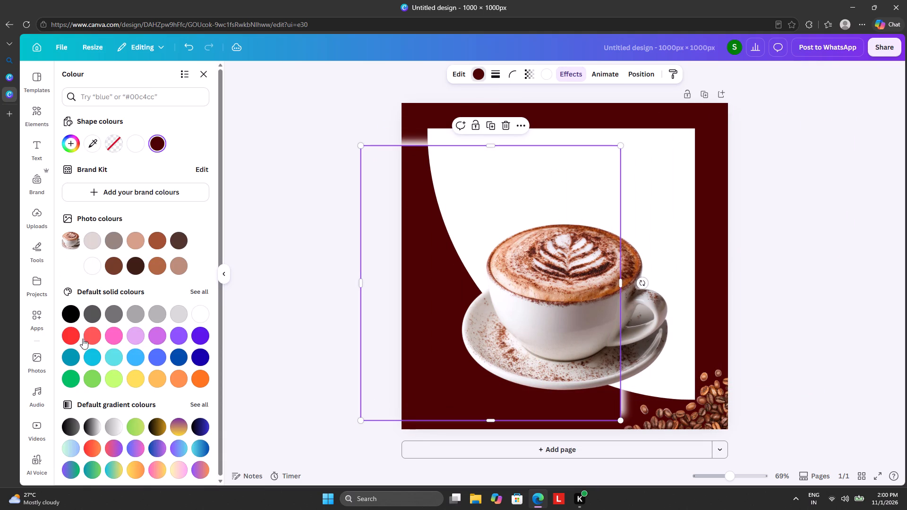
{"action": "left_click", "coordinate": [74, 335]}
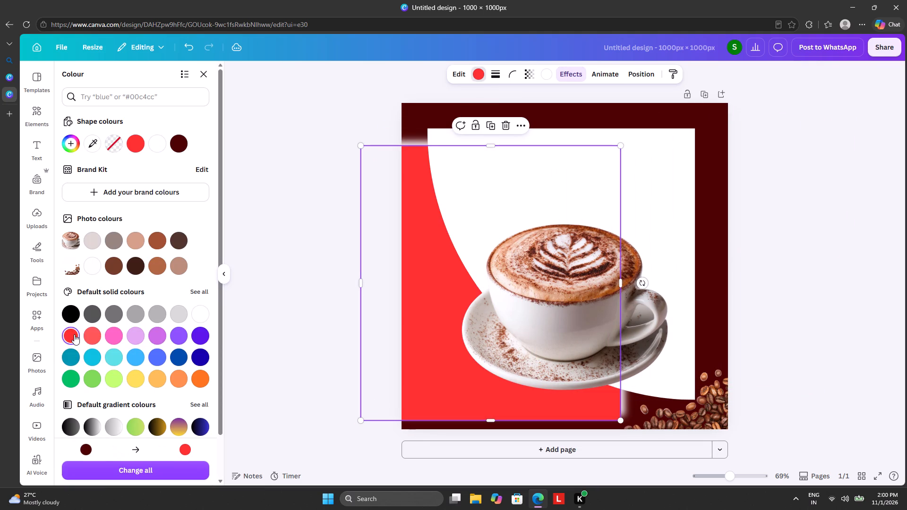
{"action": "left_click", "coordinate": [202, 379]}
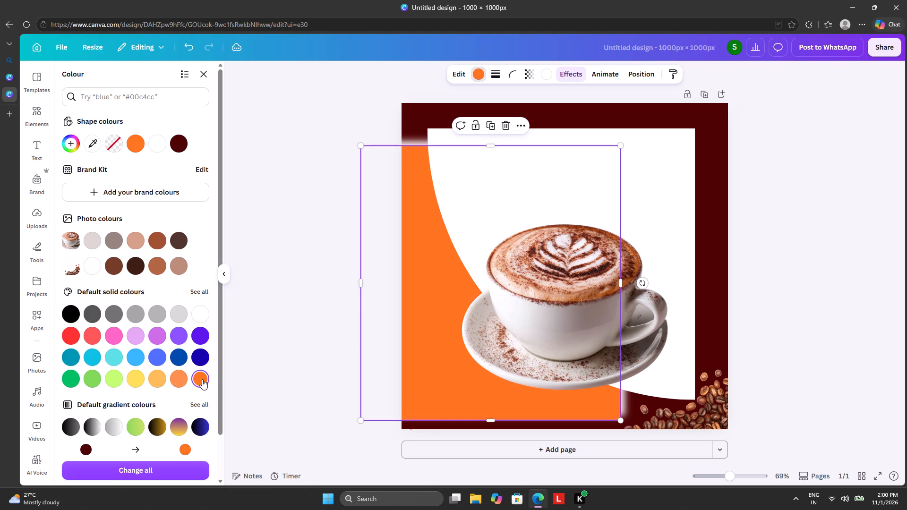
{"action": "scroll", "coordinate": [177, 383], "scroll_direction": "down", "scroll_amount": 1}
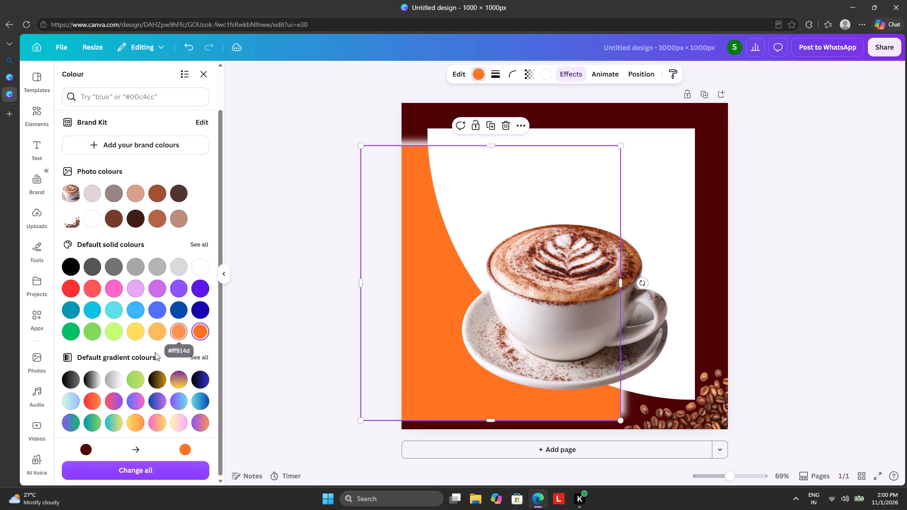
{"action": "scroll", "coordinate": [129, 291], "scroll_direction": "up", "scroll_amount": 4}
Recolour the rectangle with a coffee brown sampled from the cappuccino's surface.
{"action": "left_click", "coordinate": [91, 141]}
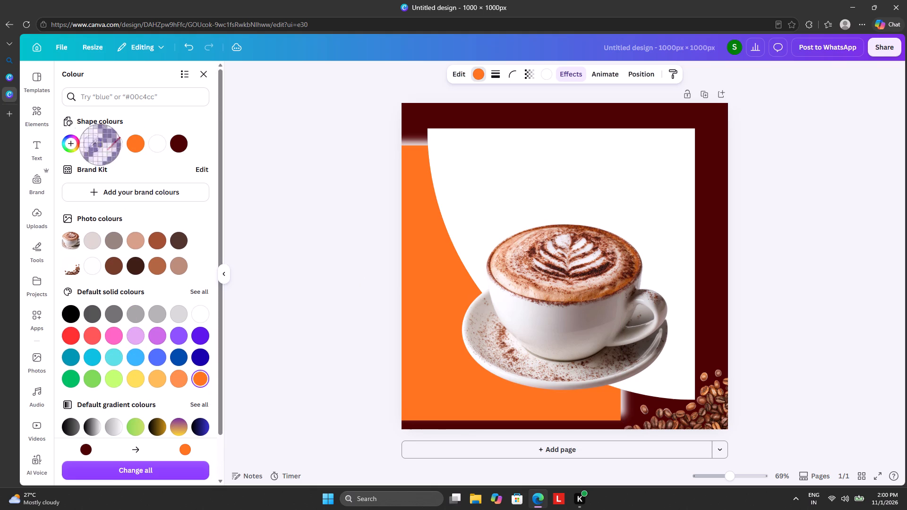
{"action": "left_click", "coordinate": [550, 287]}
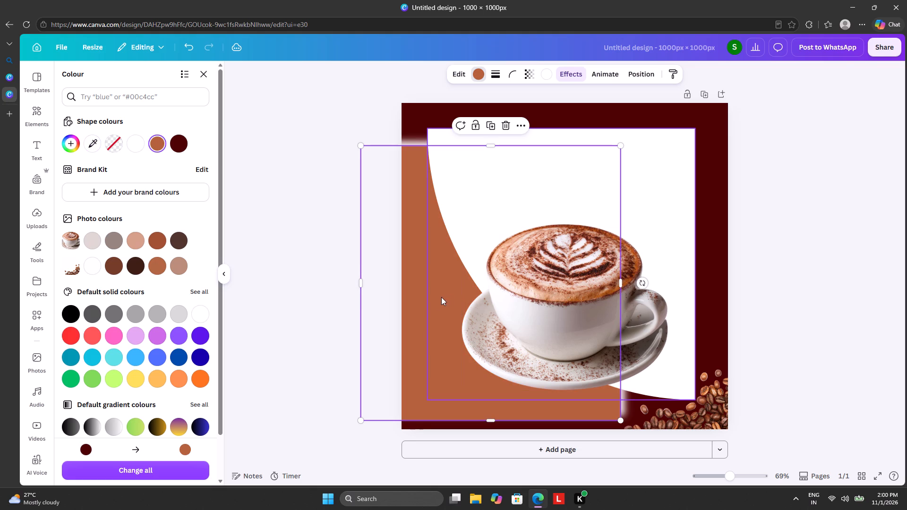
Move the brown rectangle back behind the white quarter circle, horizontally centred on it with their top edges aligned.
{"action": "left_click_drag", "start_coordinate": [409, 282], "coordinate": [422, 277]}
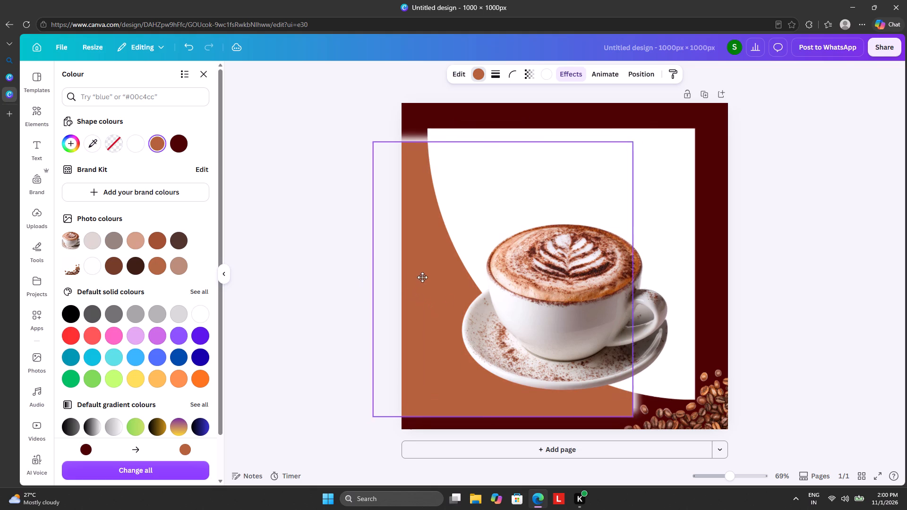
{"action": "left_click_drag", "start_coordinate": [422, 277], "coordinate": [480, 265]}
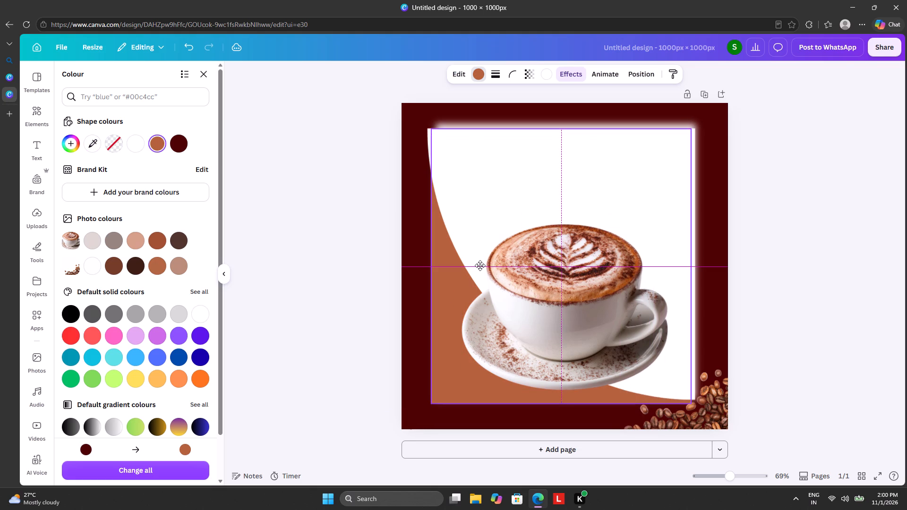
{"action": "left_click_drag", "start_coordinate": [480, 265], "coordinate": [480, 265]}
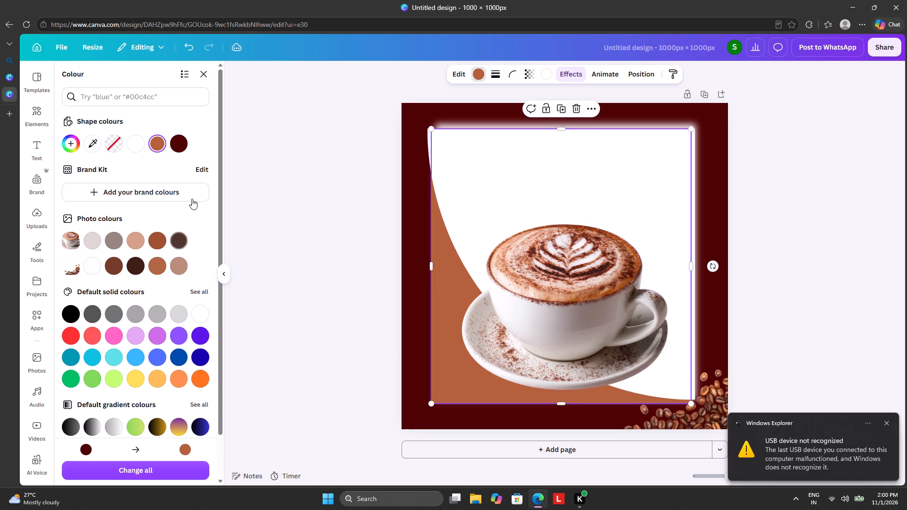
Change the brown rectangle's drop shadow colour to black, after trying the coffee brown.
{"action": "left_click", "coordinate": [569, 77]}
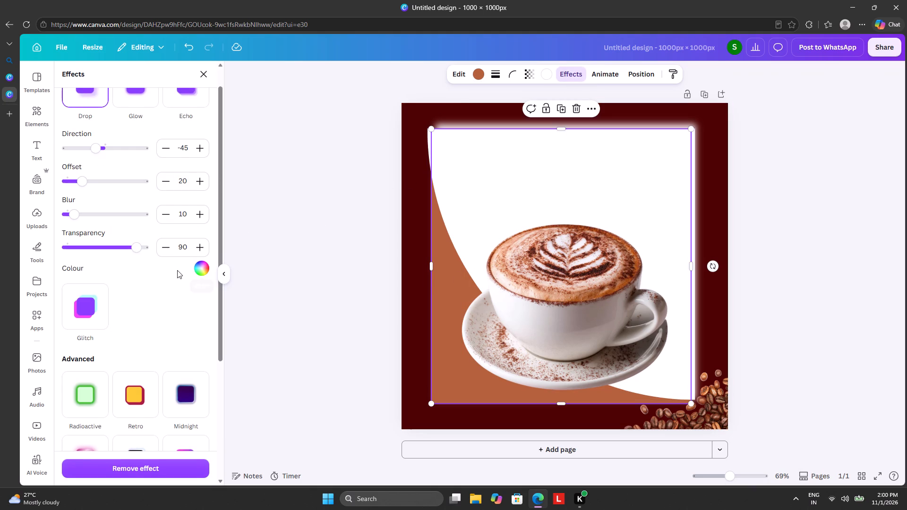
{"action": "scroll", "coordinate": [173, 272], "scroll_direction": "up", "scroll_amount": 4}
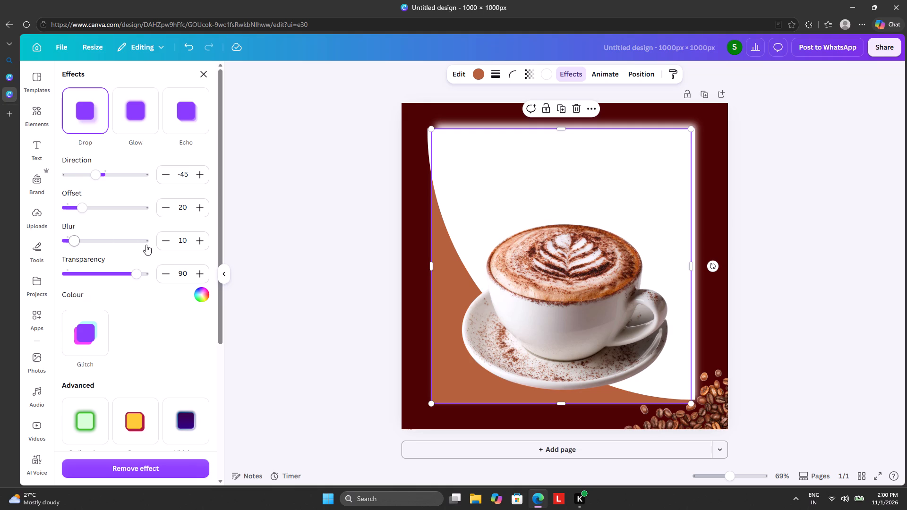
{"action": "left_click", "coordinate": [204, 293]}
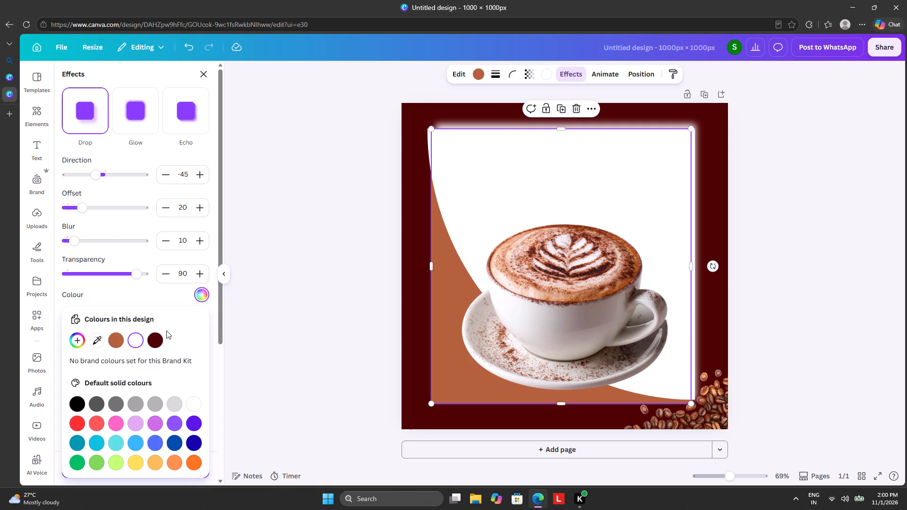
{"action": "left_click", "coordinate": [117, 339]}
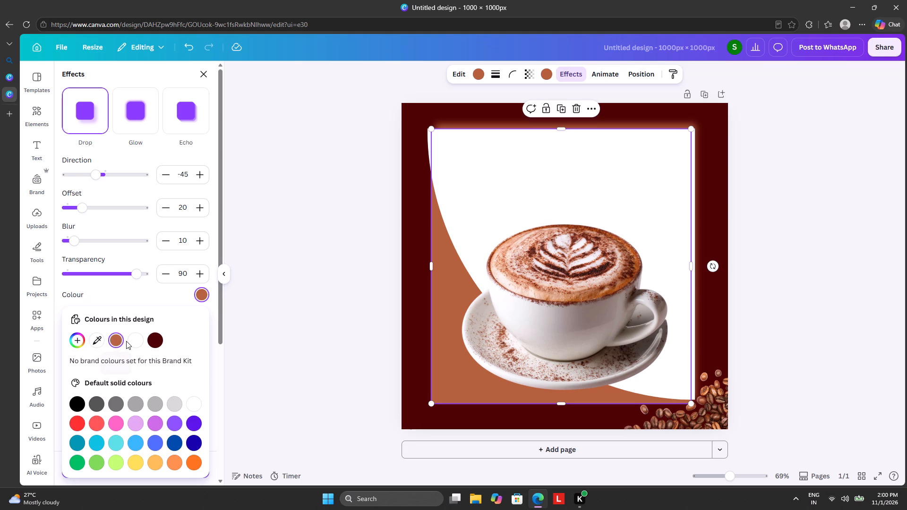
{"action": "left_click", "coordinate": [73, 401]}
Recolour the page background with the rectangle's coffee brown.
{"action": "left_click", "coordinate": [418, 208]}
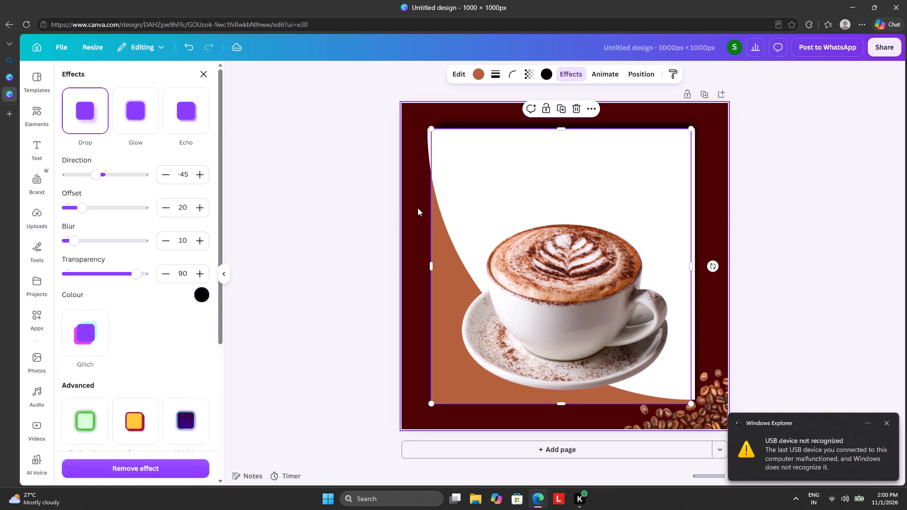
{"action": "left_click", "coordinate": [551, 67]}
{"action": "left_click", "coordinate": [552, 70]}
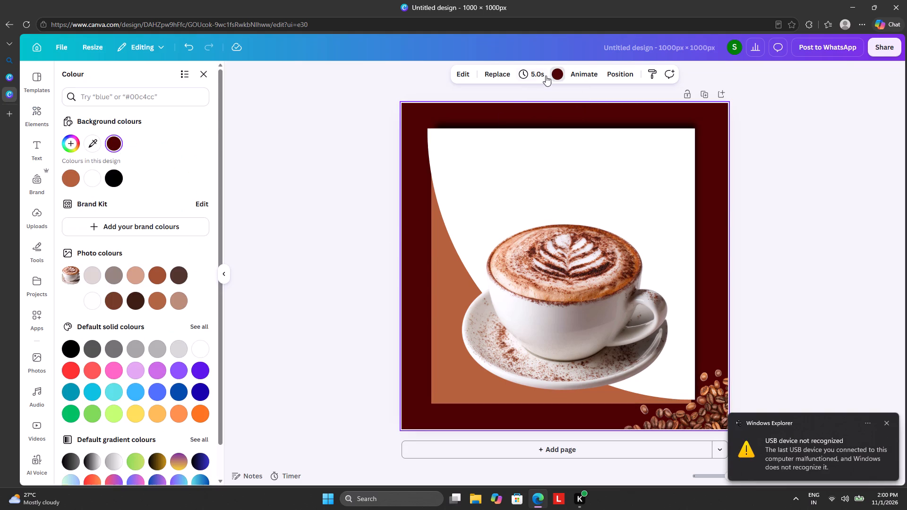
{"action": "left_click", "coordinate": [77, 174]}
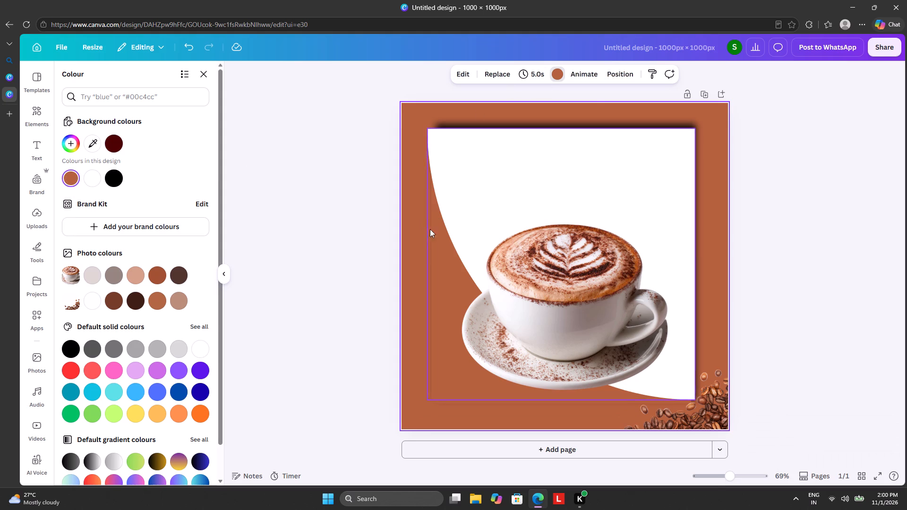
Apply a Drop shadow effect to the white quarter circle, with offset 34 and blur 98.
{"action": "left_click", "coordinate": [442, 243]}
{"action": "left_click", "coordinate": [483, 69]}
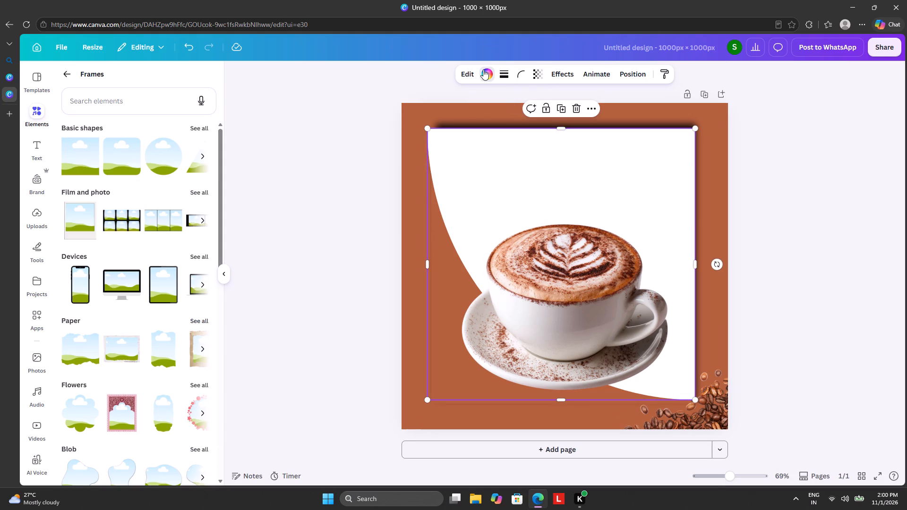
{"action": "left_click", "coordinate": [483, 69]}
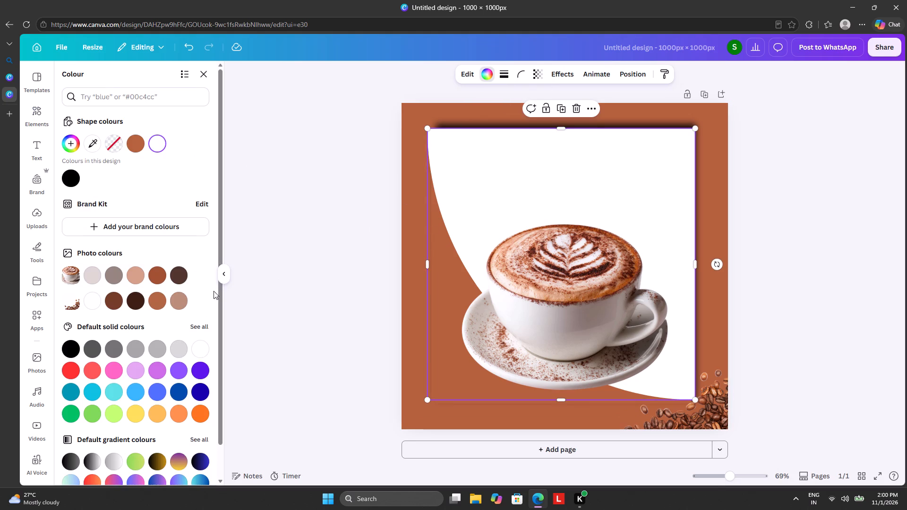
{"action": "left_click", "coordinate": [562, 78]}
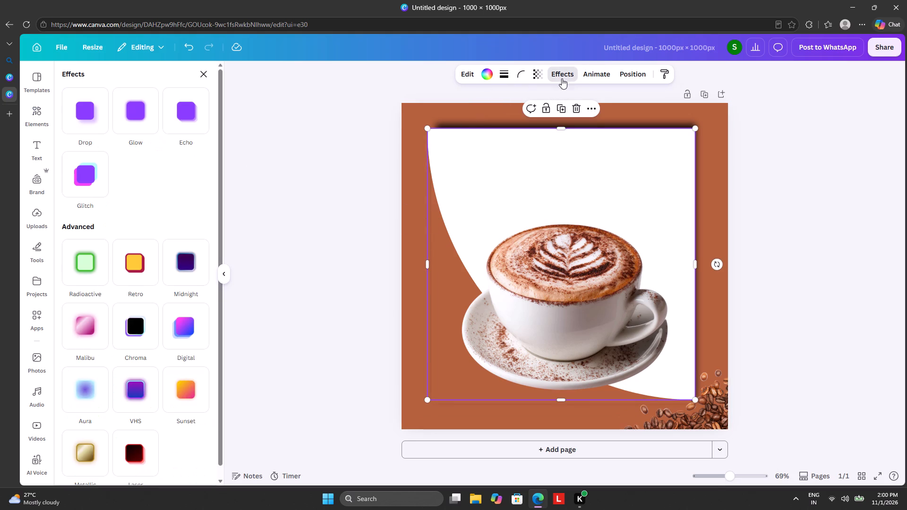
{"action": "left_click", "coordinate": [87, 125]}
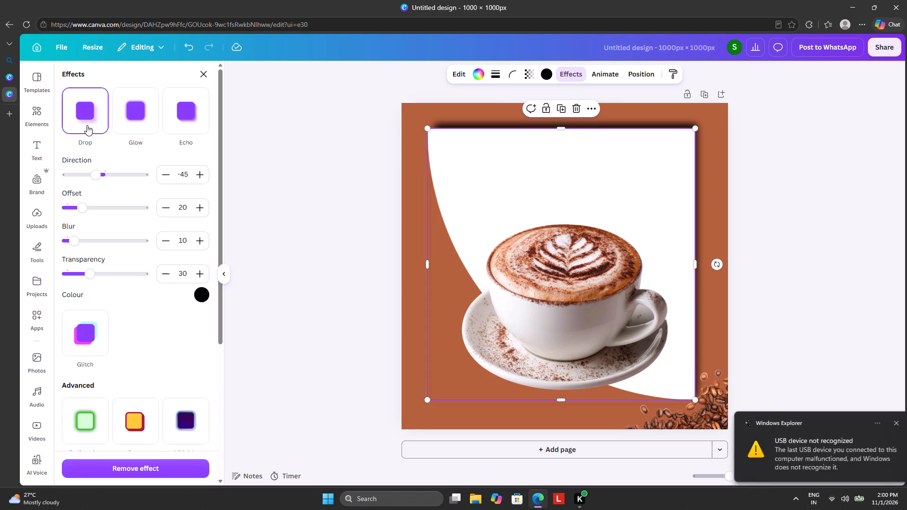
{"action": "left_click_drag", "start_coordinate": [84, 208], "coordinate": [124, 213]}
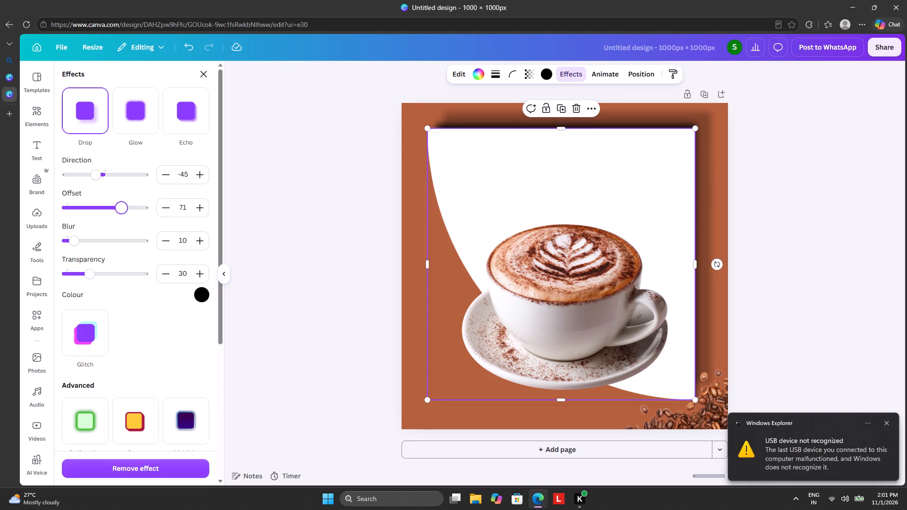
{"action": "left_click_drag", "start_coordinate": [124, 213], "coordinate": [93, 227]}
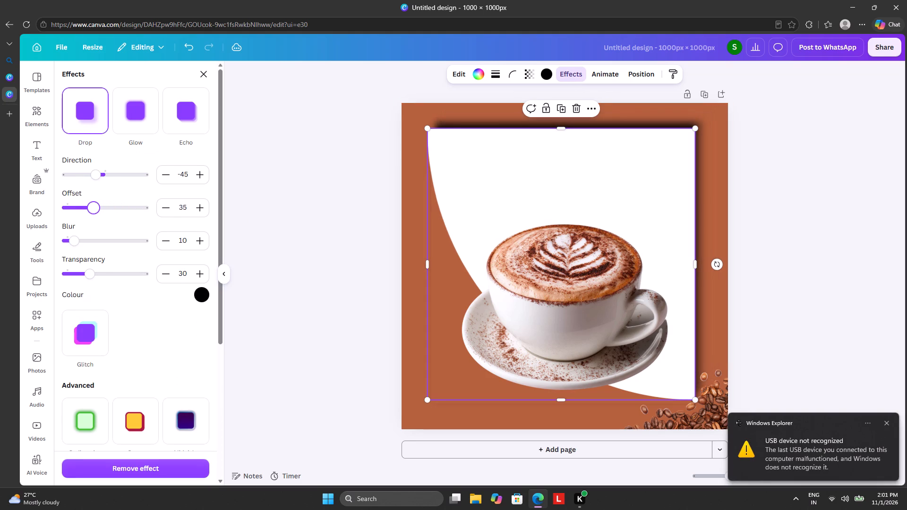
{"action": "left_click_drag", "start_coordinate": [93, 227], "coordinate": [93, 227]}
{"action": "left_click_drag", "start_coordinate": [71, 244], "coordinate": [128, 244]}
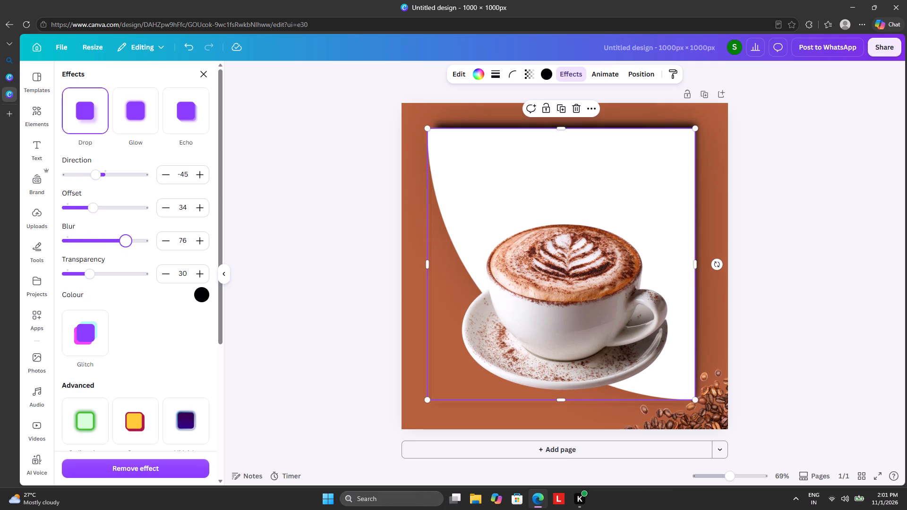
{"action": "left_click_drag", "start_coordinate": [128, 244], "coordinate": [144, 243]}
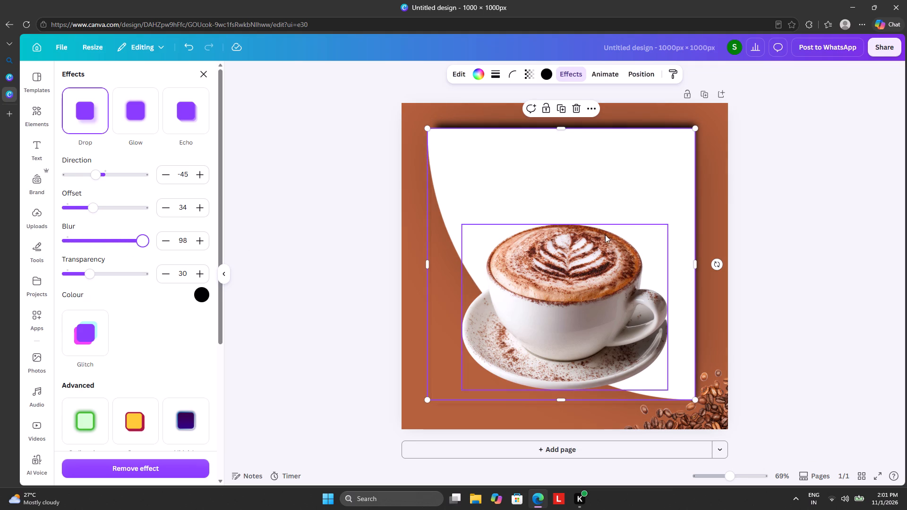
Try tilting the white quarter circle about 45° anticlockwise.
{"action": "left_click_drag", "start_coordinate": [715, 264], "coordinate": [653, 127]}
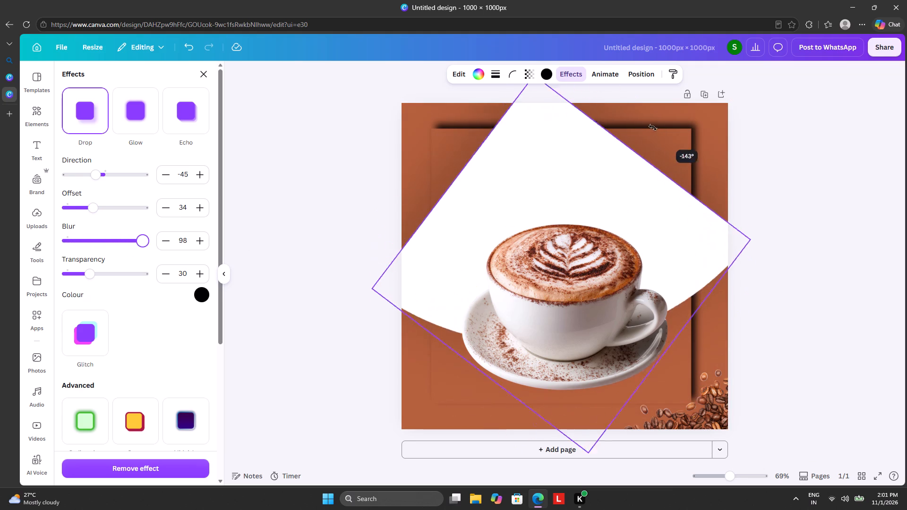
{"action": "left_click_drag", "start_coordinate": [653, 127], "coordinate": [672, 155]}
Move the white quarter circle aside past the page's right edge and rotate the brown rectangle half a turn.
{"action": "left_click_drag", "start_coordinate": [572, 204], "coordinate": [821, 173]}
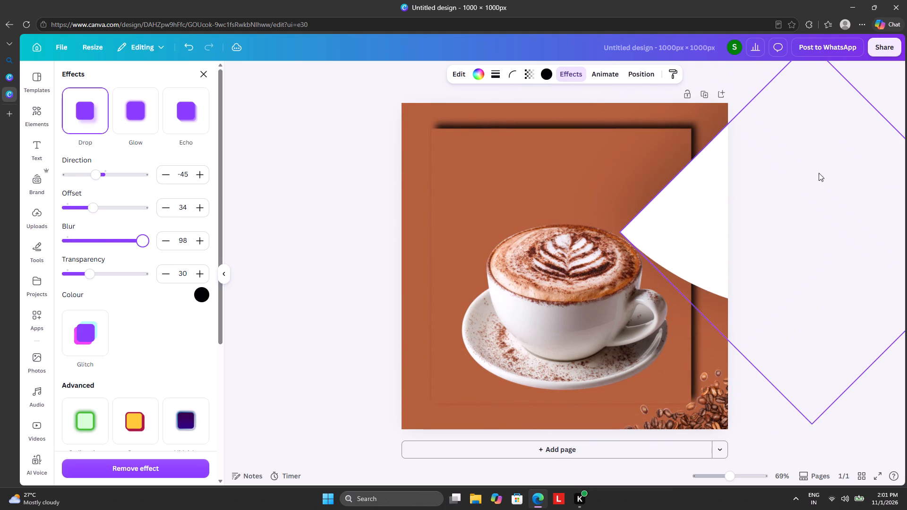
{"action": "left_click", "coordinate": [553, 183]}
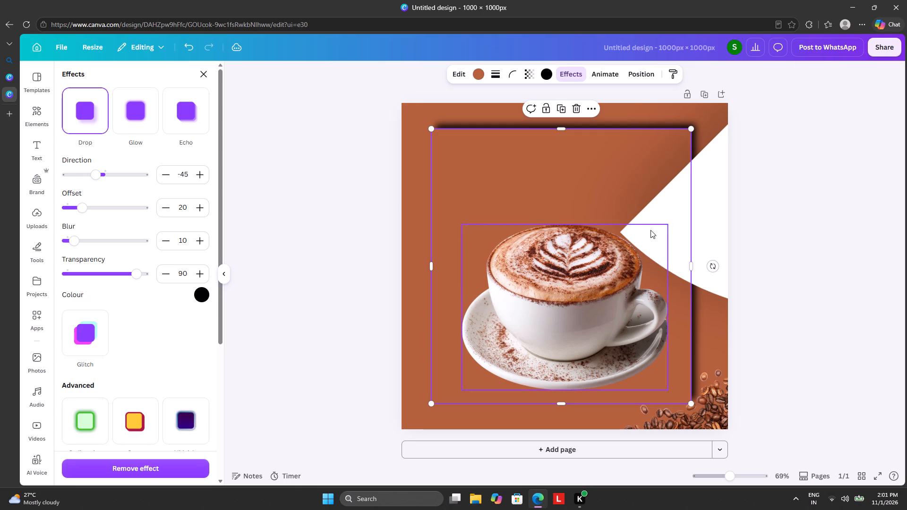
{"action": "left_click_drag", "start_coordinate": [709, 266], "coordinate": [464, 135]}
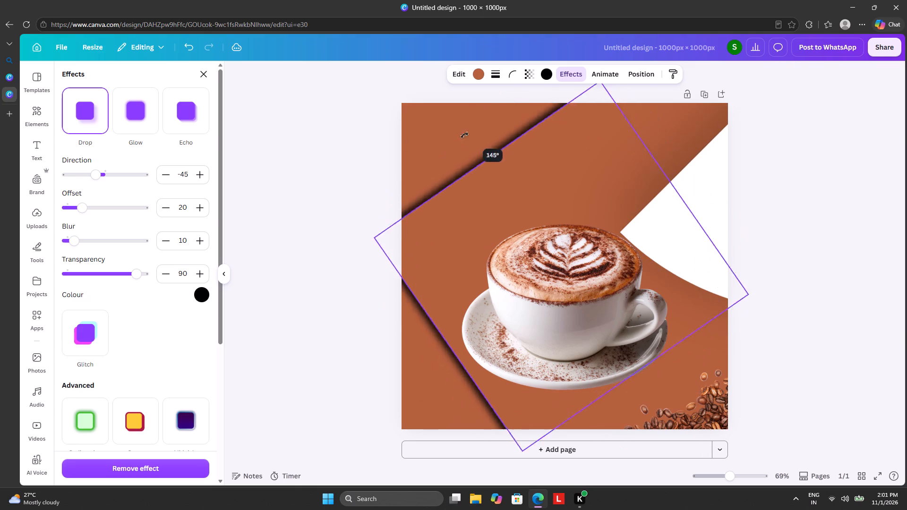
{"action": "left_click_drag", "start_coordinate": [464, 135], "coordinate": [491, 265]}
Move the white quarter circle back onto the page and rotate it to -90° so its straight edges sit square.
{"action": "left_click_drag", "start_coordinate": [711, 218], "coordinate": [484, 242]}
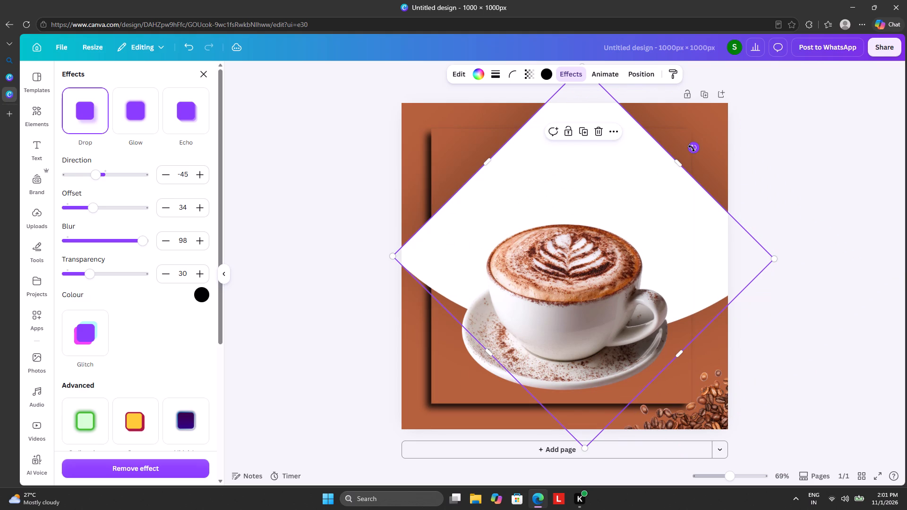
{"action": "left_click_drag", "start_coordinate": [692, 148], "coordinate": [702, 203]}
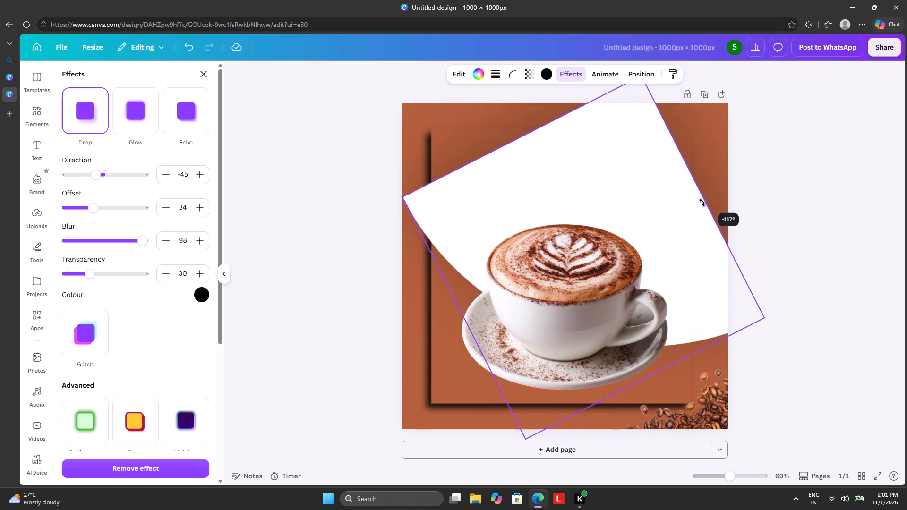
{"action": "left_click_drag", "start_coordinate": [702, 203], "coordinate": [665, 248]}
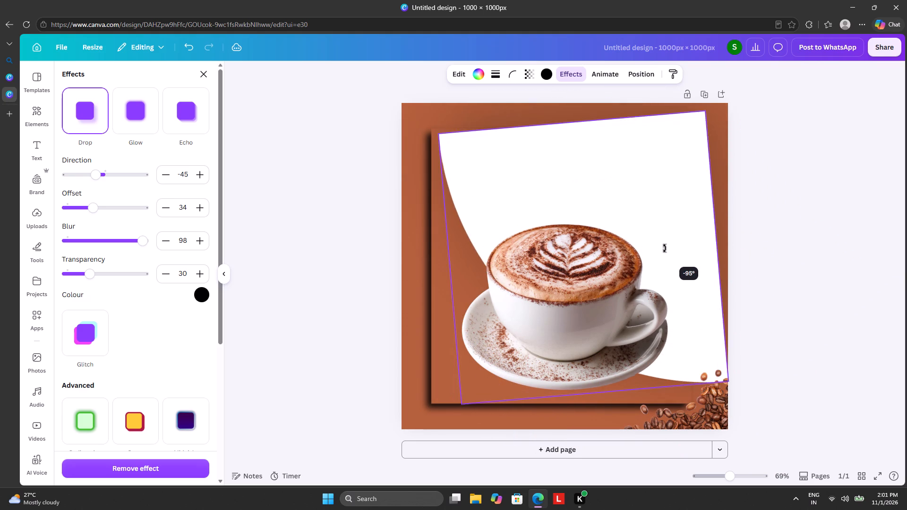
{"action": "left_click_drag", "start_coordinate": [665, 248], "coordinate": [656, 257]}
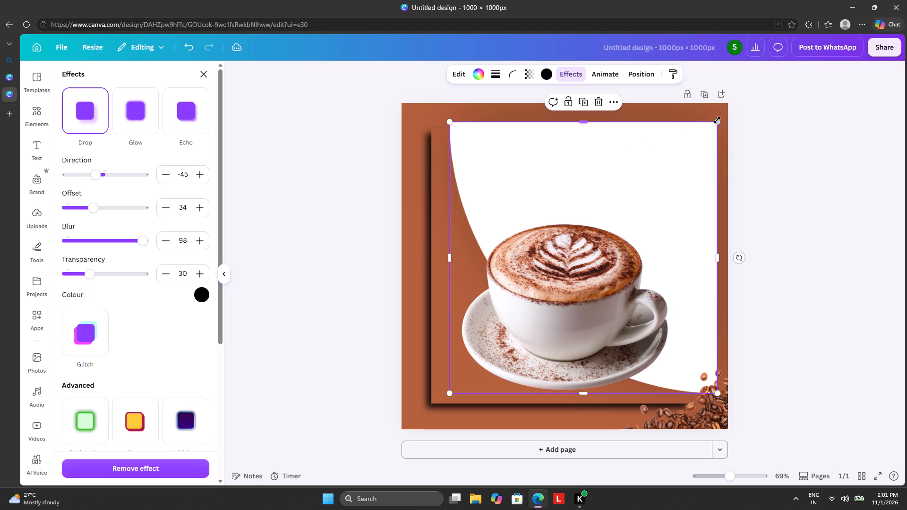
Resize the white quarter circle and position it over the brown rectangle so both cover roughly the same area.
{"action": "left_click_drag", "start_coordinate": [717, 123], "coordinate": [694, 152]}
{"action": "left_click_drag", "start_coordinate": [633, 199], "coordinate": [623, 185]}
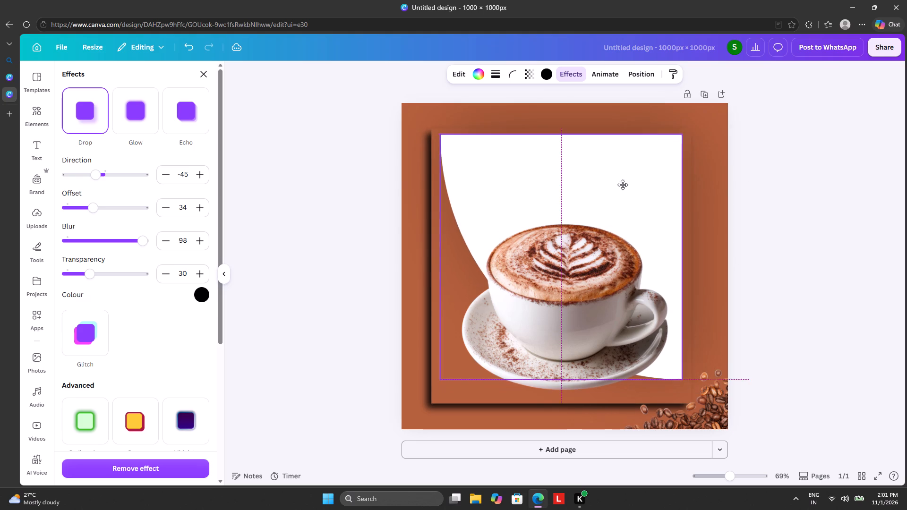
{"action": "left_click_drag", "start_coordinate": [623, 185], "coordinate": [616, 177]}
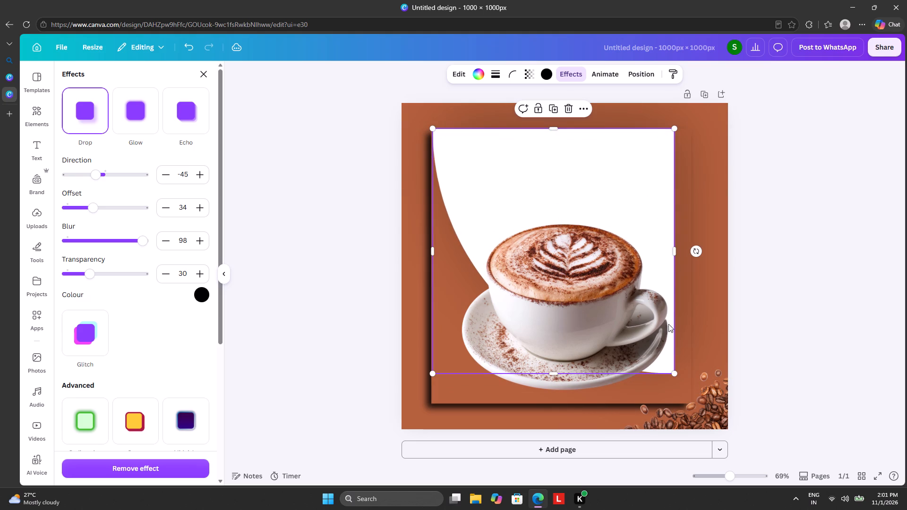
{"action": "left_click_drag", "start_coordinate": [671, 372], "coordinate": [690, 379]}
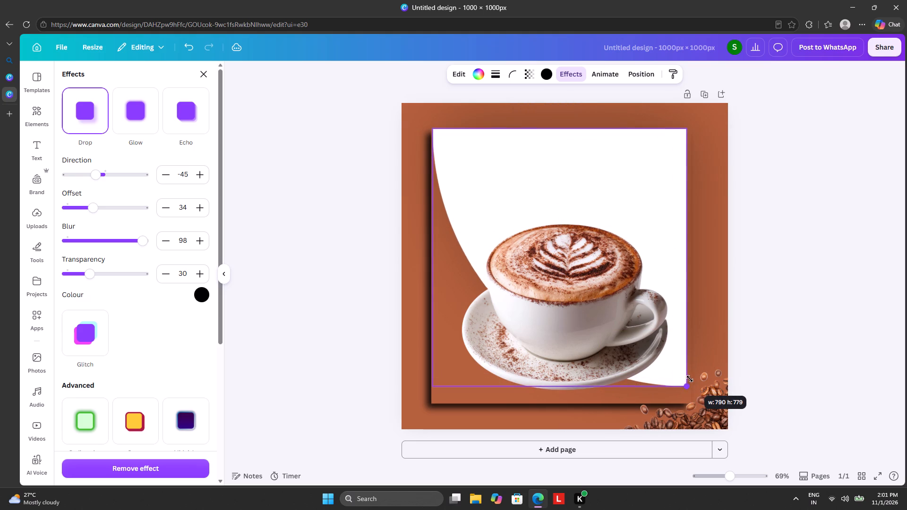
{"action": "left_click_drag", "start_coordinate": [690, 379], "coordinate": [699, 393]}
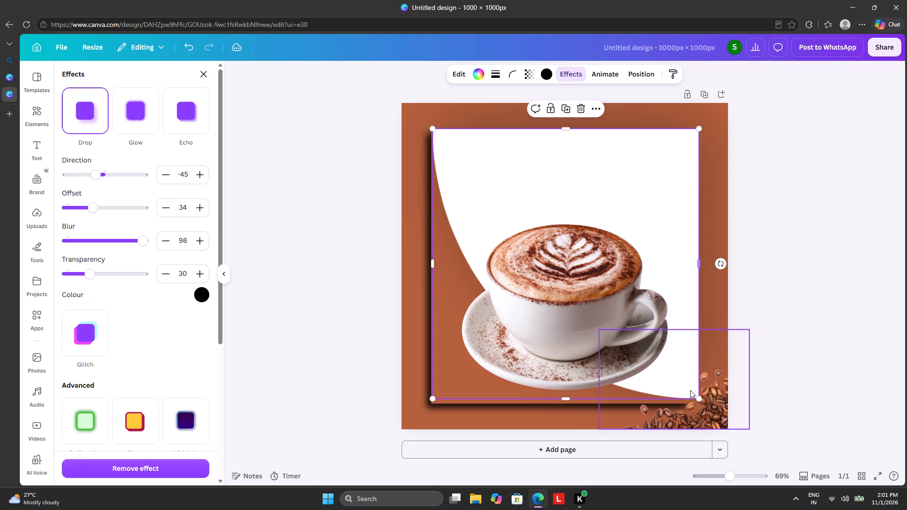
{"action": "left_click", "coordinate": [669, 161]}
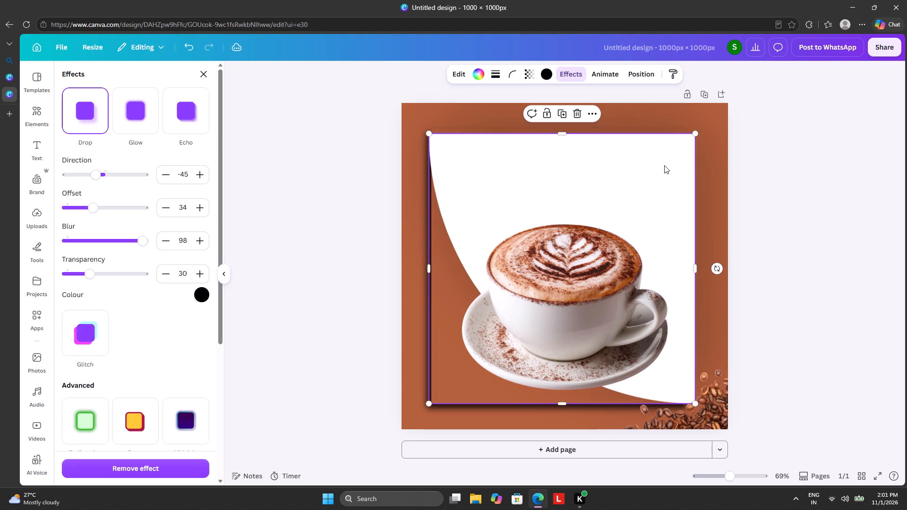
{"action": "left_click", "coordinate": [638, 174]}
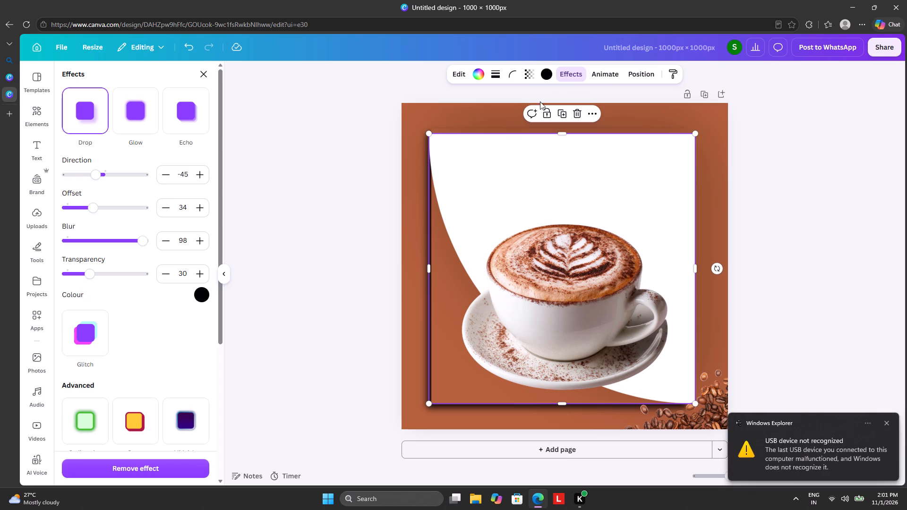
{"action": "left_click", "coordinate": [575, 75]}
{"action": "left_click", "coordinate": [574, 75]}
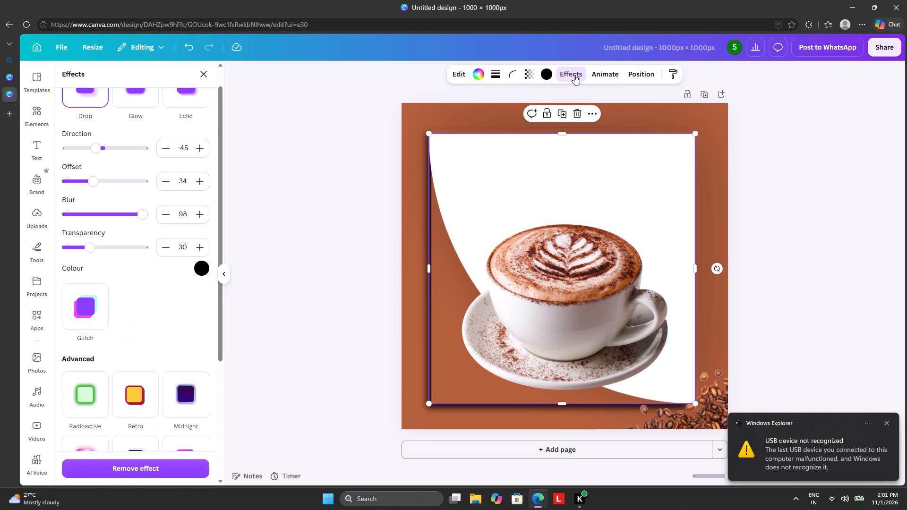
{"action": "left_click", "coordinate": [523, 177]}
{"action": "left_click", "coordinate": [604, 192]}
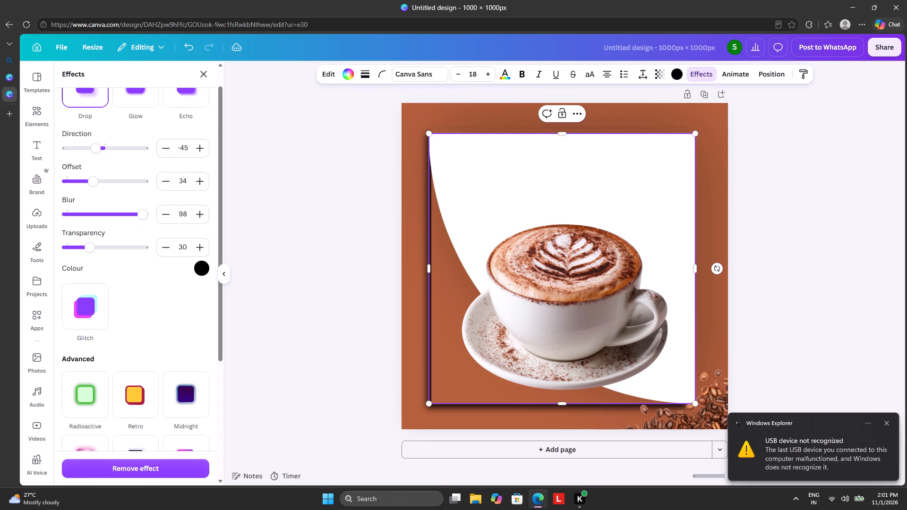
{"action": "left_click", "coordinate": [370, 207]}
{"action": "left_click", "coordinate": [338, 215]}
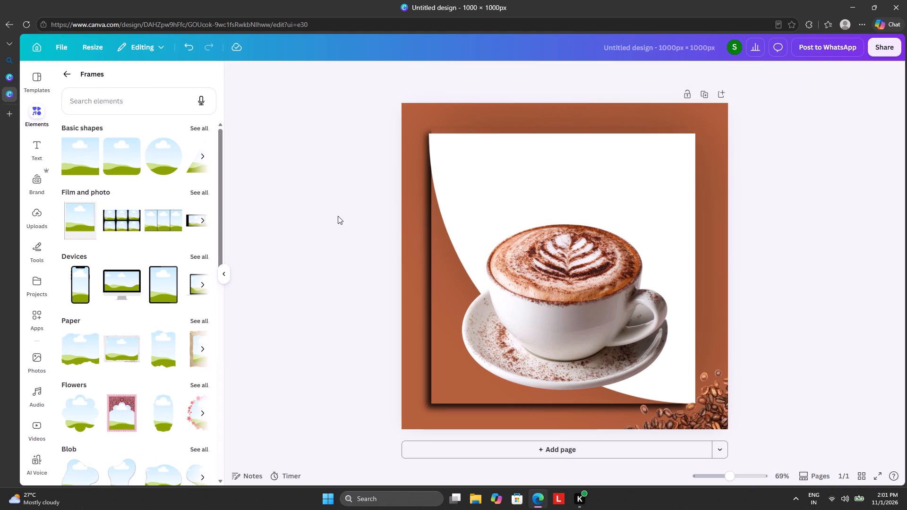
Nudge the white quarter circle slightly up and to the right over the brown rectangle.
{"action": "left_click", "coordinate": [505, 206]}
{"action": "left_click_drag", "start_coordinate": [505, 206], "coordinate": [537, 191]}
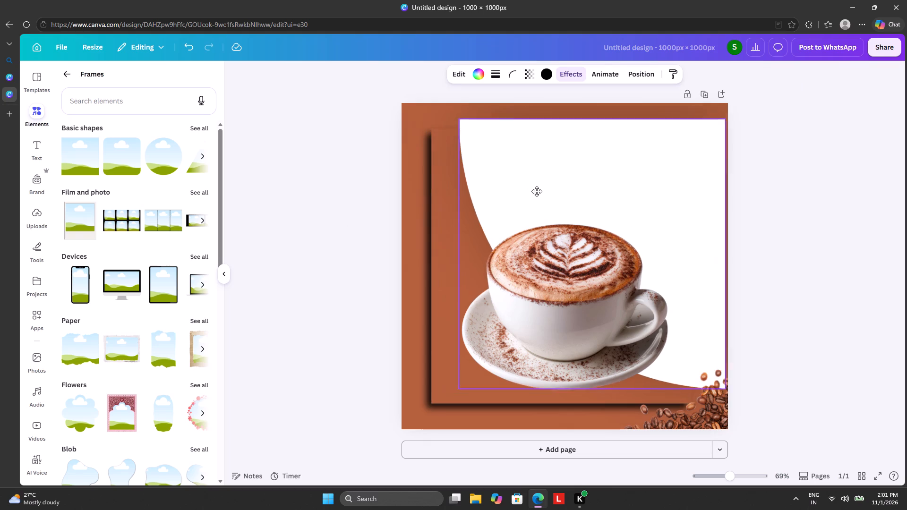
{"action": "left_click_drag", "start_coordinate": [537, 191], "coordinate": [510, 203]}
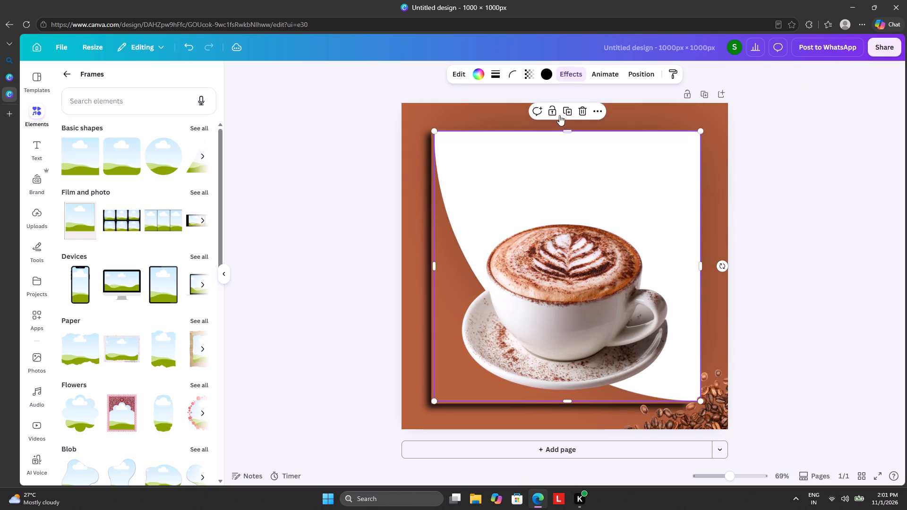
Set the white quarter circle's Drop shadow to direction 180, offset 31 and transparency 0.
{"action": "left_click", "coordinate": [567, 70]}
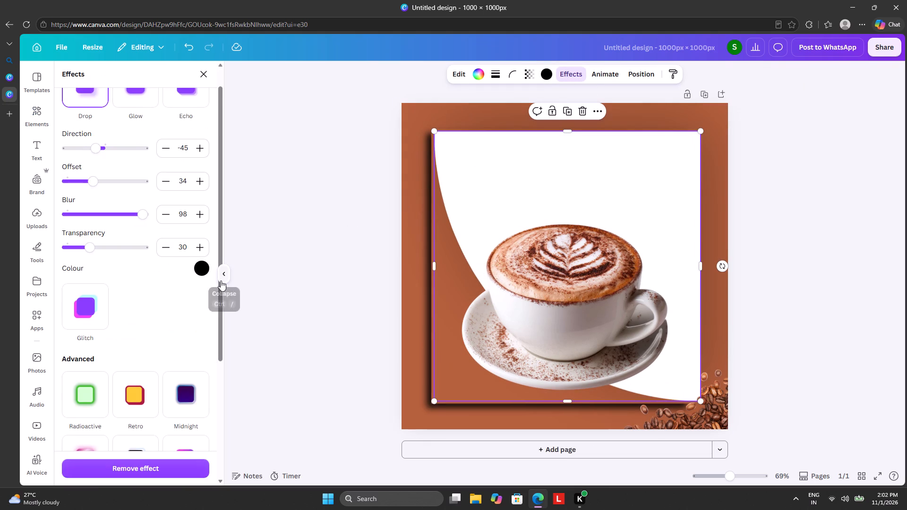
{"action": "left_click", "coordinate": [204, 271]}
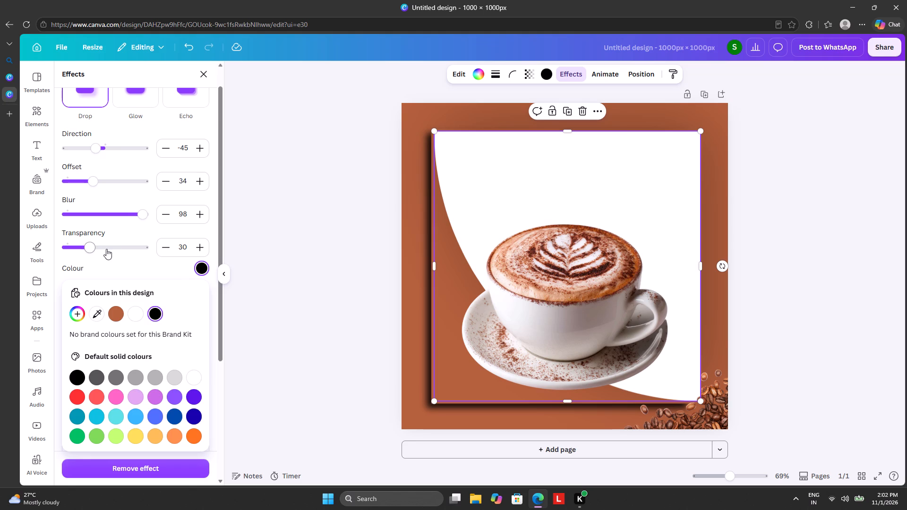
{"action": "left_click_drag", "start_coordinate": [106, 249], "coordinate": [129, 246]}
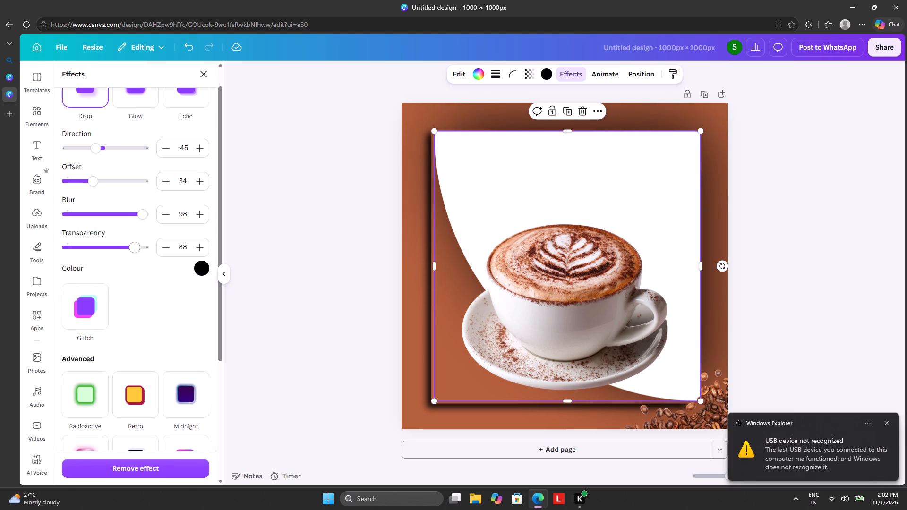
{"action": "left_click_drag", "start_coordinate": [129, 246], "coordinate": [59, 246]}
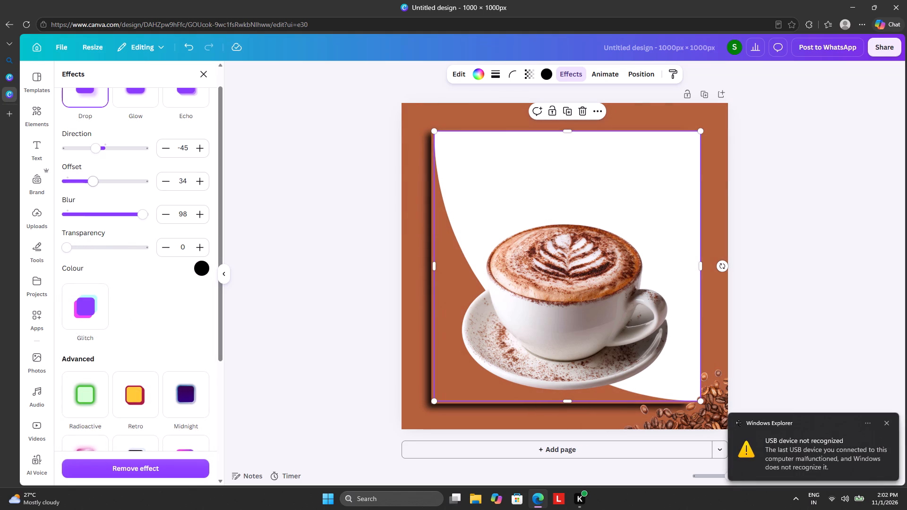
{"action": "left_click_drag", "start_coordinate": [89, 184], "coordinate": [52, 192]}
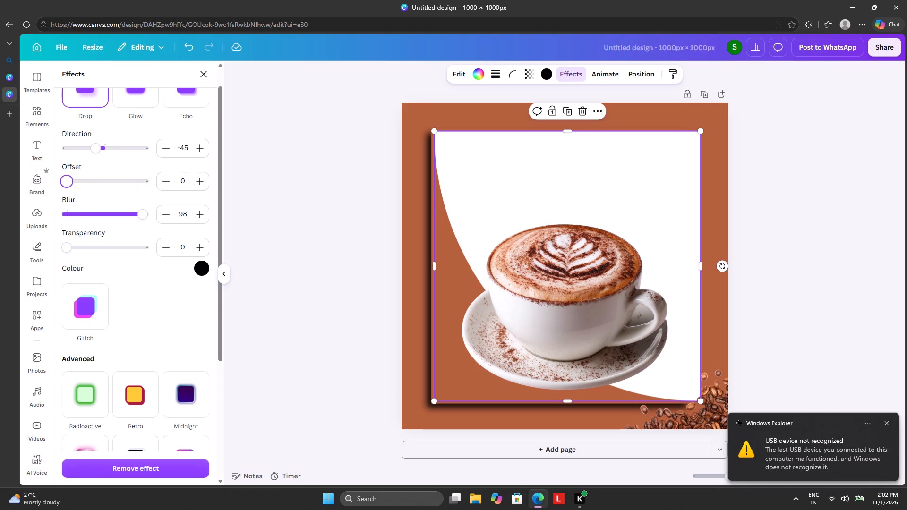
{"action": "left_click_drag", "start_coordinate": [52, 192], "coordinate": [90, 193]}
{"action": "left_click_drag", "start_coordinate": [95, 146], "coordinate": [175, 144]}
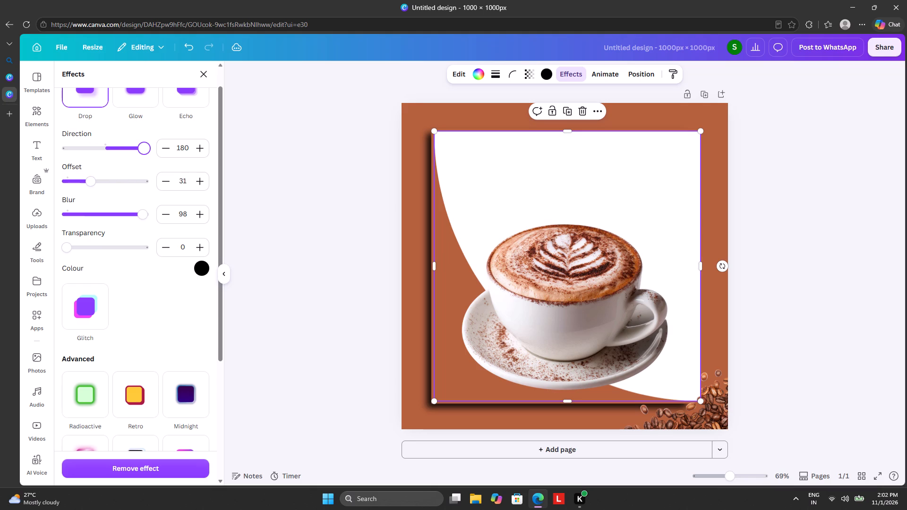
{"action": "left_click_drag", "start_coordinate": [175, 144], "coordinate": [62, 170]}
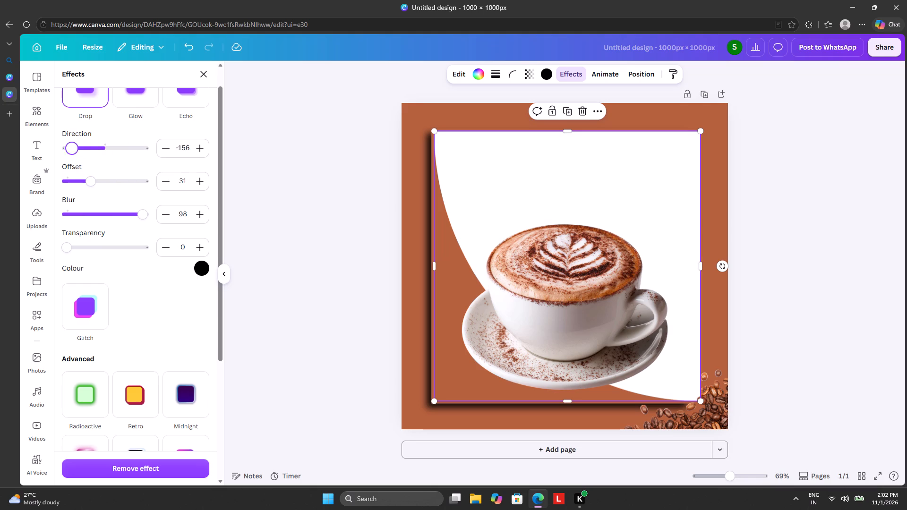
{"action": "left_click_drag", "start_coordinate": [62, 170], "coordinate": [208, 185]}
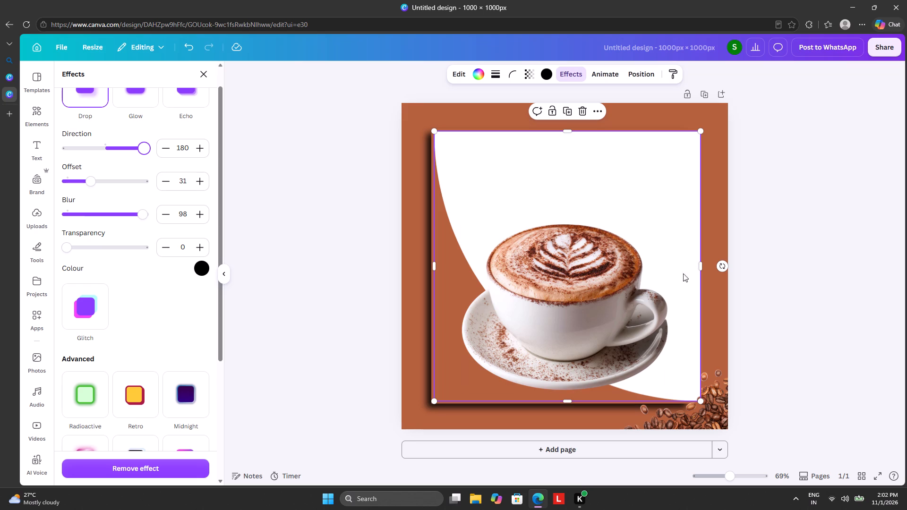
Align the white quarter circle with the brown rectangle's top edge and stretch its height down to the rectangle's bottom edge.
{"action": "left_click_drag", "start_coordinate": [674, 276], "coordinate": [669, 281]}
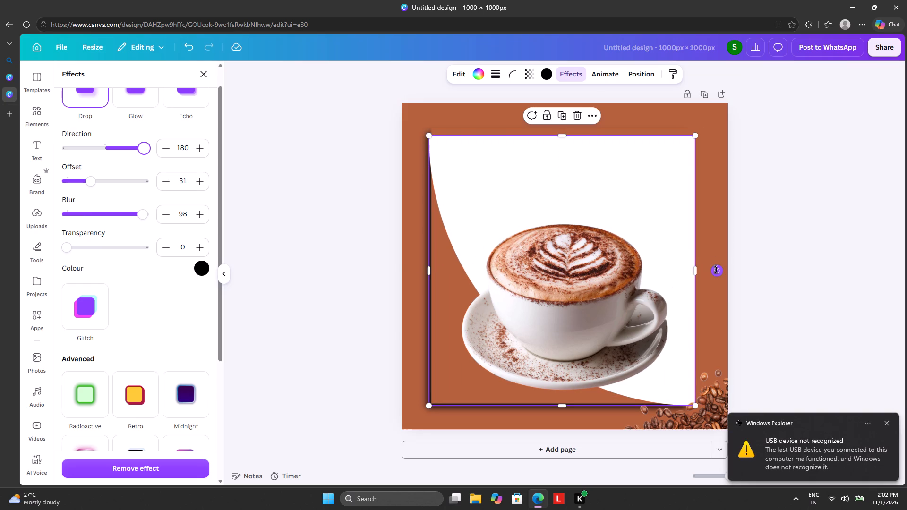
{"action": "left_click", "coordinate": [716, 270]}
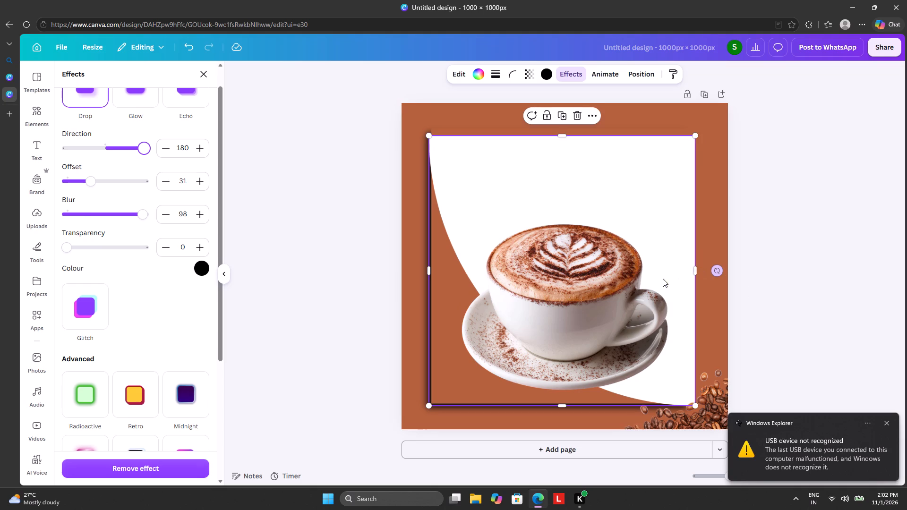
{"action": "left_click_drag", "start_coordinate": [639, 190], "coordinate": [639, 187]}
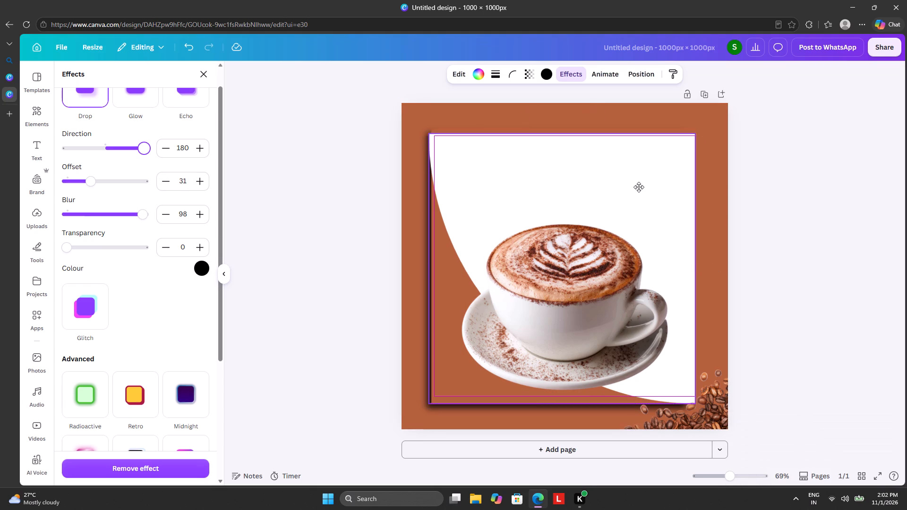
{"action": "left_click_drag", "start_coordinate": [639, 187], "coordinate": [640, 182]}
{"action": "left_click_drag", "start_coordinate": [561, 397], "coordinate": [561, 397]}
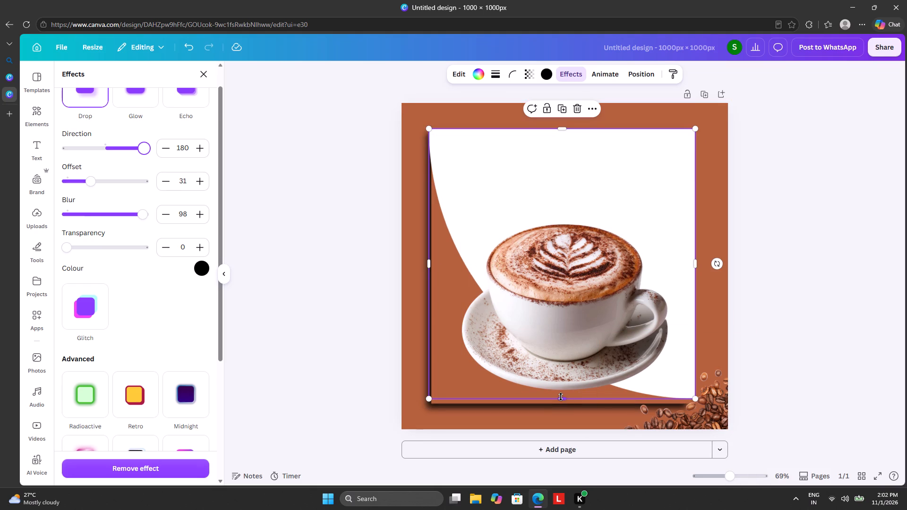
{"action": "left_click_drag", "start_coordinate": [561, 397], "coordinate": [561, 403]}
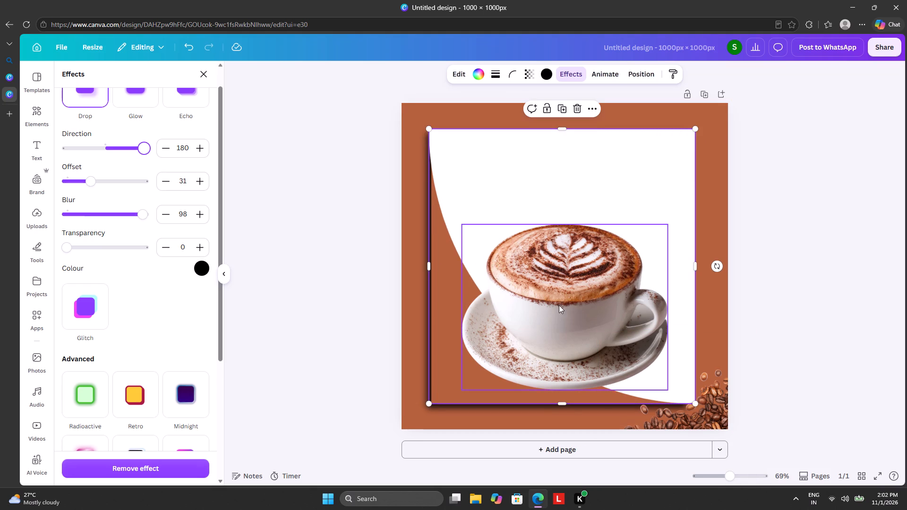
{"action": "left_click", "coordinate": [542, 172]}
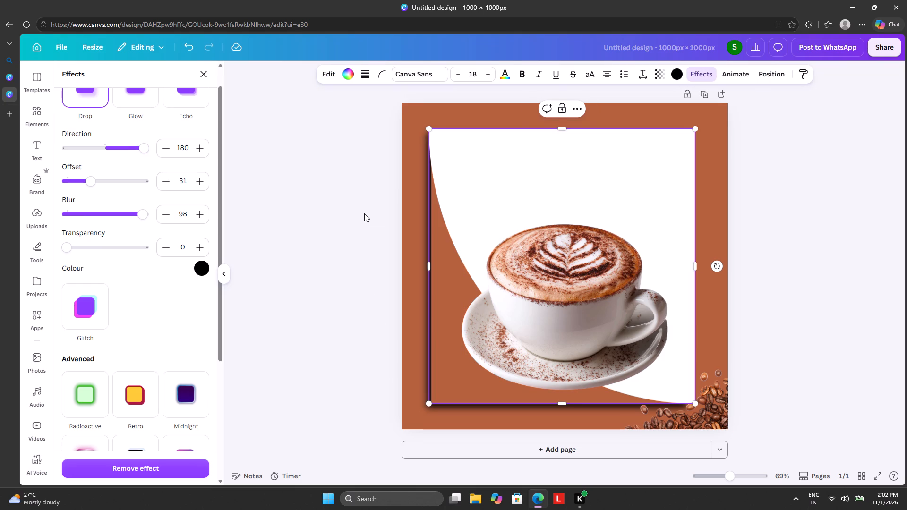
{"action": "left_click", "coordinate": [456, 270]}
{"action": "left_click", "coordinate": [344, 279]}
{"action": "left_click", "coordinate": [344, 279]}
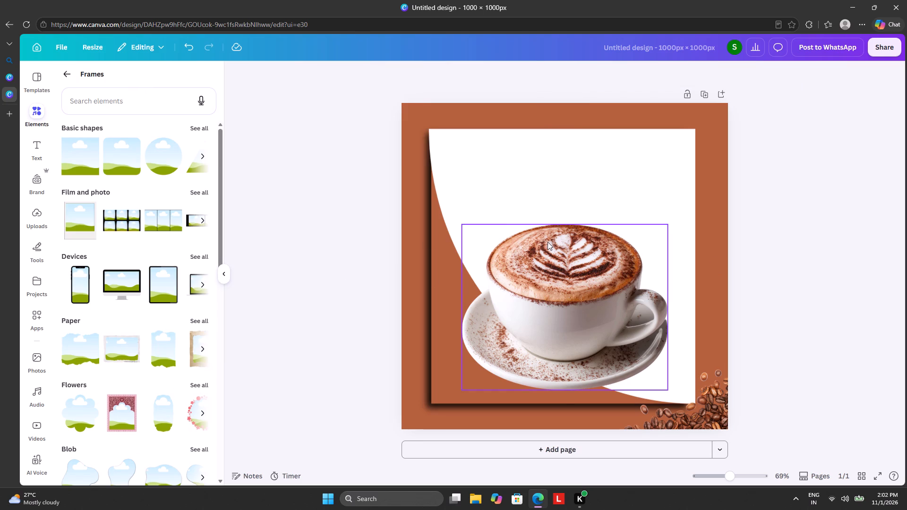
Shrink the cappuccino cup and place it near the centre of the page, overlapping the white shape's curve.
{"action": "left_click_drag", "start_coordinate": [533, 288], "coordinate": [529, 261]}
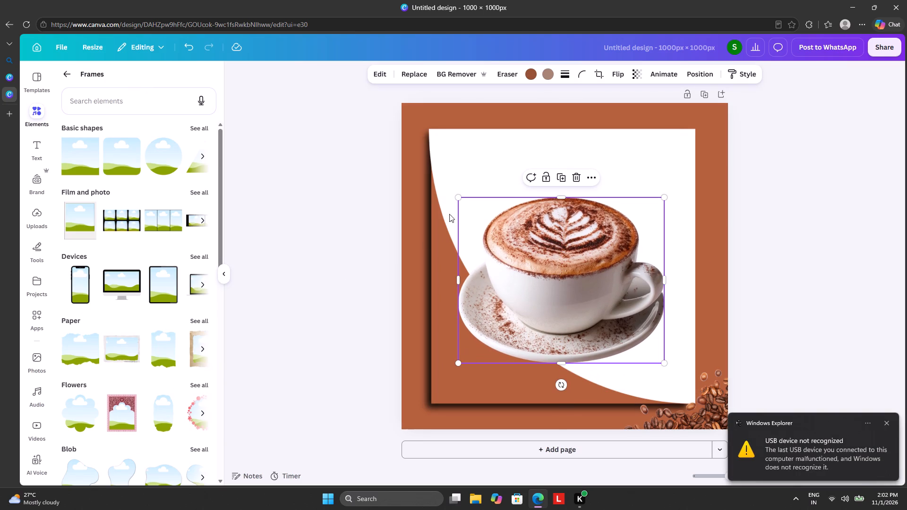
{"action": "left_click_drag", "start_coordinate": [457, 195], "coordinate": [498, 238]}
{"action": "left_click_drag", "start_coordinate": [569, 284], "coordinate": [542, 268]}
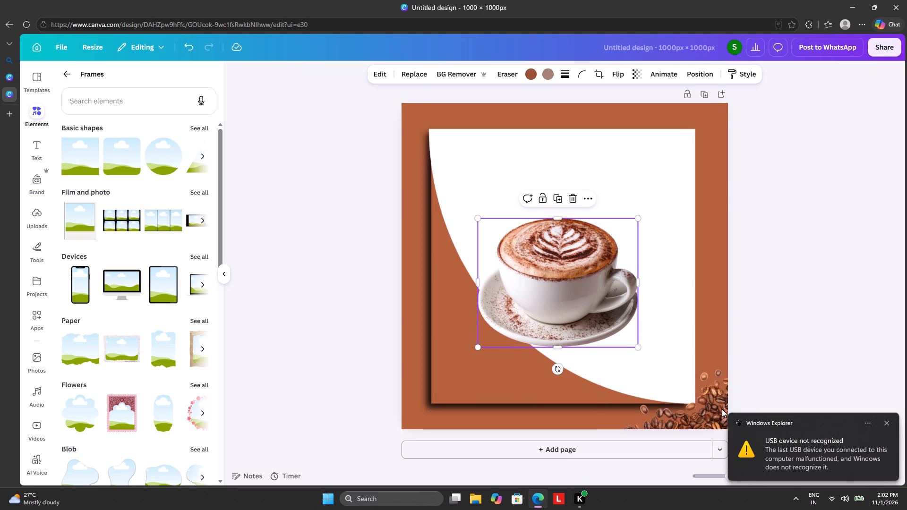
Move the coffee beans into the lower-right corner of the brown rectangle, flush with its edges.
{"action": "left_click_drag", "start_coordinate": [710, 414], "coordinate": [654, 391]}
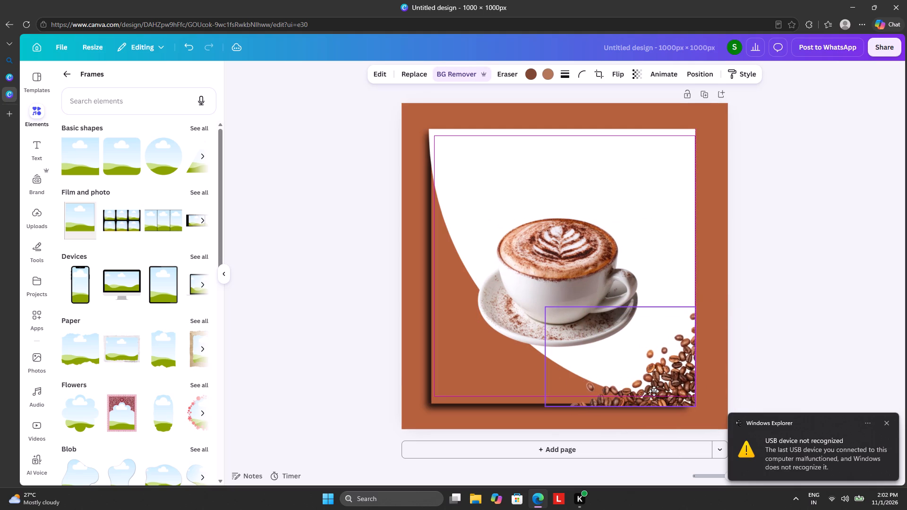
{"action": "left_click_drag", "start_coordinate": [654, 391], "coordinate": [655, 391]}
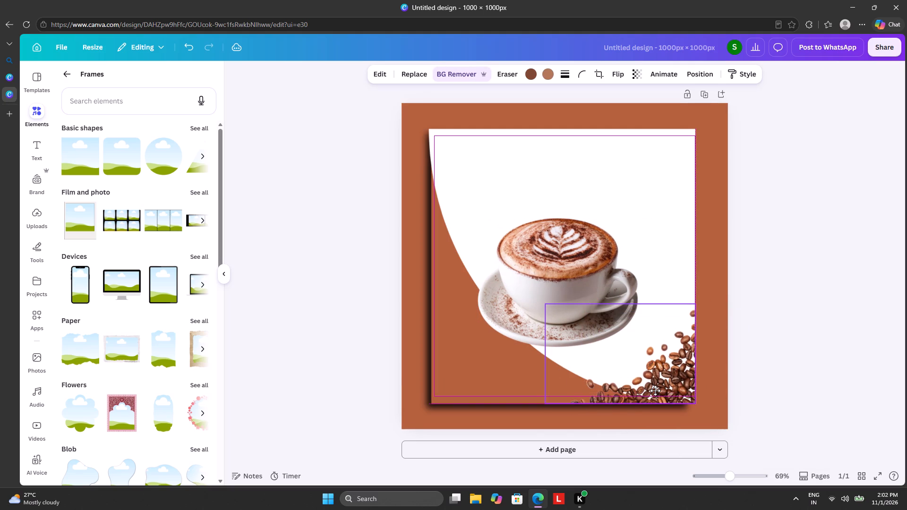
Fine-tune the coffee beans' placement so they sit flush in the brown rectangle's lower-right corner, and deselect them.
{"action": "left_click_drag", "start_coordinate": [655, 391], "coordinate": [655, 387]}
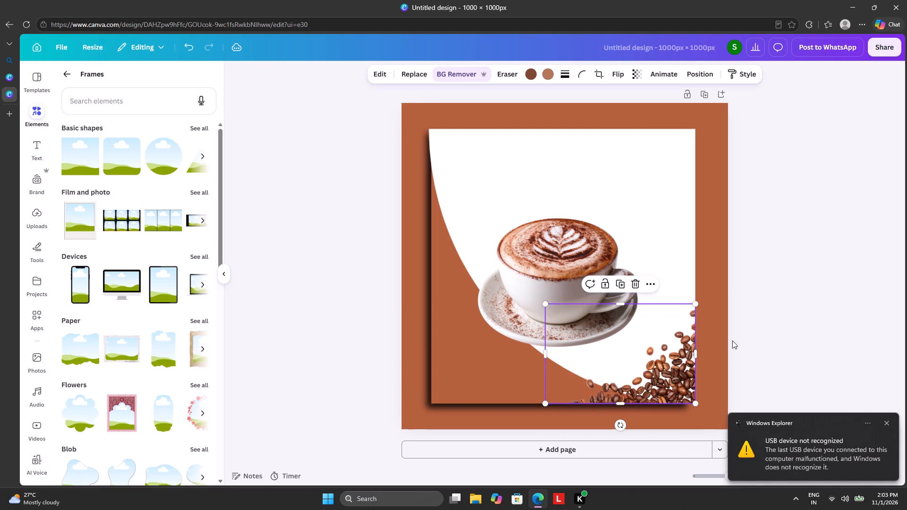
{"action": "left_click", "coordinate": [798, 276]}
{"action": "left_click", "coordinate": [800, 274]}
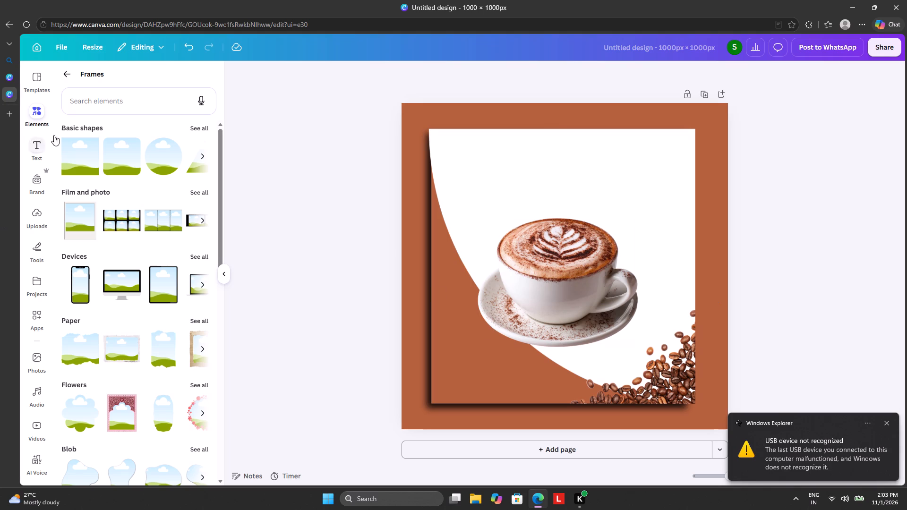
Search the design elements for "cofee cup" and show all of the matching graphics.
{"action": "left_click", "coordinate": [67, 74]}
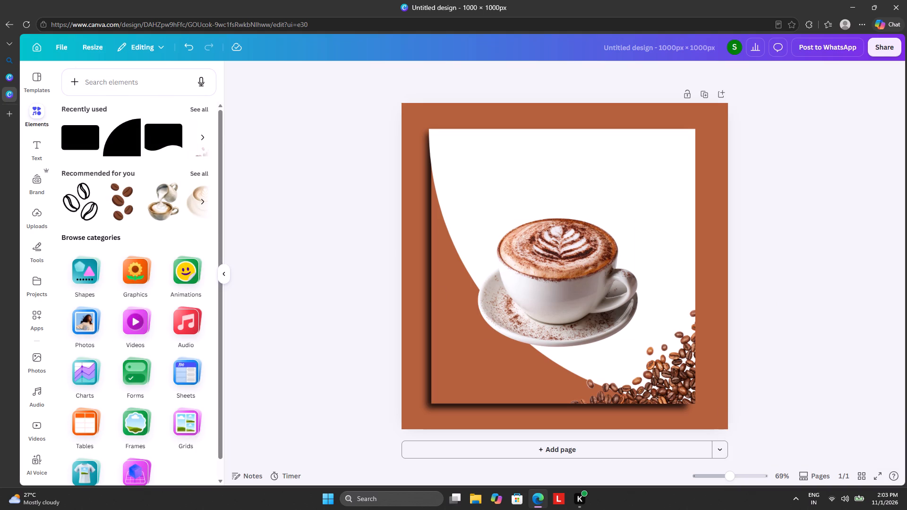
{"action": "left_click", "coordinate": [94, 82]}
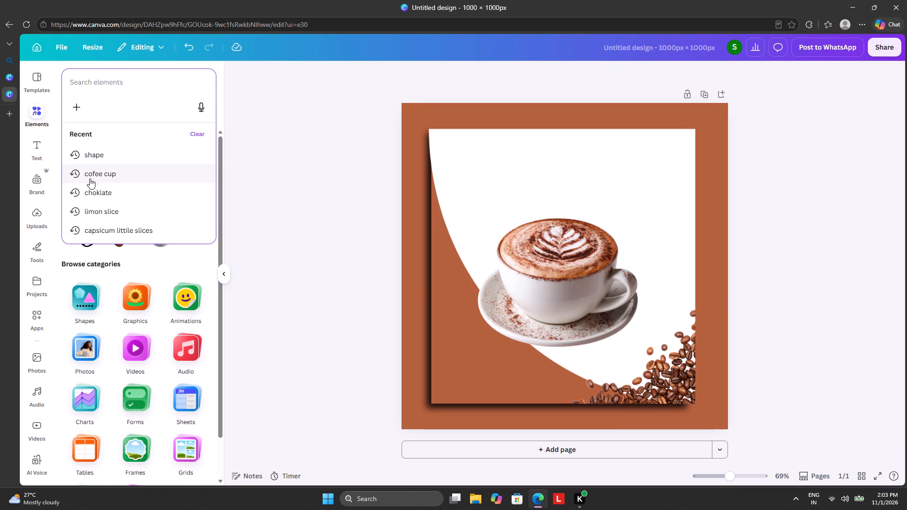
{"action": "left_click", "coordinate": [88, 172]}
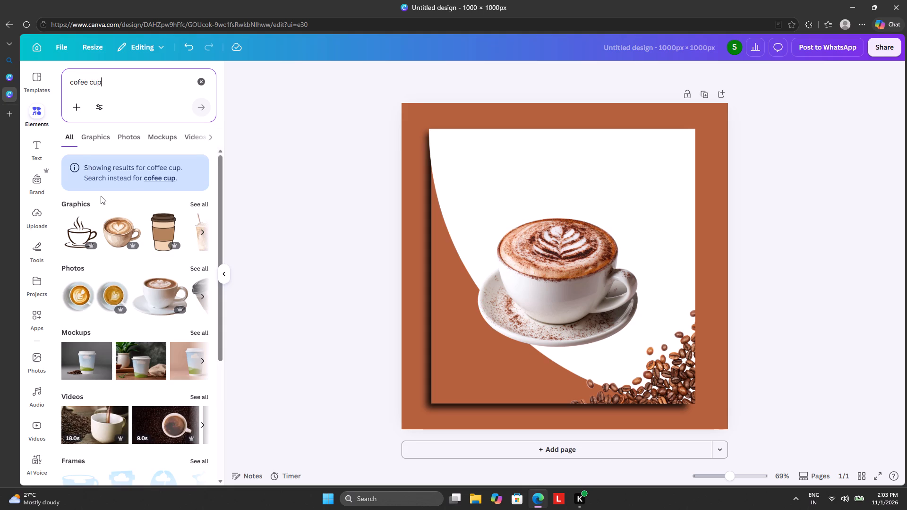
{"action": "left_click", "coordinate": [197, 205]}
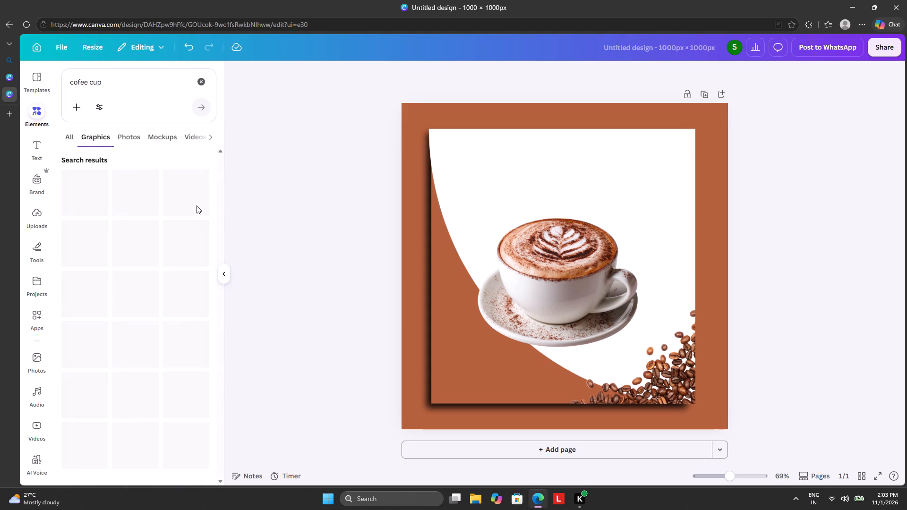
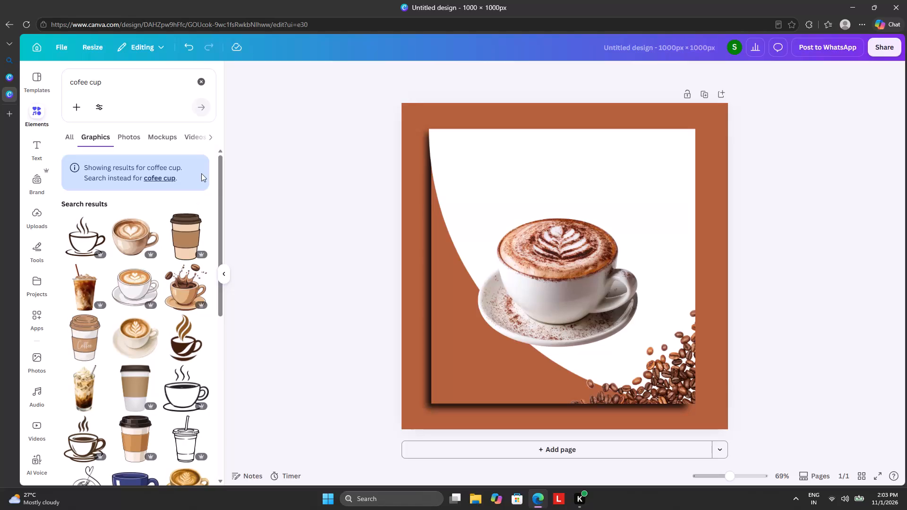
Browse the photo results for "cofee cup" for another suitable coffee image.
{"action": "left_click", "coordinate": [123, 134]}
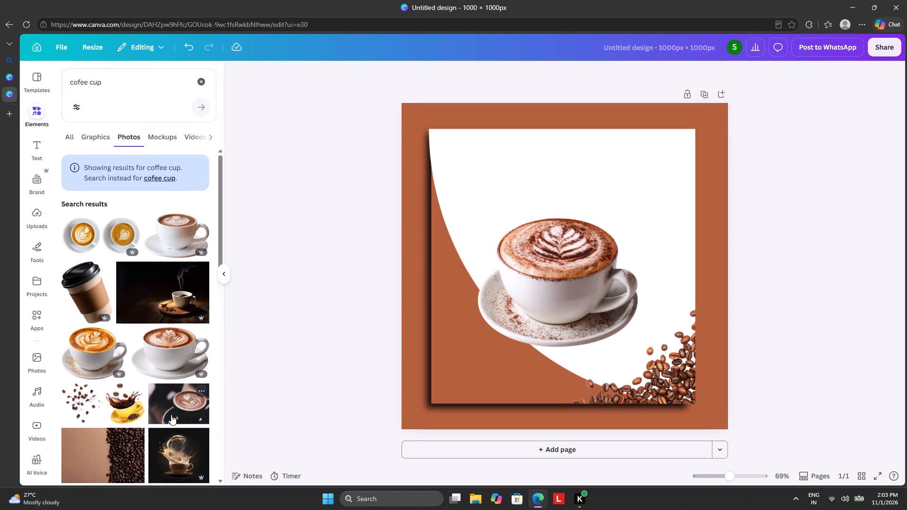
{"action": "scroll", "coordinate": [172, 409], "scroll_direction": "down", "scroll_amount": 2}
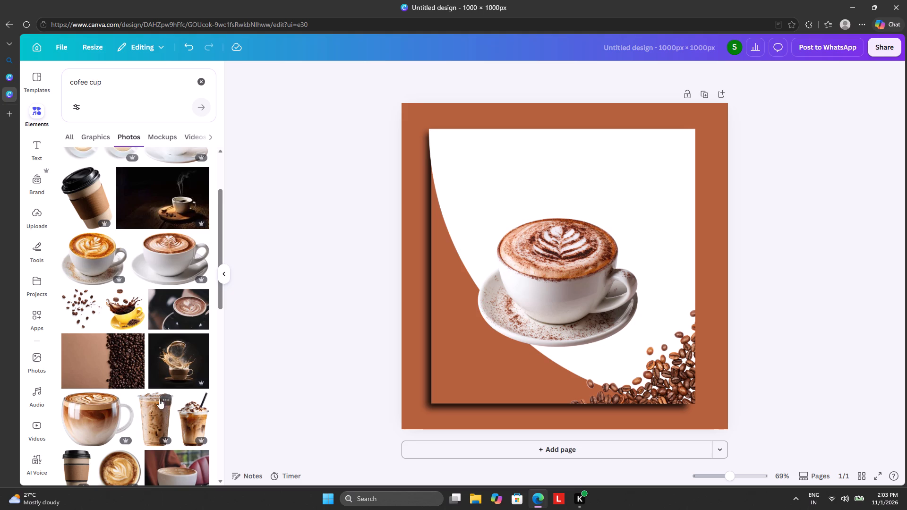
{"action": "scroll", "coordinate": [157, 391], "scroll_direction": "down", "scroll_amount": 4}
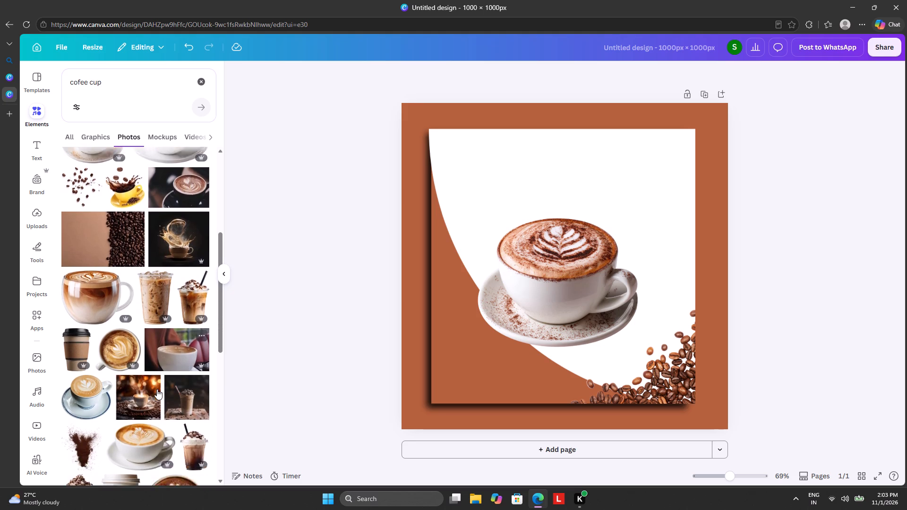
{"action": "scroll", "coordinate": [157, 389], "scroll_direction": "down", "scroll_amount": 4}
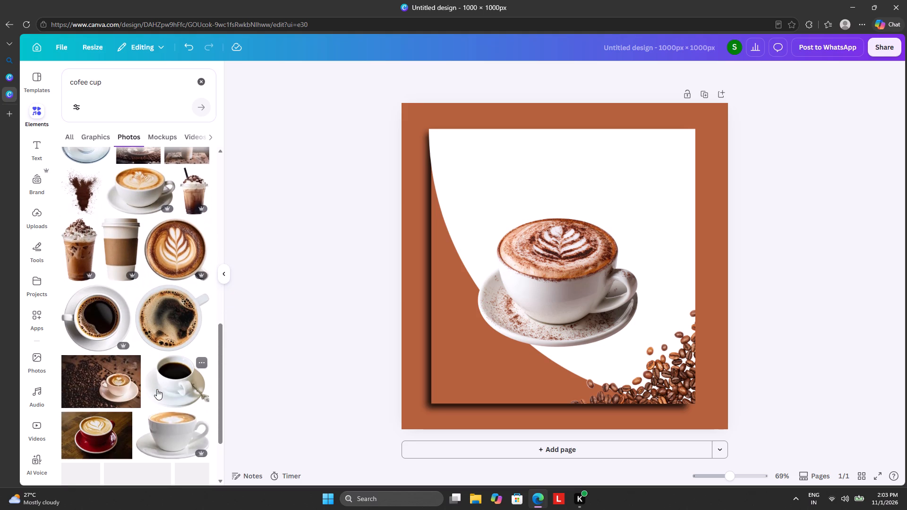
{"action": "scroll", "coordinate": [157, 389], "scroll_direction": "down", "scroll_amount": 5}
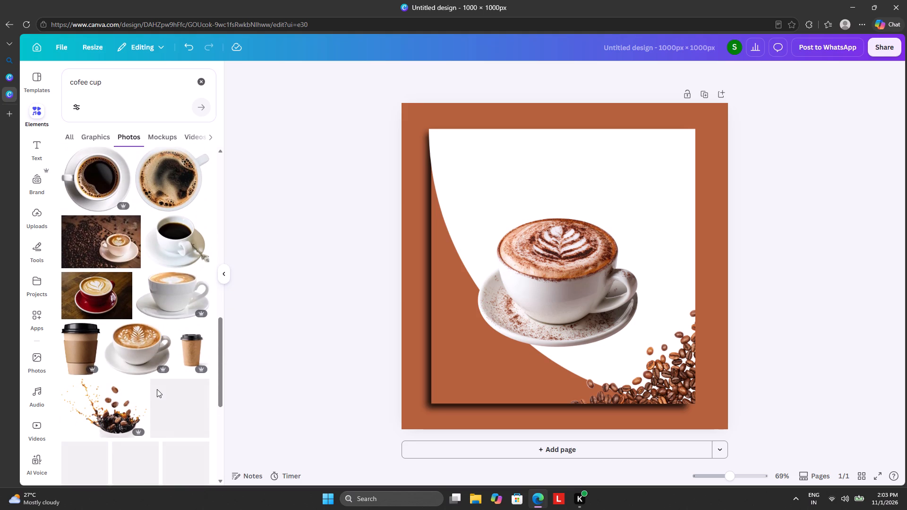
{"action": "scroll", "coordinate": [157, 389], "scroll_direction": "down", "scroll_amount": 5}
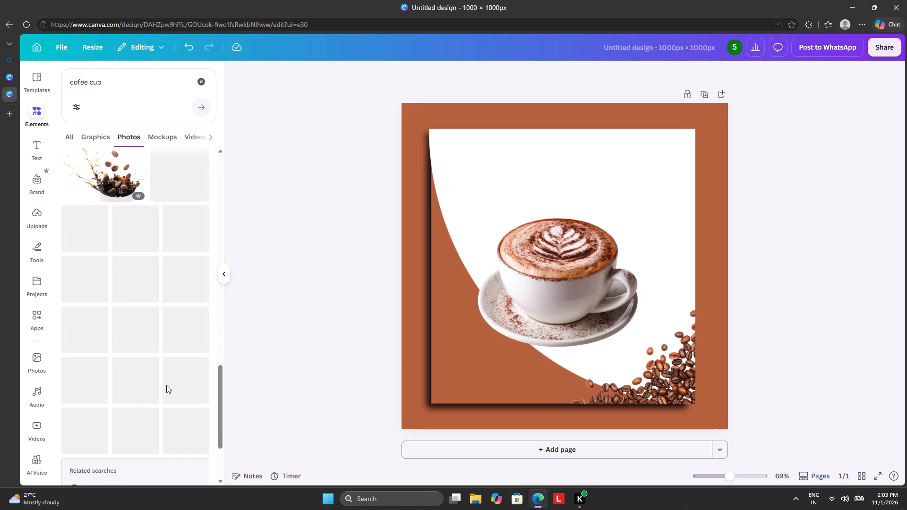
Shrink the white curved shape slightly from its upper-left corner to about 835 × 809, lining it up with the shadowed rectangle's left edge, and deselect it.
{"action": "left_click", "coordinate": [472, 174]}
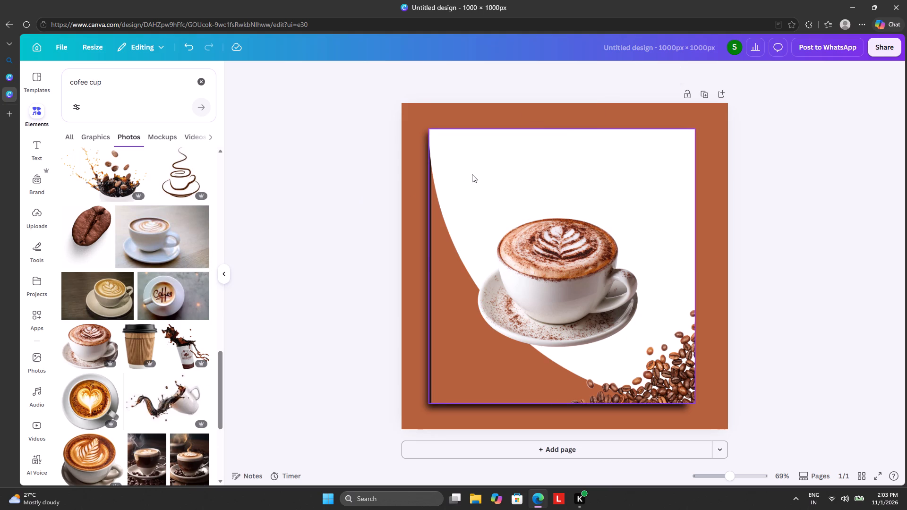
{"action": "left_click_drag", "start_coordinate": [429, 132], "coordinate": [431, 132]}
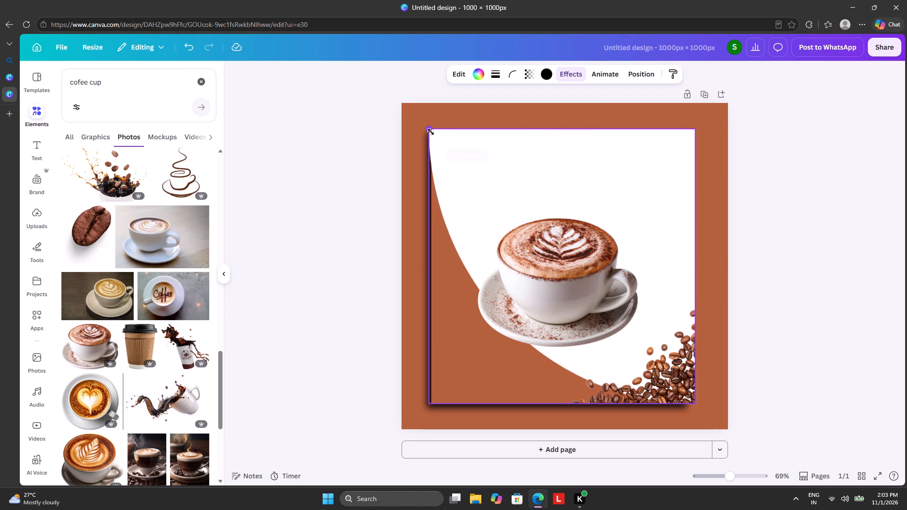
{"action": "left_click_drag", "start_coordinate": [431, 132], "coordinate": [434, 136]}
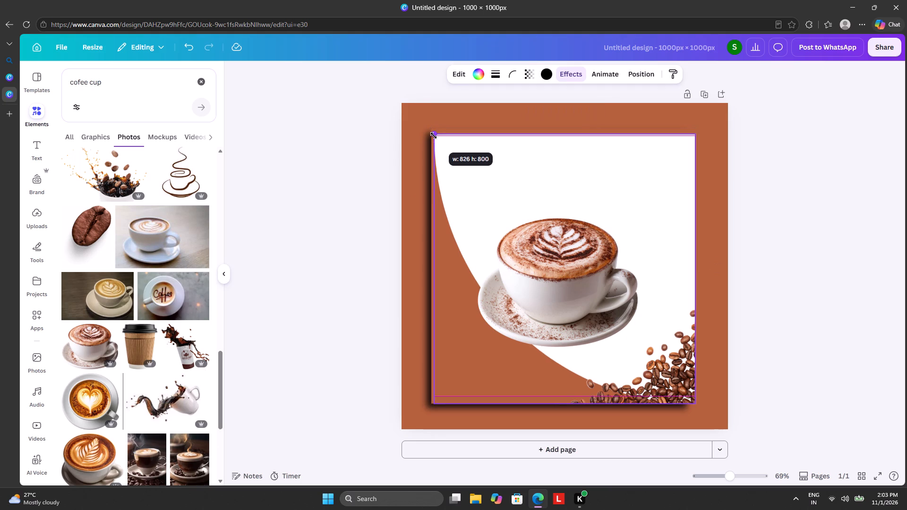
{"action": "left_click_drag", "start_coordinate": [434, 136], "coordinate": [428, 137]}
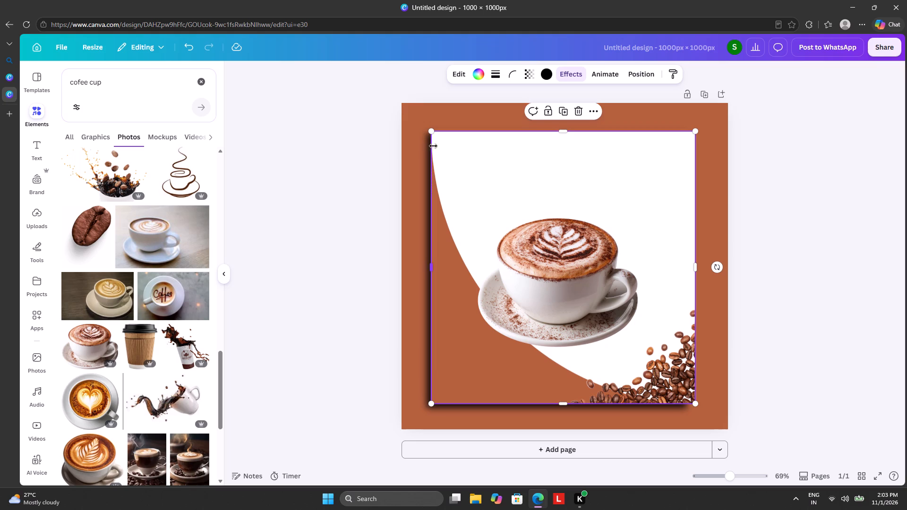
{"action": "left_click", "coordinate": [430, 402]}
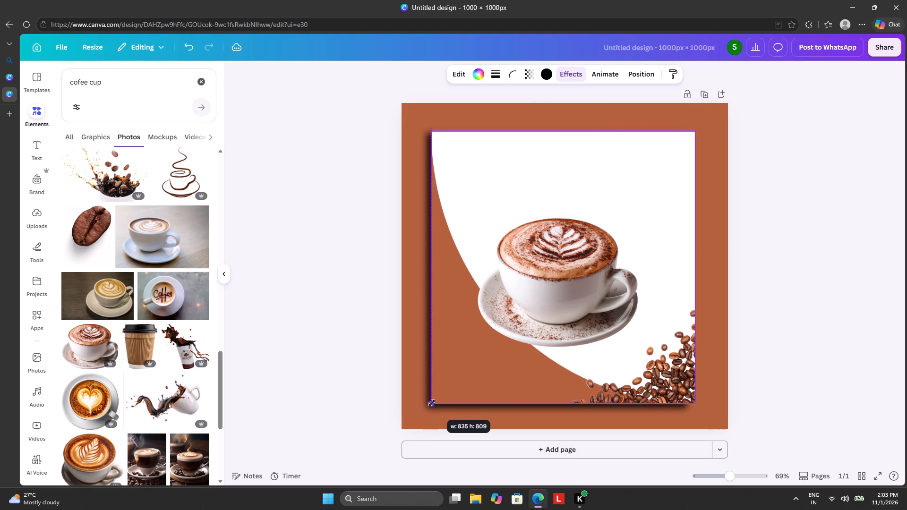
{"action": "left_click", "coordinate": [341, 367]}
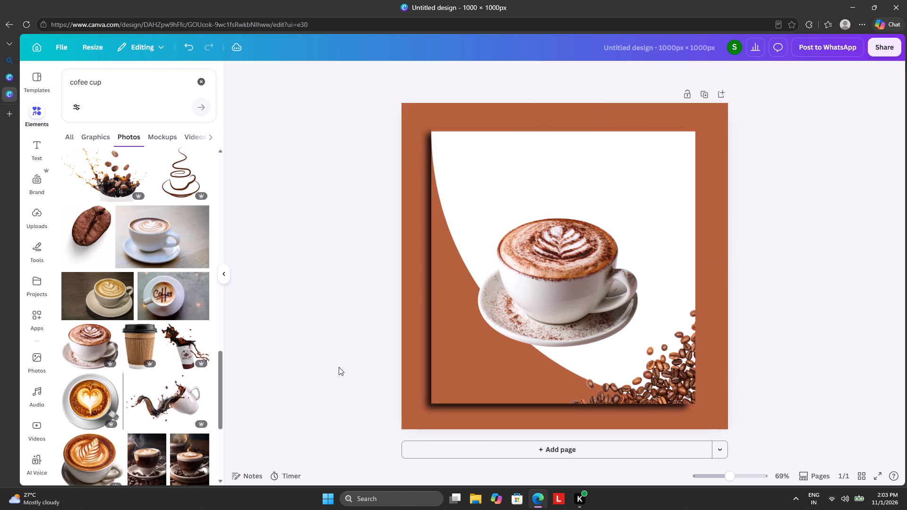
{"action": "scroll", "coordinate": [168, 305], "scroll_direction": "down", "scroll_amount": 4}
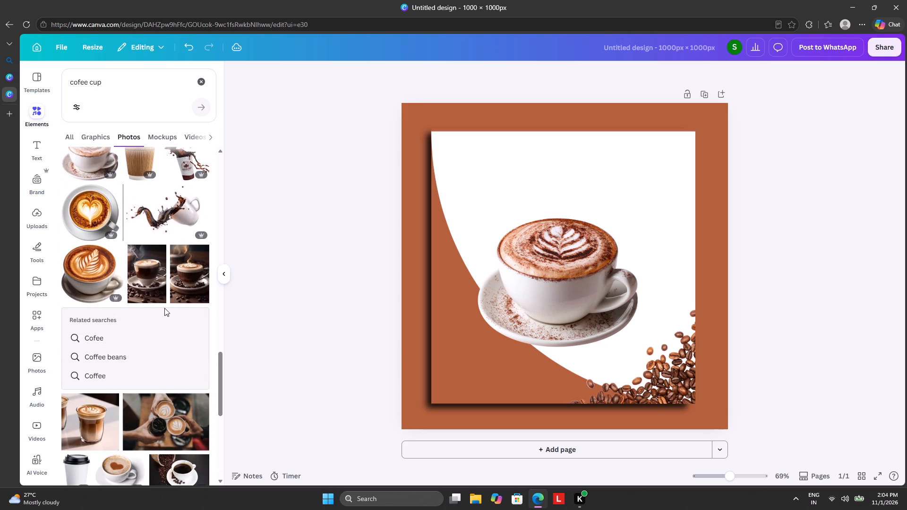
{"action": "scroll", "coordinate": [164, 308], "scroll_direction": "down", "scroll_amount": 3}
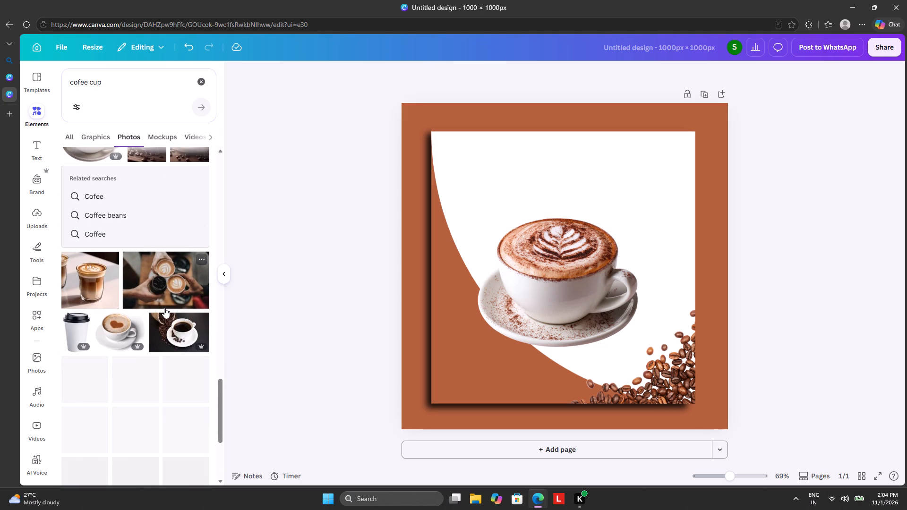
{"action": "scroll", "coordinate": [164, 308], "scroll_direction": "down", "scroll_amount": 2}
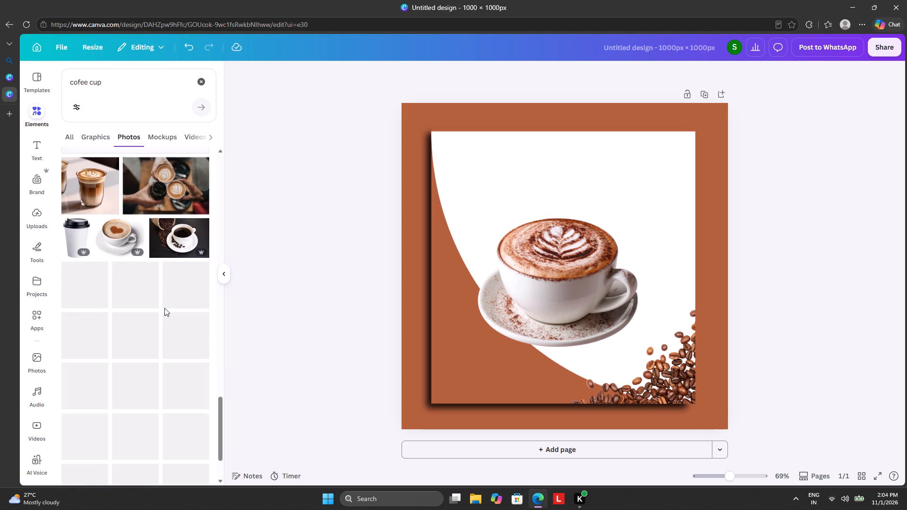
Apply a Drop shadow to the cappuccino cup photo.
{"action": "left_click", "coordinate": [556, 289]}
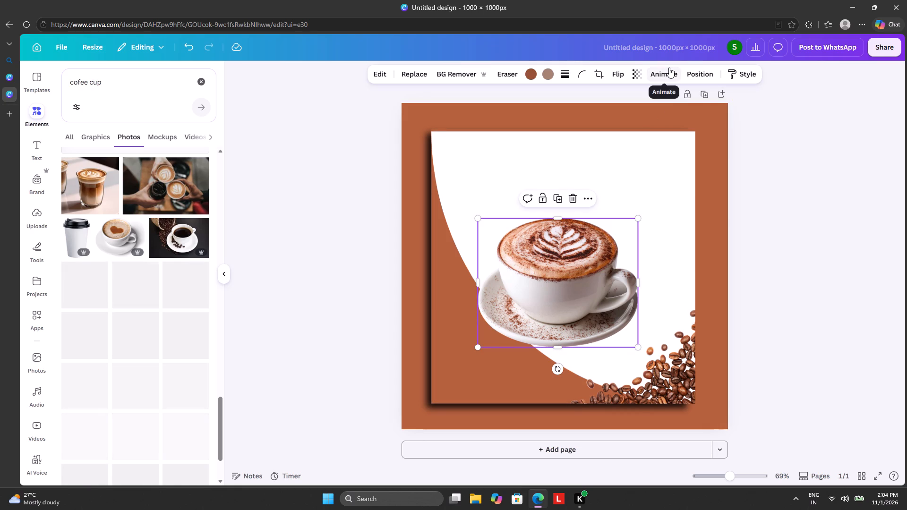
{"action": "left_click", "coordinate": [662, 76]}
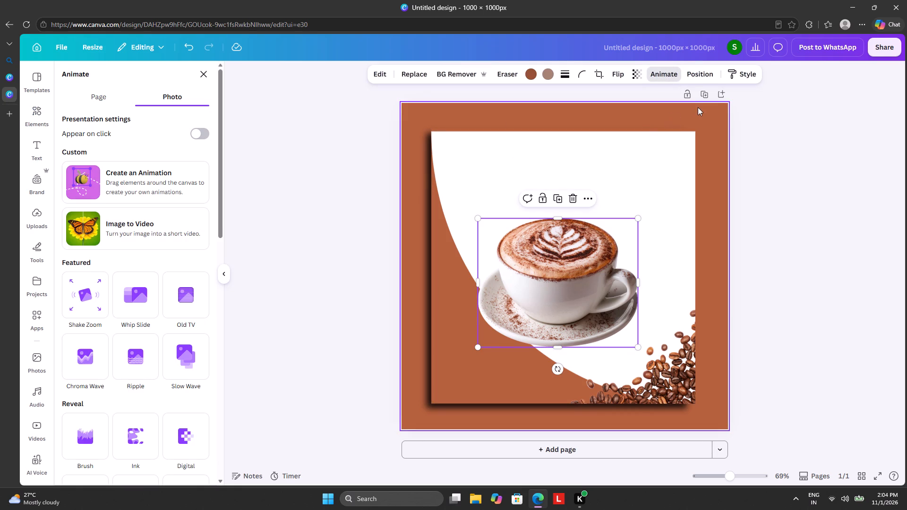
{"action": "left_click", "coordinate": [691, 74]}
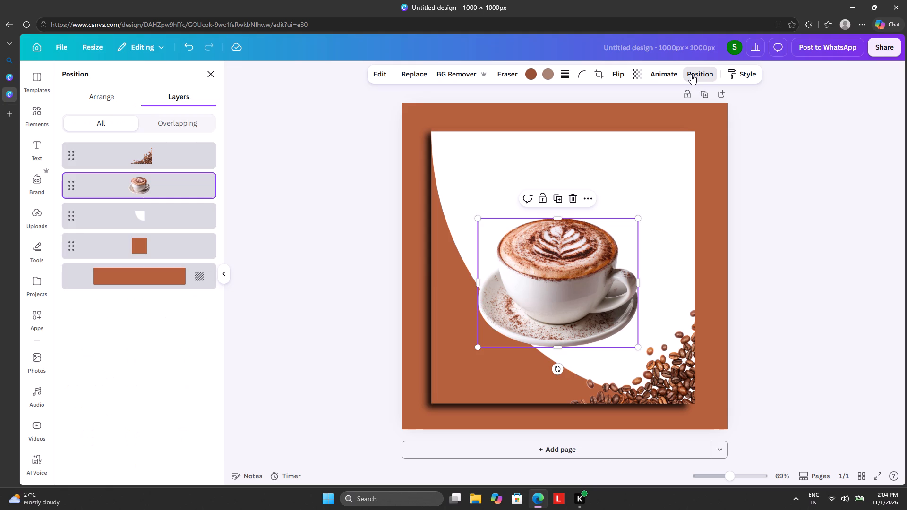
{"action": "left_click", "coordinate": [691, 74]}
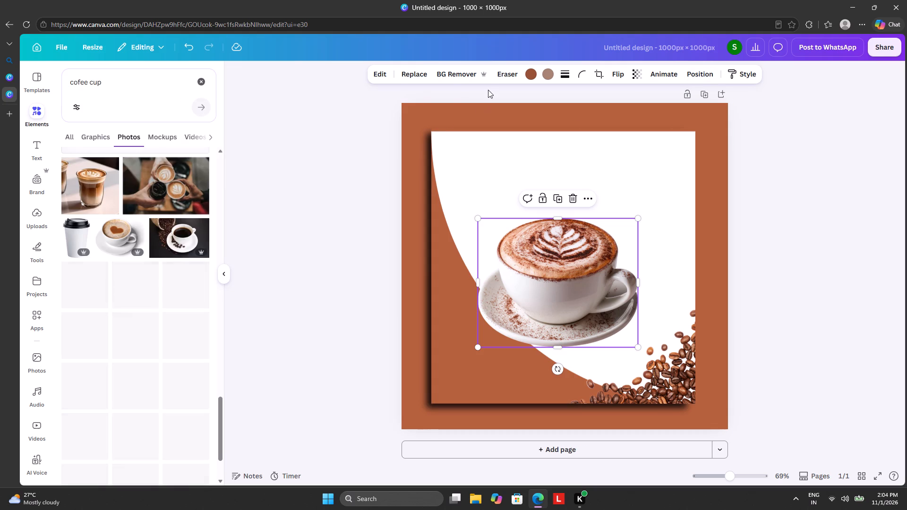
{"action": "left_click", "coordinate": [373, 74]}
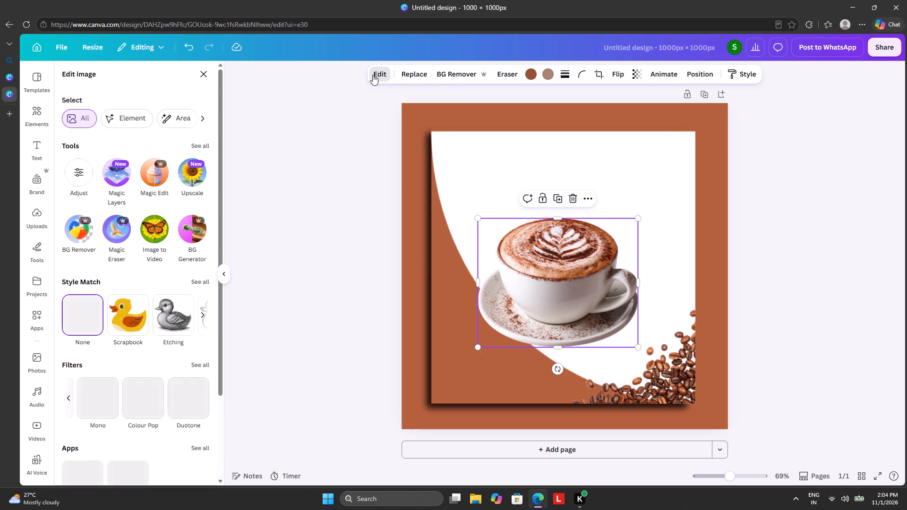
{"action": "scroll", "coordinate": [119, 397], "scroll_direction": "down", "scroll_amount": 4}
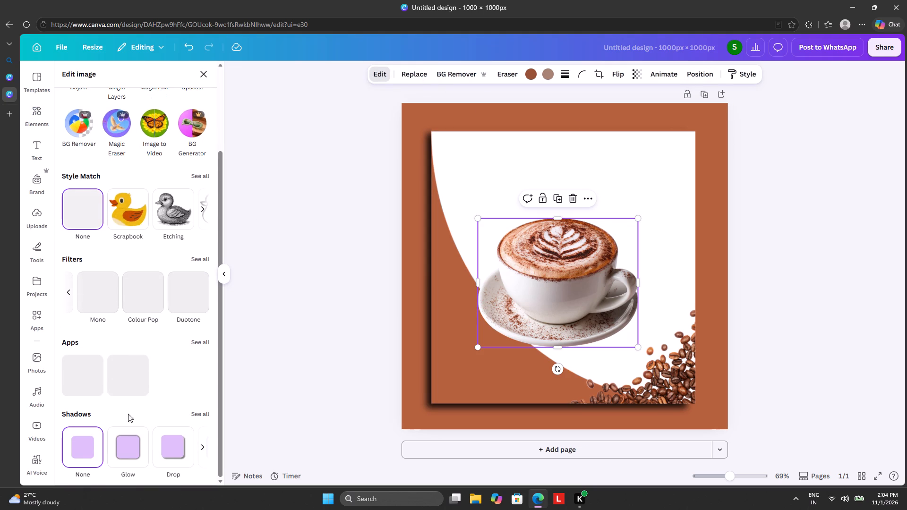
{"action": "left_click", "coordinate": [167, 438]}
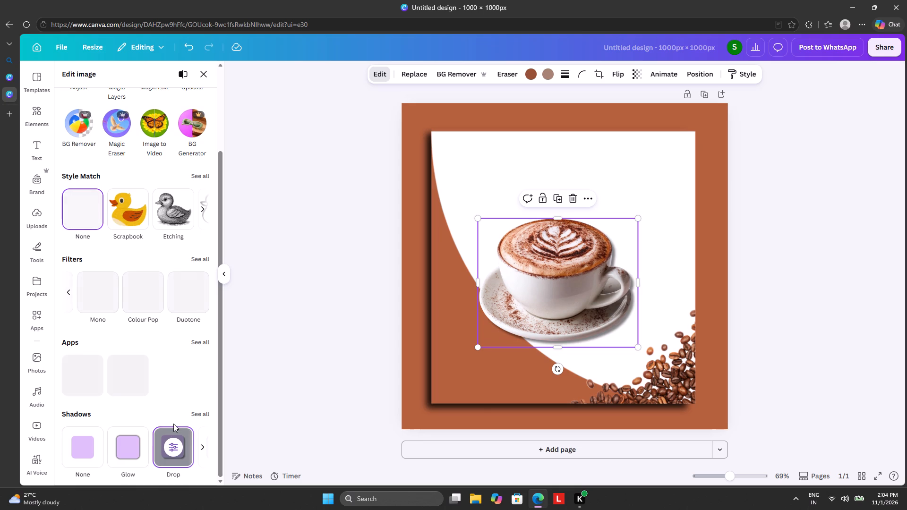
{"action": "left_click", "coordinate": [315, 274]}
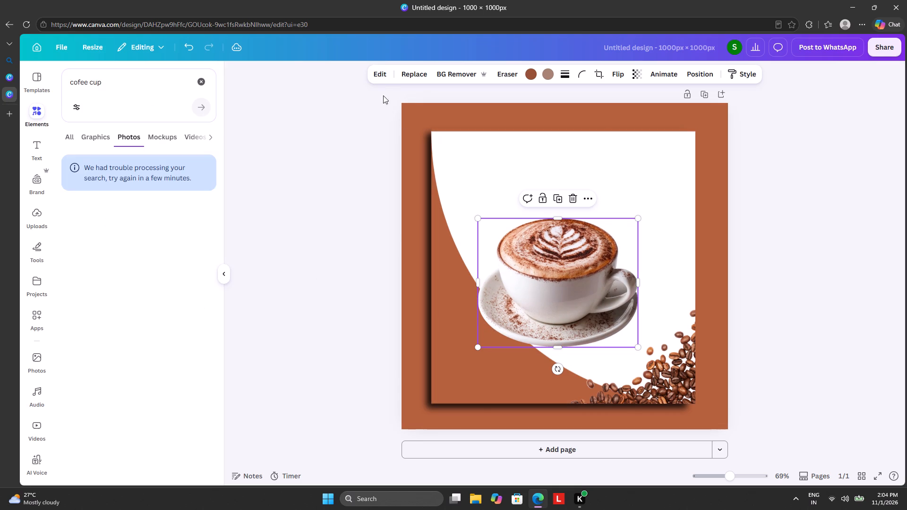
Open the settings of the cappuccino cup's Drop shadow, close them and deselect the cup.
{"action": "left_click", "coordinate": [378, 73]}
{"action": "scroll", "coordinate": [177, 406], "scroll_direction": "down", "scroll_amount": 3}
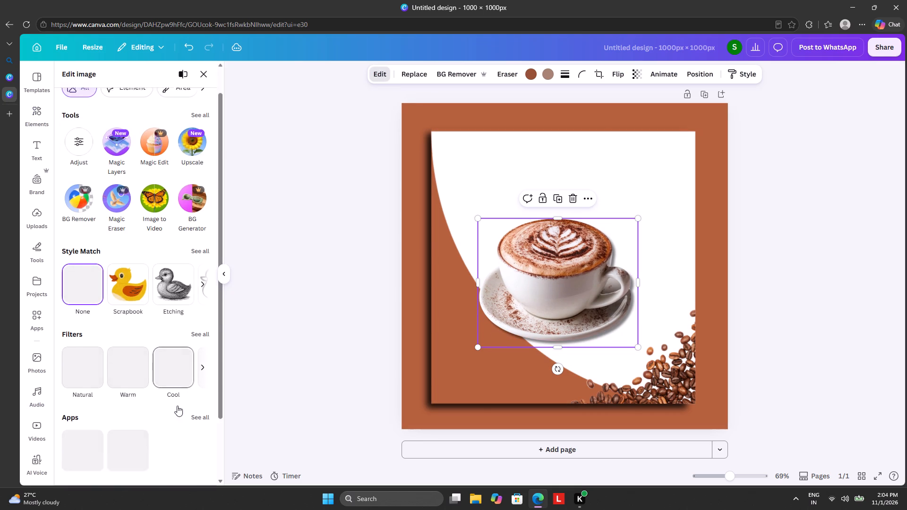
{"action": "scroll", "coordinate": [177, 406], "scroll_direction": "down", "scroll_amount": 2}
{"action": "left_click", "coordinate": [166, 444]}
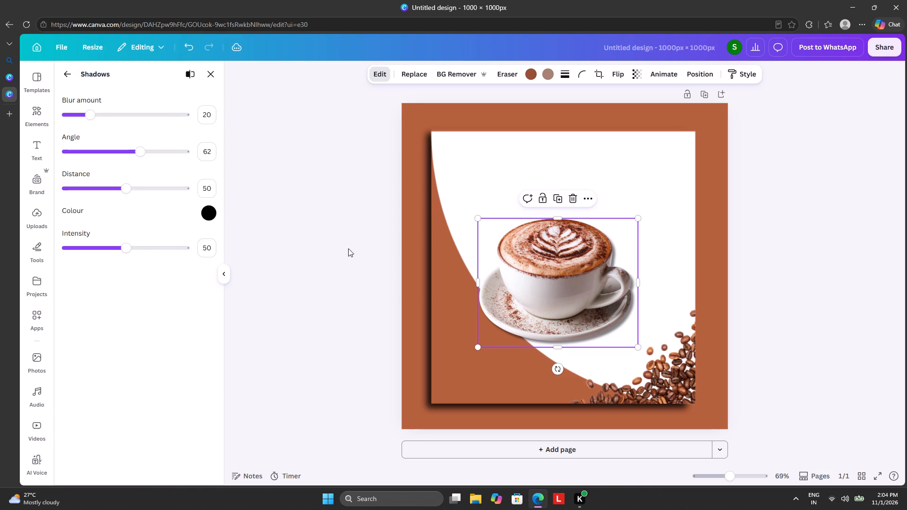
{"action": "left_click", "coordinate": [381, 232]}
{"action": "left_click", "coordinate": [330, 256]}
{"action": "left_click", "coordinate": [353, 235]}
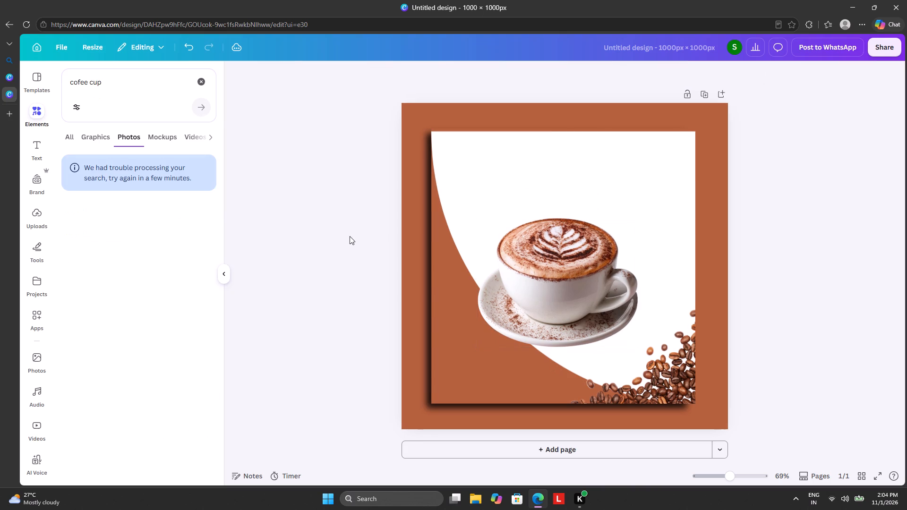
{"action": "left_click", "coordinate": [329, 247]}
Search the elements for "cofee cup" again and add the scattered dark-brown coffee beans graphic to the page.
{"action": "left_click", "coordinate": [200, 79]}
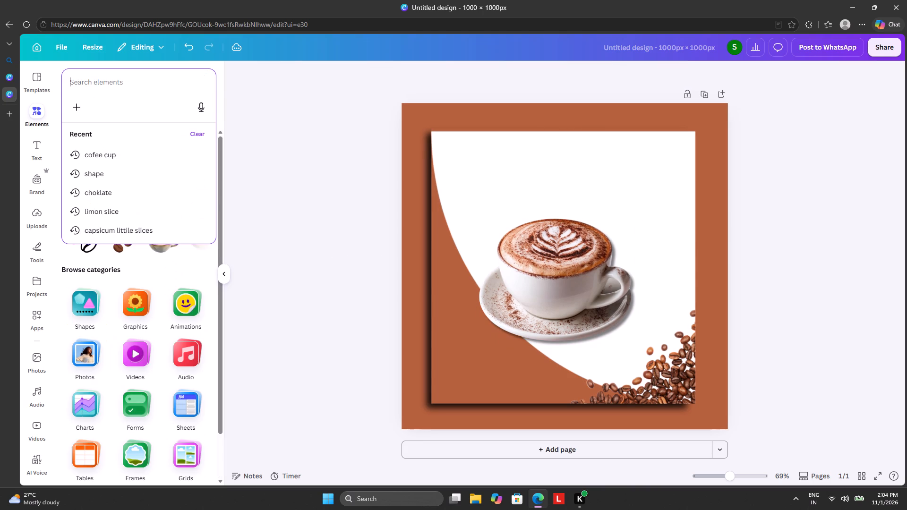
{"action": "left_click", "coordinate": [138, 152]}
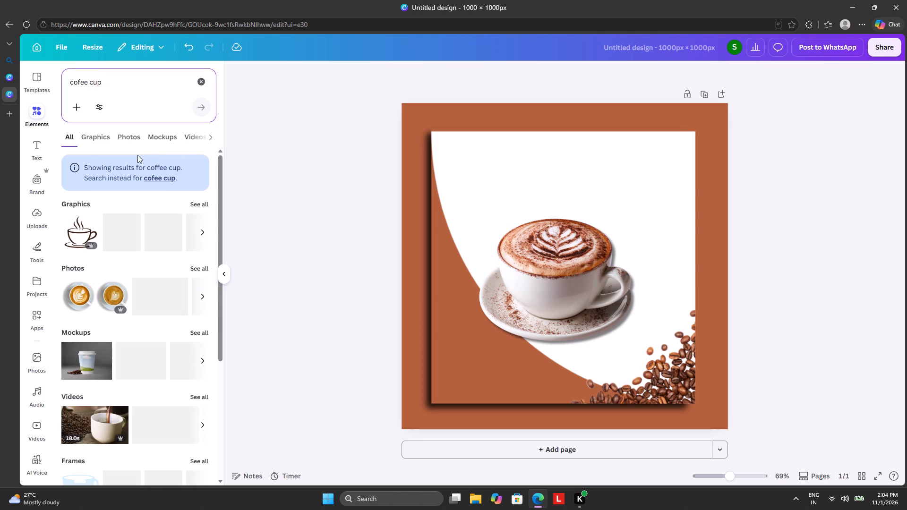
{"action": "left_click", "coordinate": [195, 203]}
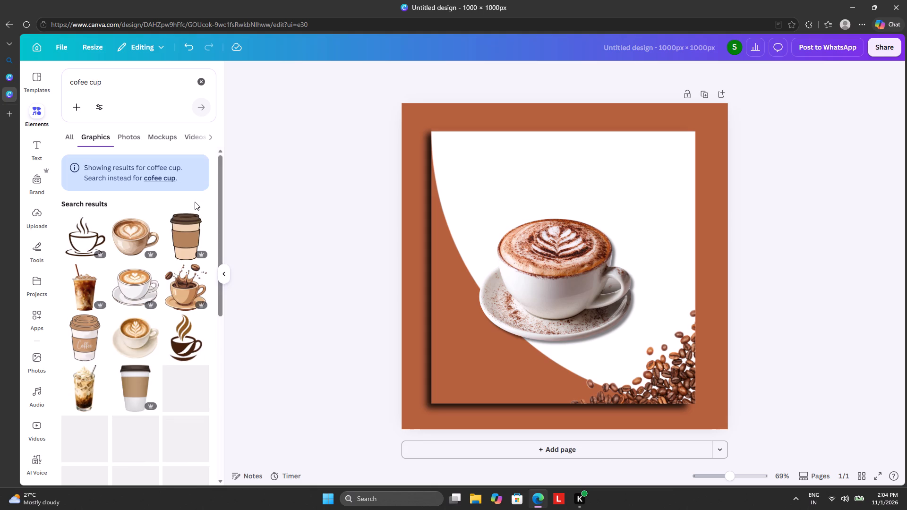
{"action": "scroll", "coordinate": [136, 319], "scroll_direction": "down", "scroll_amount": 10}
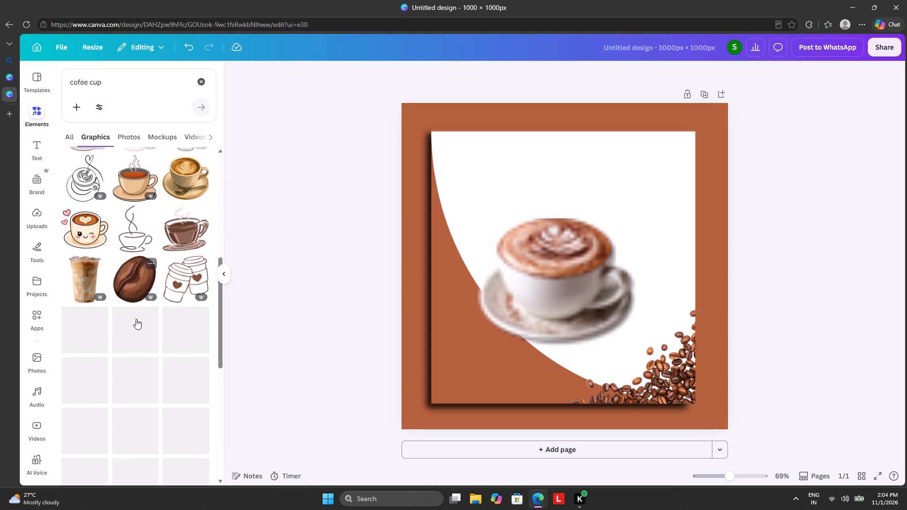
{"action": "scroll", "coordinate": [136, 319], "scroll_direction": "down", "scroll_amount": 7}
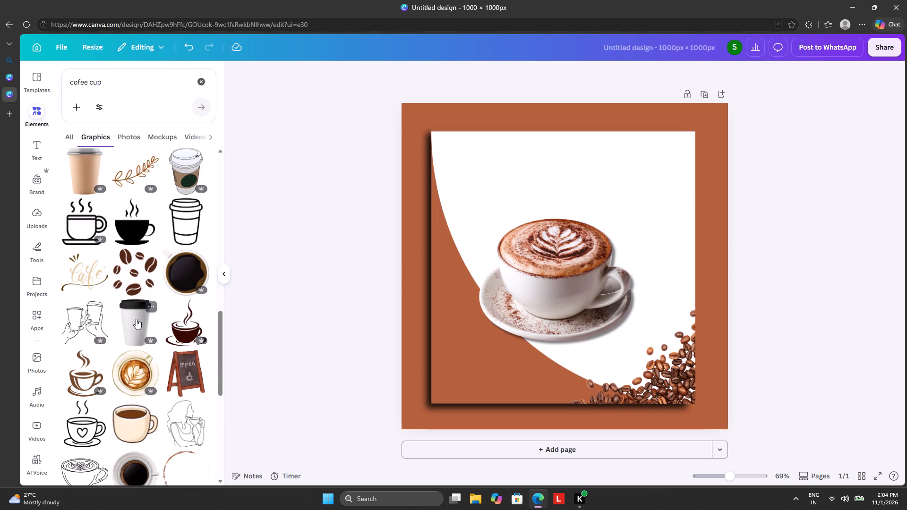
{"action": "left_click", "coordinate": [144, 272]}
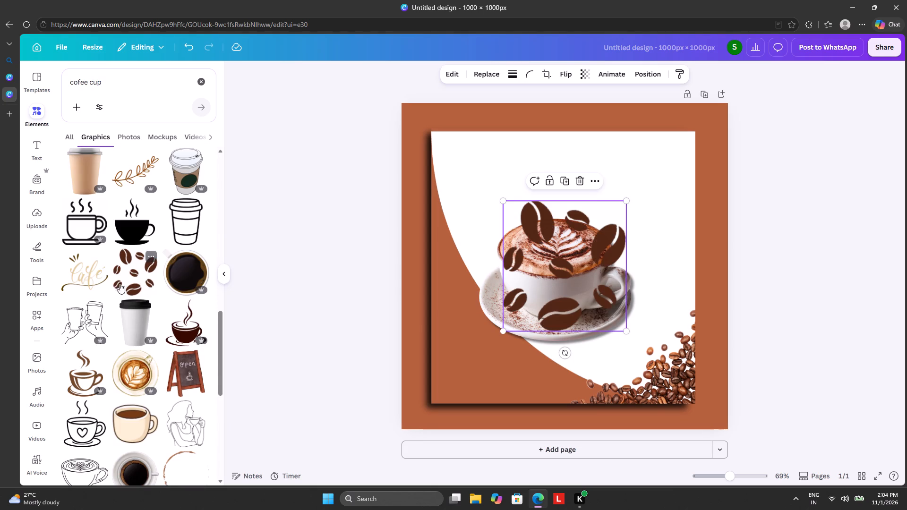
{"action": "left_click_drag", "start_coordinate": [83, 273], "coordinate": [78, 273]}
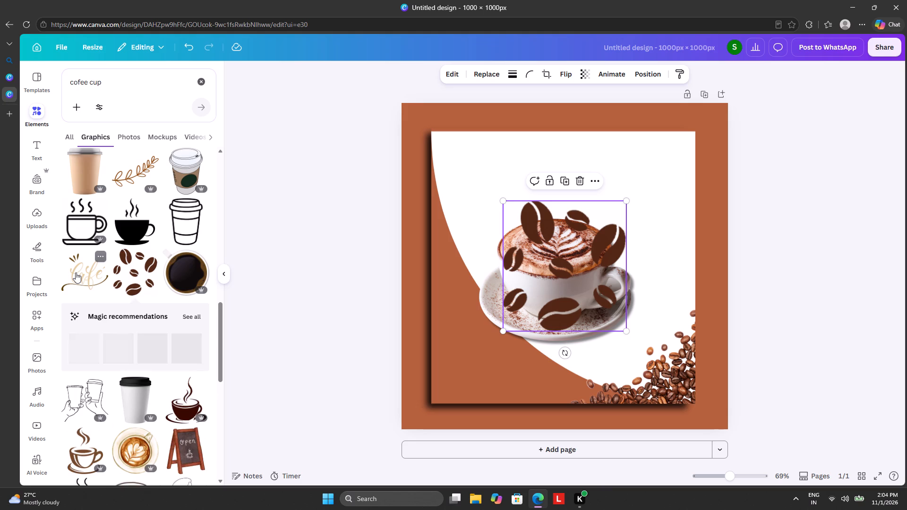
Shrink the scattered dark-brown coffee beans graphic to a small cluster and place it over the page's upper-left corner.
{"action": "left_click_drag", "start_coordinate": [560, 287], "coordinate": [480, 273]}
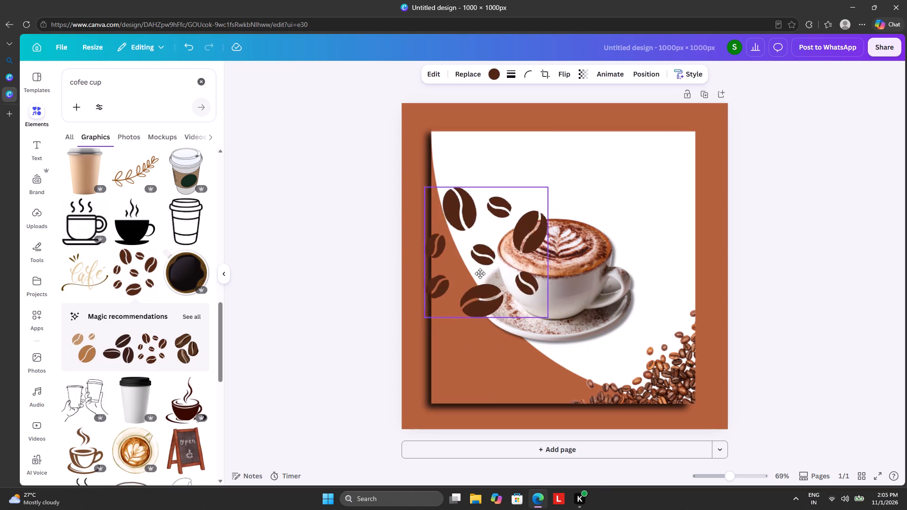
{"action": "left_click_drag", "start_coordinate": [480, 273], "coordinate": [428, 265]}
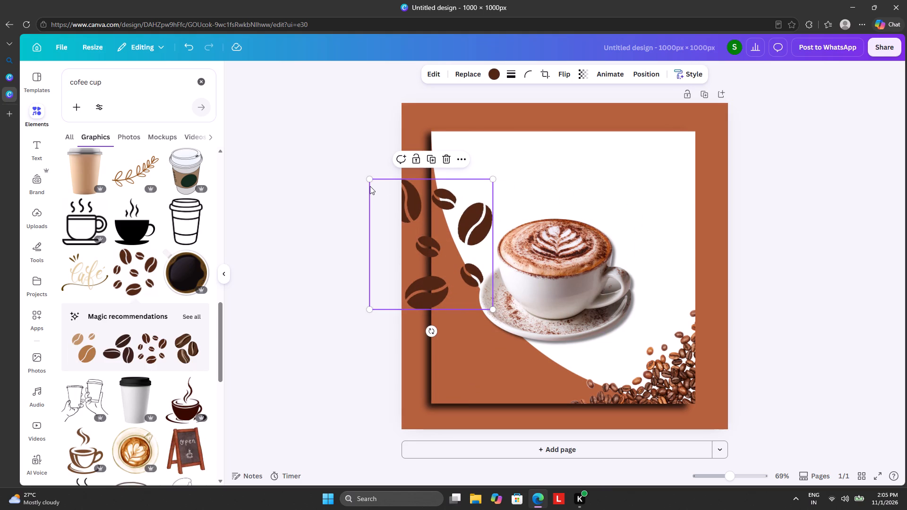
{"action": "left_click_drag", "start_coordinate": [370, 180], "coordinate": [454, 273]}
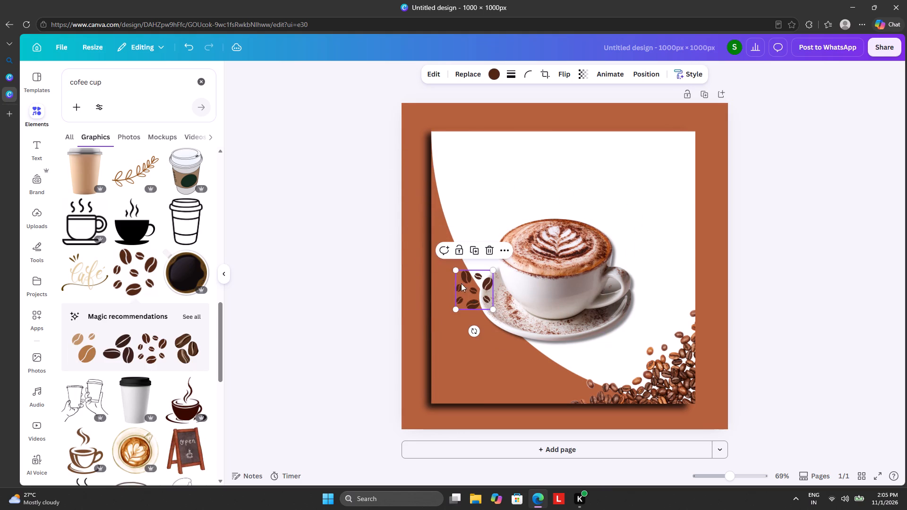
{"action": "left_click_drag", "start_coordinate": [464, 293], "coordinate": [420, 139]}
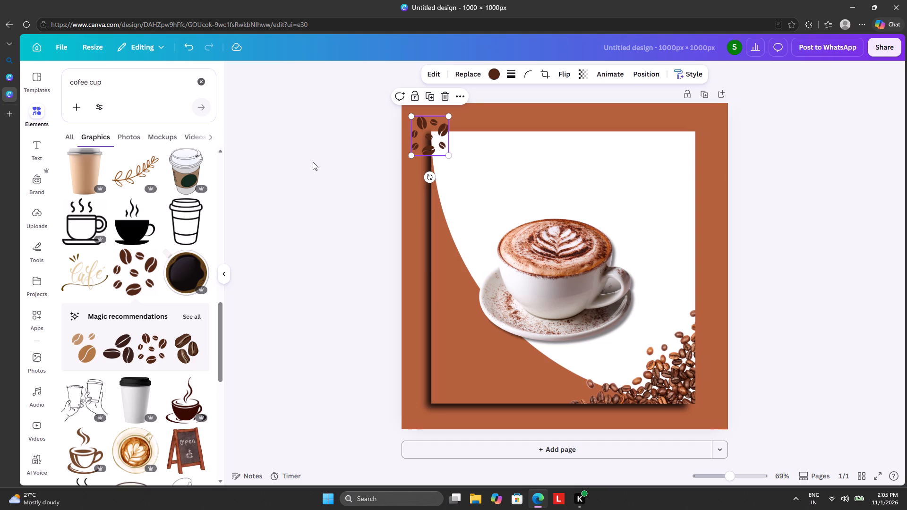
Add the beige "Café" lettering graphic, shrink it and place it at the upper-left corner of the white curved shape.
{"action": "left_click", "coordinate": [80, 267]}
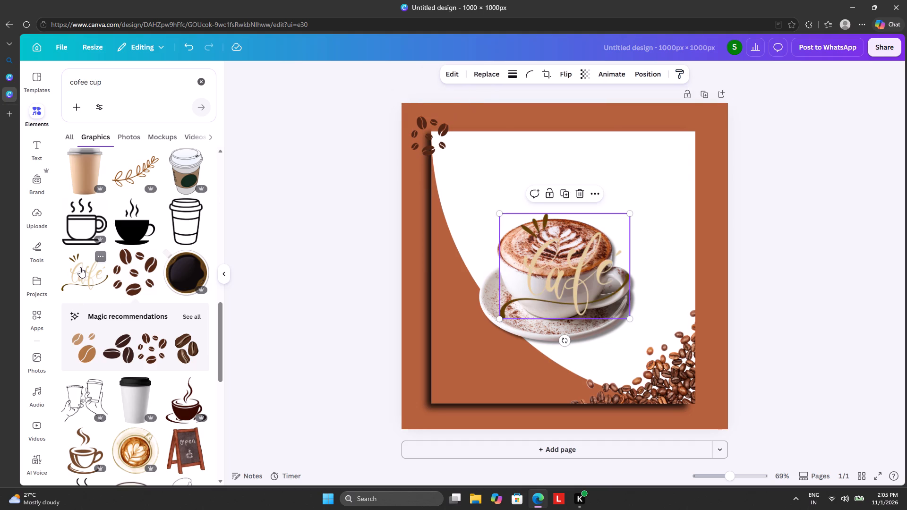
{"action": "left_click_drag", "start_coordinate": [574, 281], "coordinate": [650, 195]}
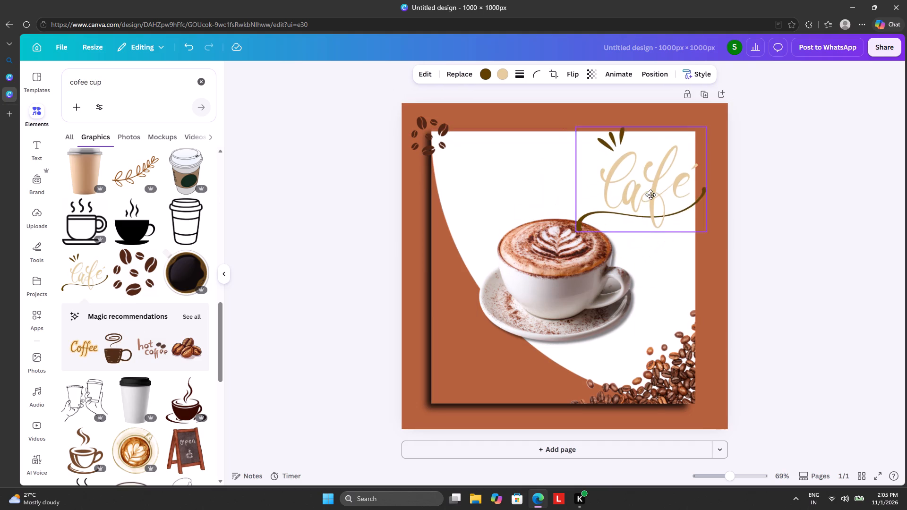
{"action": "left_click_drag", "start_coordinate": [650, 195], "coordinate": [631, 188]}
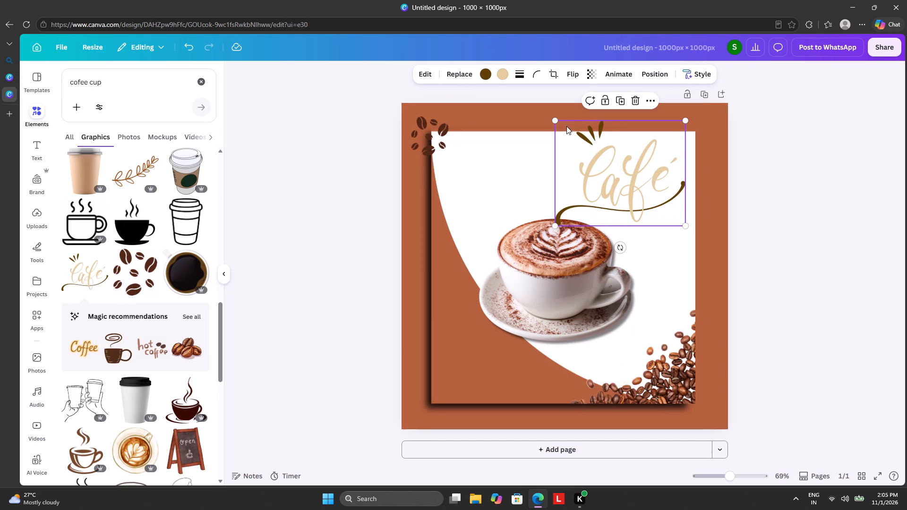
{"action": "left_click_drag", "start_coordinate": [555, 119], "coordinate": [606, 153]}
{"action": "left_click_drag", "start_coordinate": [632, 189], "coordinate": [632, 190]}
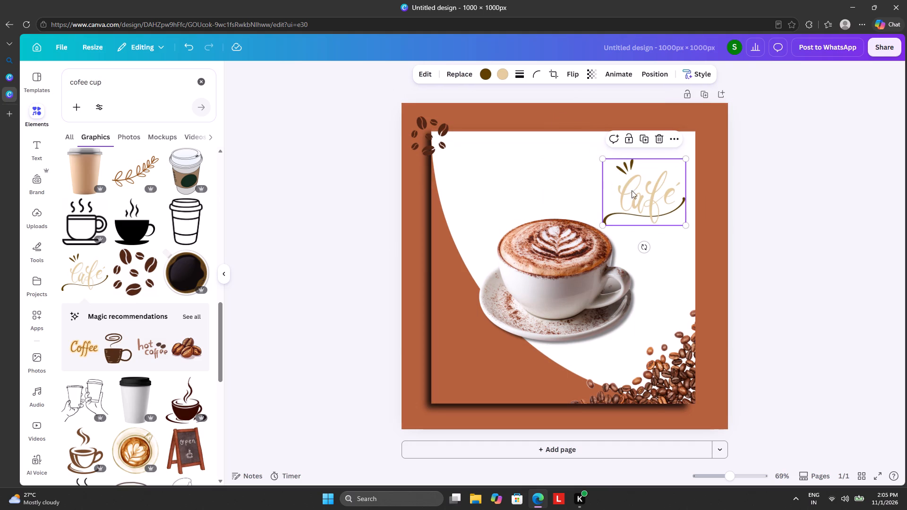
{"action": "left_click_drag", "start_coordinate": [632, 190], "coordinate": [623, 179]}
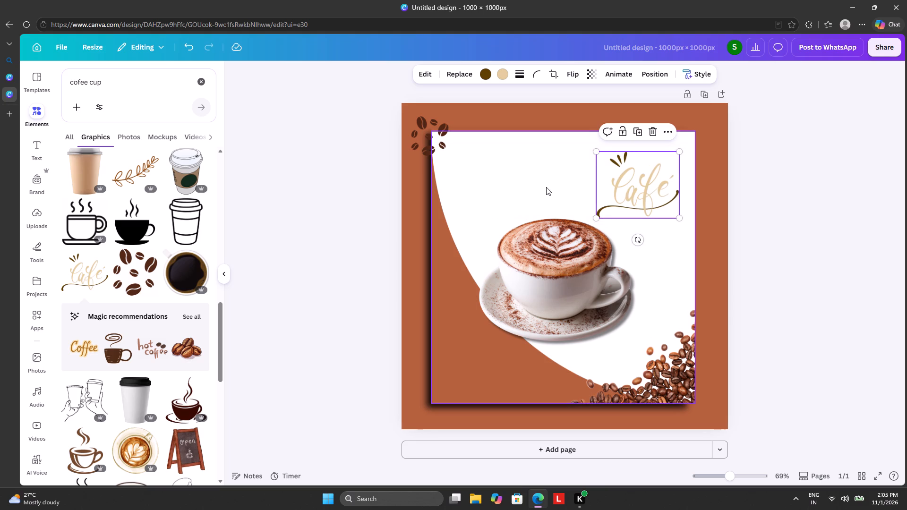
{"action": "left_click_drag", "start_coordinate": [640, 182], "coordinate": [492, 164]}
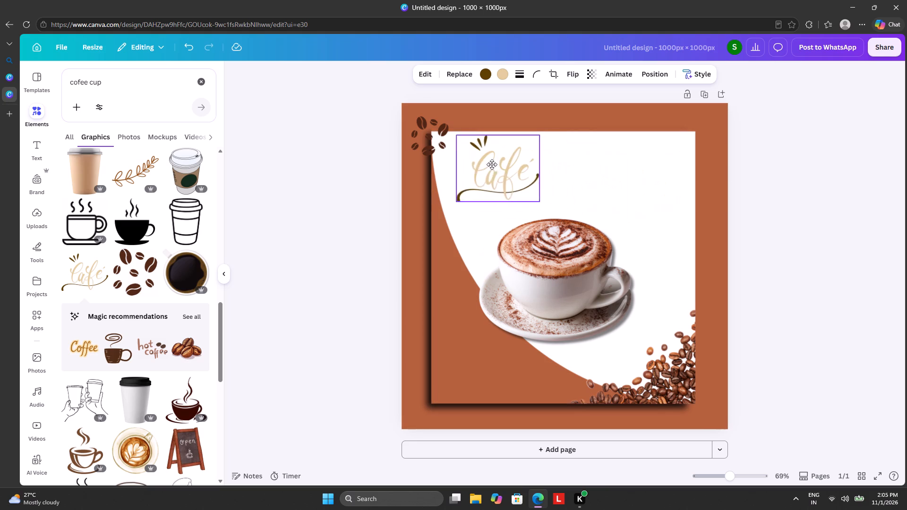
{"action": "left_click_drag", "start_coordinate": [492, 164], "coordinate": [465, 159]}
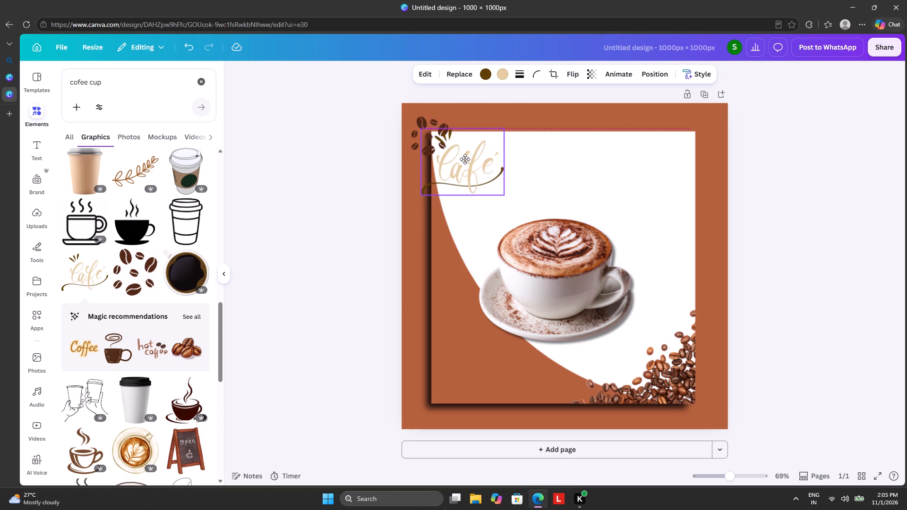
{"action": "left_click_drag", "start_coordinate": [465, 159], "coordinate": [465, 159]}
Move the small dark-brown coffee beans cluster off the page's left side and deselect it.
{"action": "left_click", "coordinate": [423, 139]}
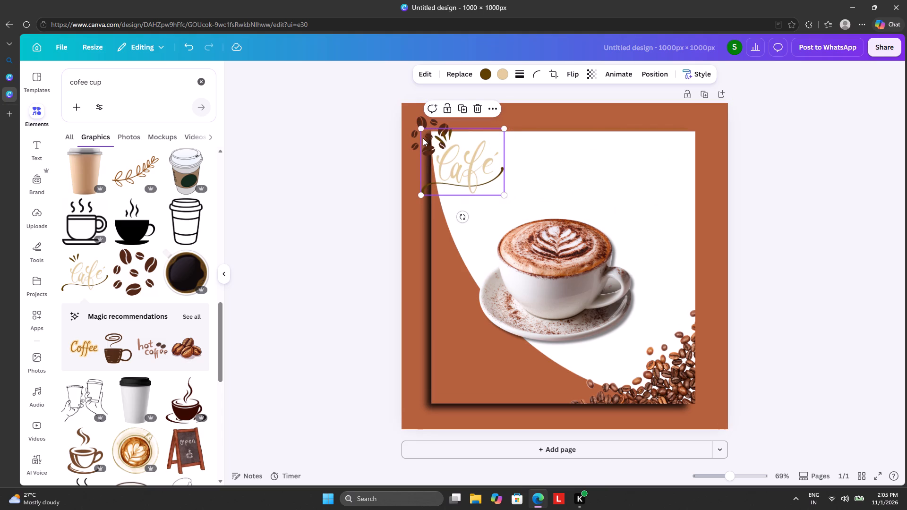
{"action": "left_click_drag", "start_coordinate": [420, 145], "coordinate": [357, 272]}
{"action": "left_click", "coordinate": [360, 267]}
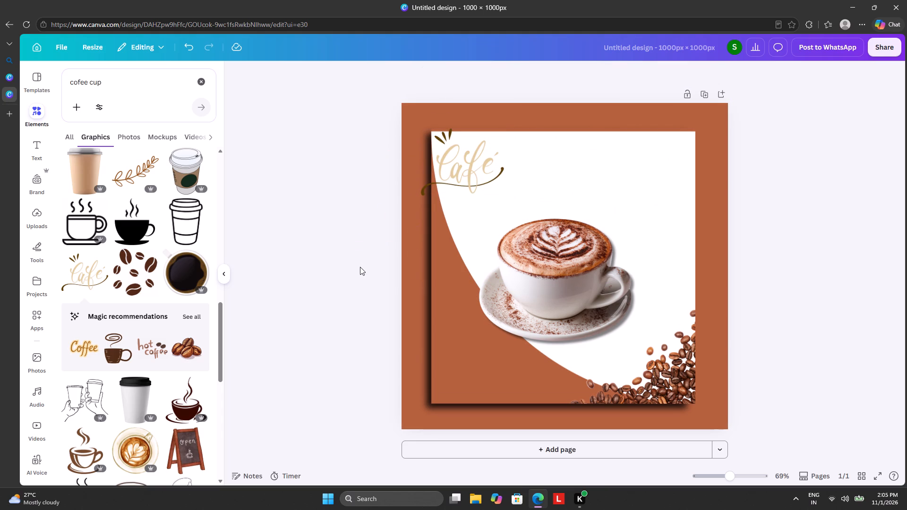
Look through the "cofee cup" graphics results for another coffee element to add to the design.
{"action": "scroll", "coordinate": [134, 314], "scroll_direction": "down", "scroll_amount": 1}
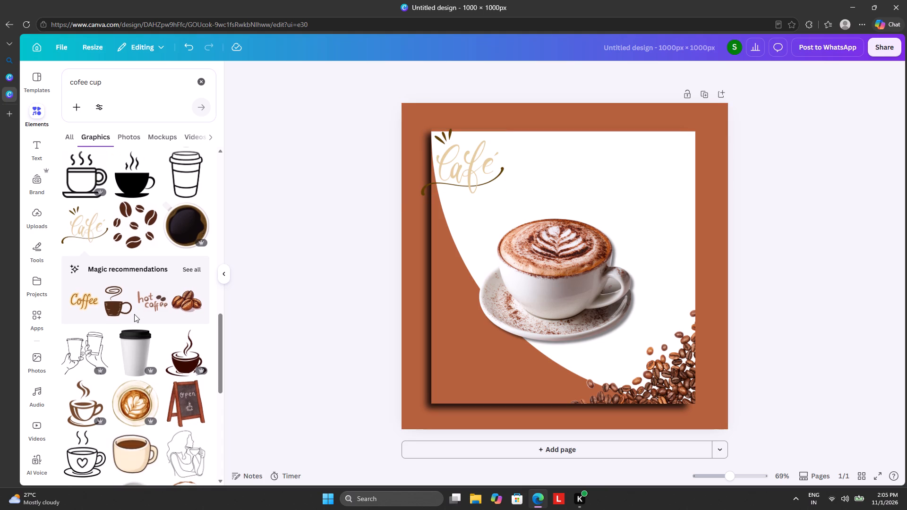
{"action": "scroll", "coordinate": [134, 314], "scroll_direction": "down", "scroll_amount": 1}
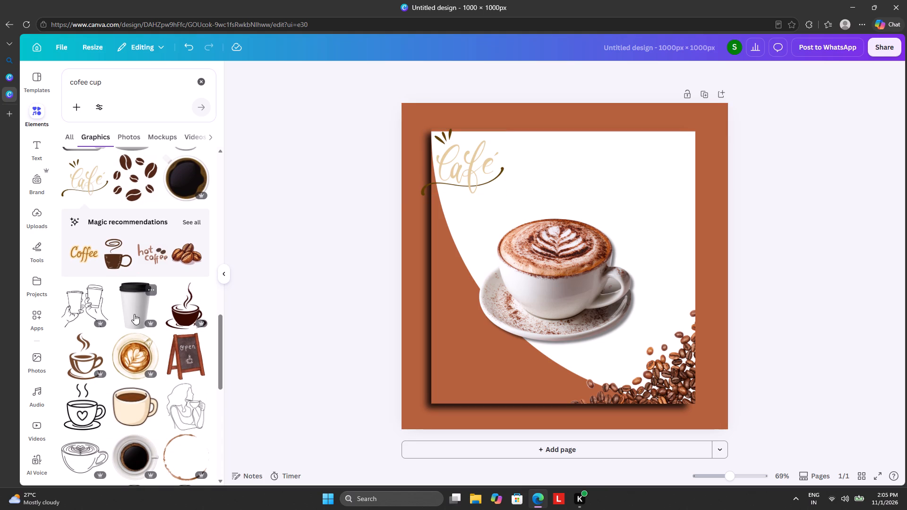
{"action": "scroll", "coordinate": [134, 314], "scroll_direction": "down", "scroll_amount": 4}
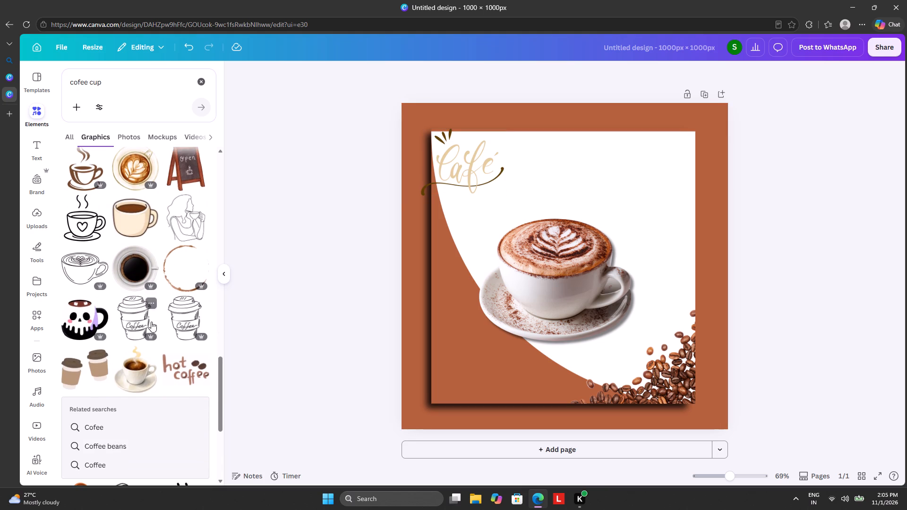
{"action": "scroll", "coordinate": [184, 368], "scroll_direction": "down", "scroll_amount": 2}
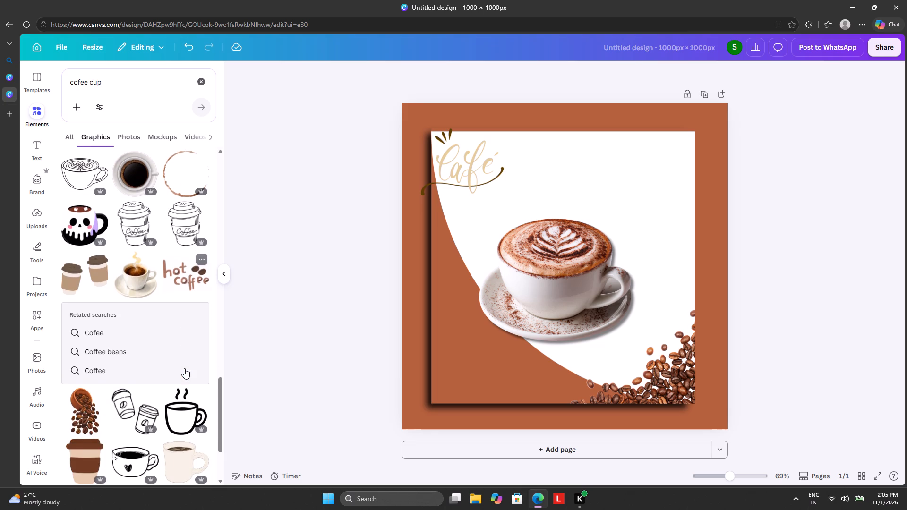
{"action": "scroll", "coordinate": [184, 368], "scroll_direction": "down", "scroll_amount": 4}
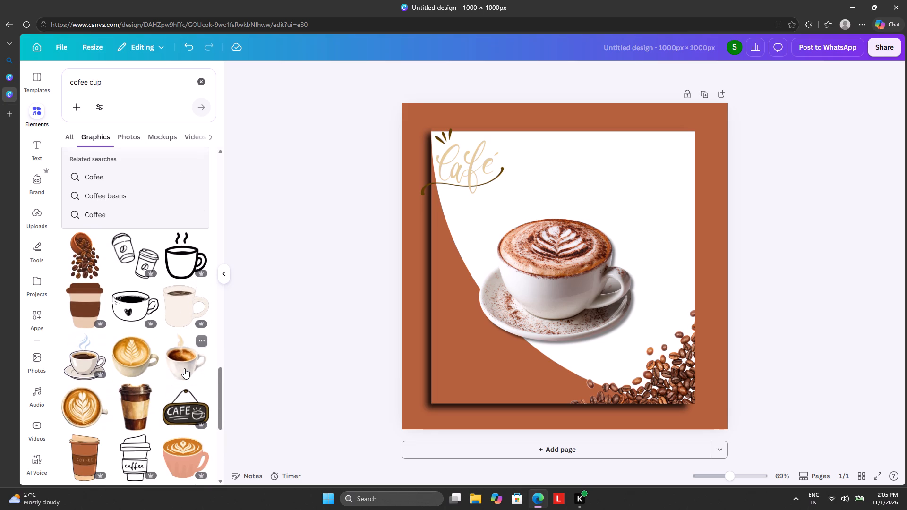
{"action": "scroll", "coordinate": [184, 368], "scroll_direction": "down", "scroll_amount": 5}
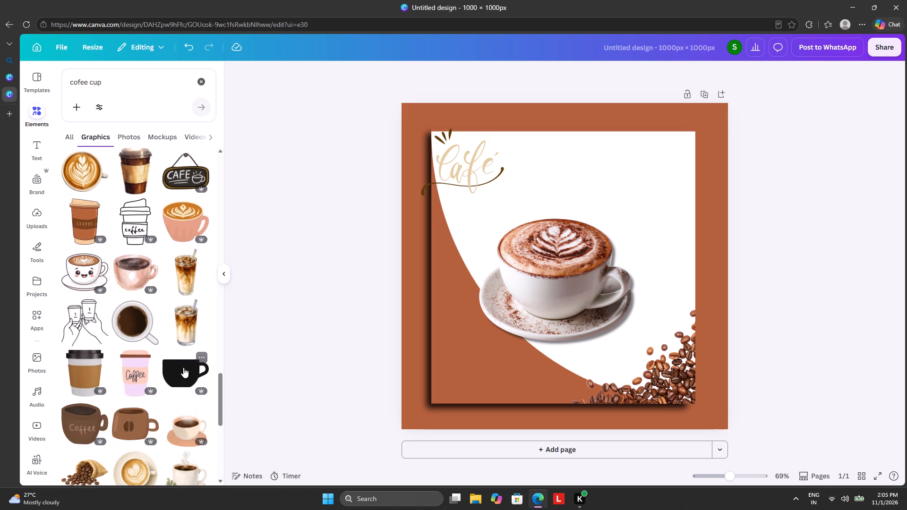
{"action": "scroll", "coordinate": [183, 367], "scroll_direction": "down", "scroll_amount": 6}
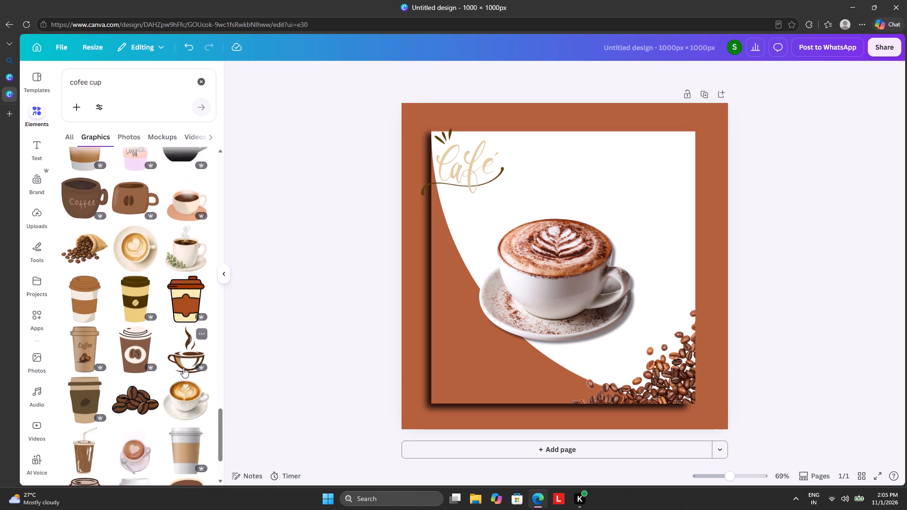
{"action": "scroll", "coordinate": [183, 367], "scroll_direction": "down", "scroll_amount": 3}
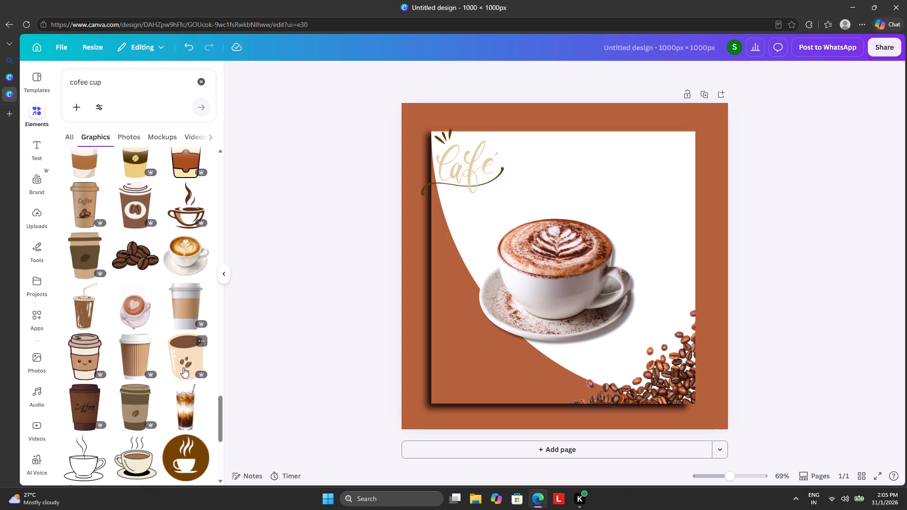
{"action": "scroll", "coordinate": [115, 340], "scroll_direction": "down", "scroll_amount": 5}
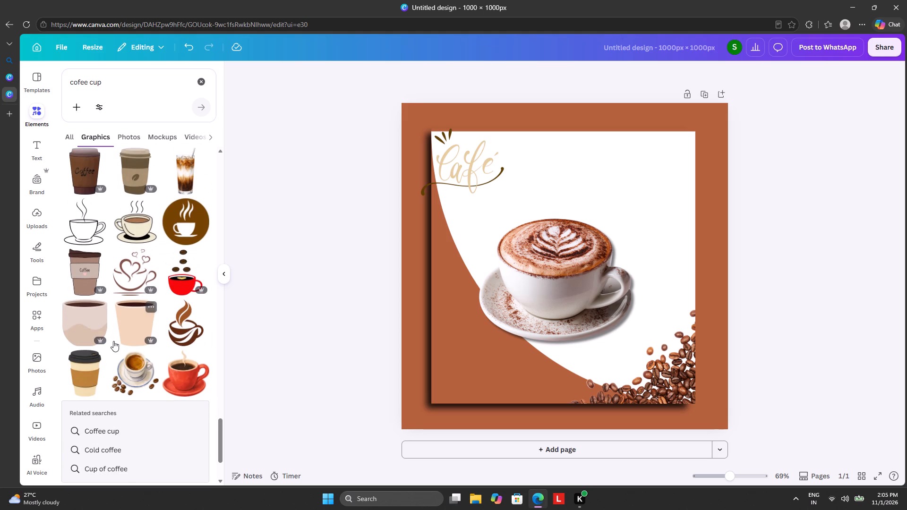
{"action": "scroll", "coordinate": [113, 341], "scroll_direction": "down", "scroll_amount": 6}
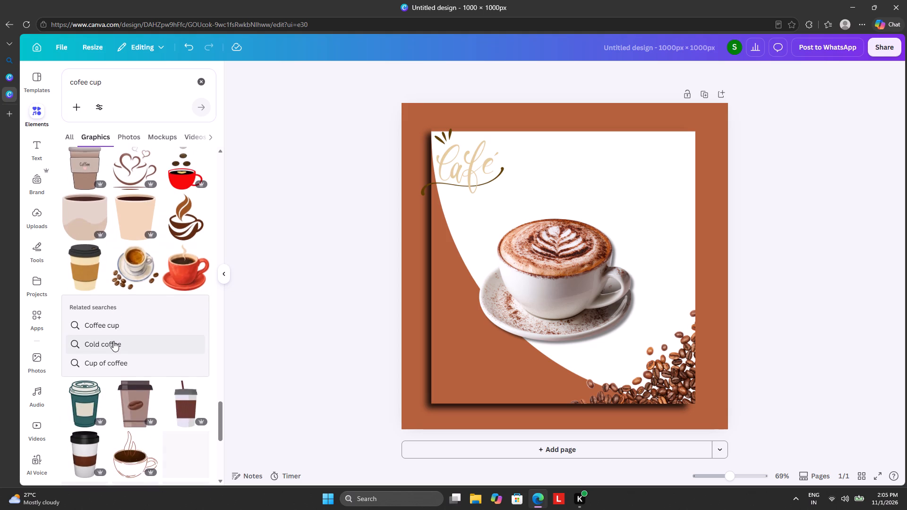
{"action": "scroll", "coordinate": [113, 341], "scroll_direction": "down", "scroll_amount": 6}
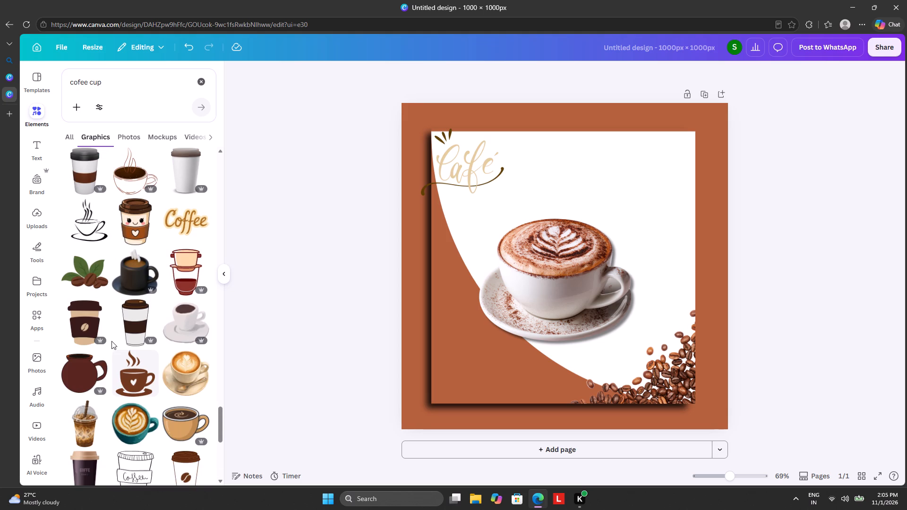
{"action": "scroll", "coordinate": [111, 340], "scroll_direction": "down", "scroll_amount": 12}
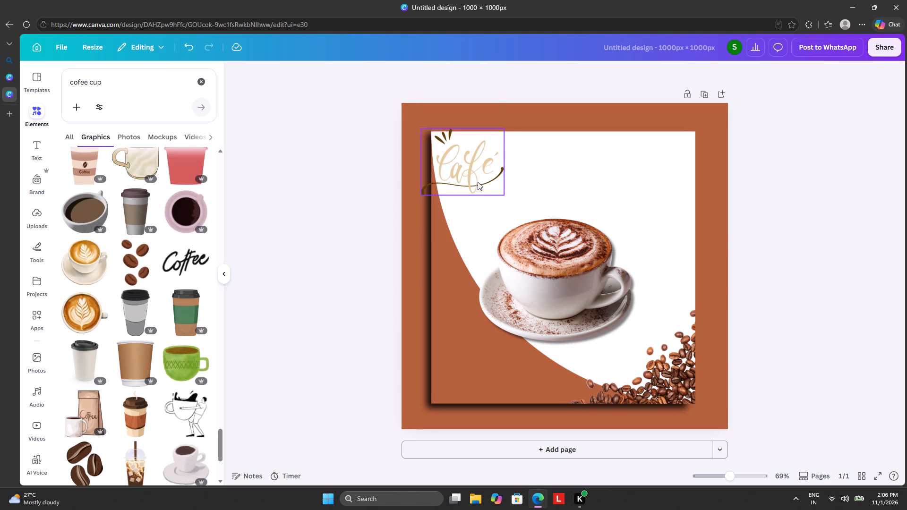
Shift the "Café" lettering slightly right and down so it sits inside the shadowed rectangle's upper-left corner.
{"action": "left_click_drag", "start_coordinate": [477, 181], "coordinate": [493, 187]}
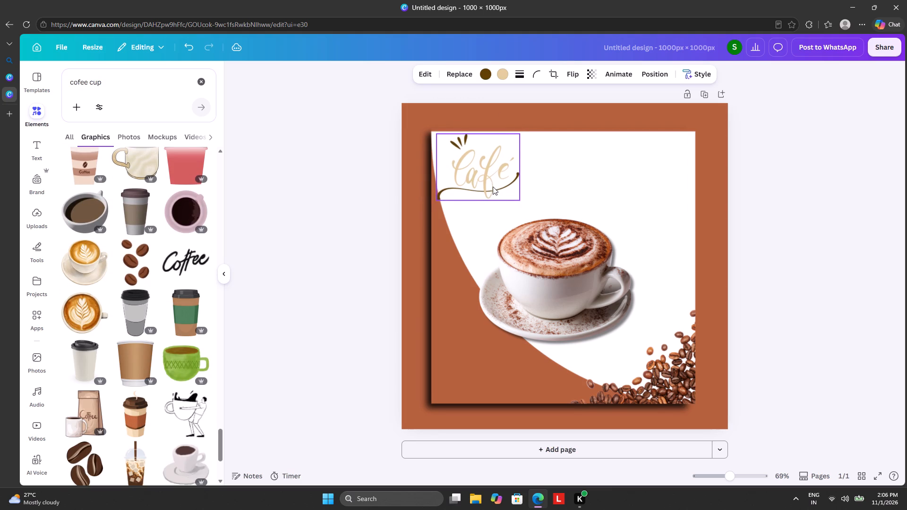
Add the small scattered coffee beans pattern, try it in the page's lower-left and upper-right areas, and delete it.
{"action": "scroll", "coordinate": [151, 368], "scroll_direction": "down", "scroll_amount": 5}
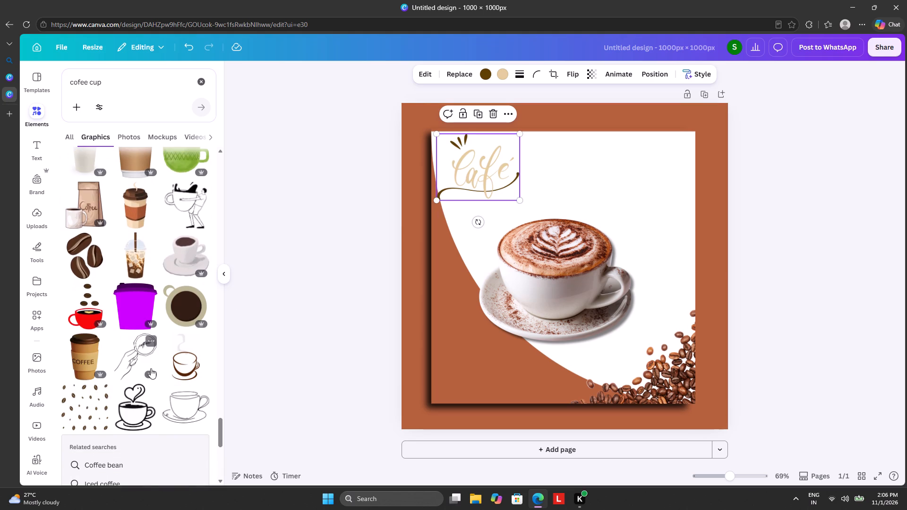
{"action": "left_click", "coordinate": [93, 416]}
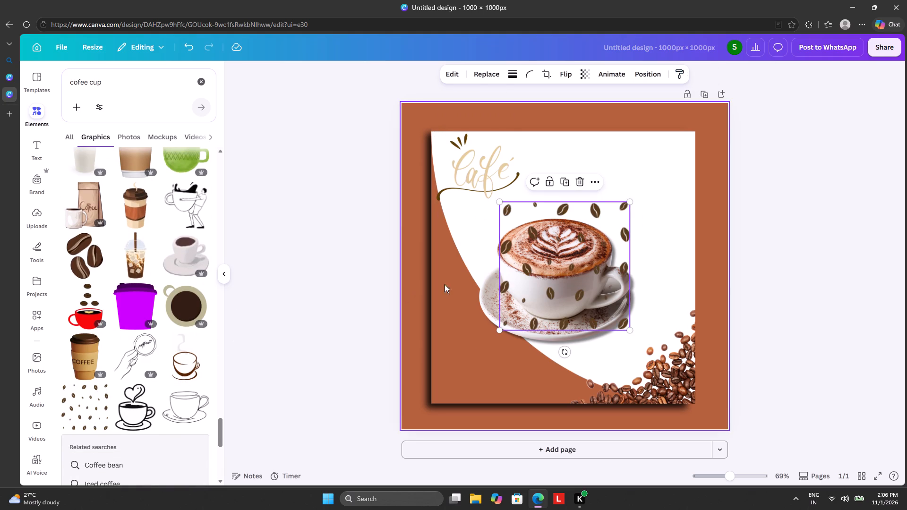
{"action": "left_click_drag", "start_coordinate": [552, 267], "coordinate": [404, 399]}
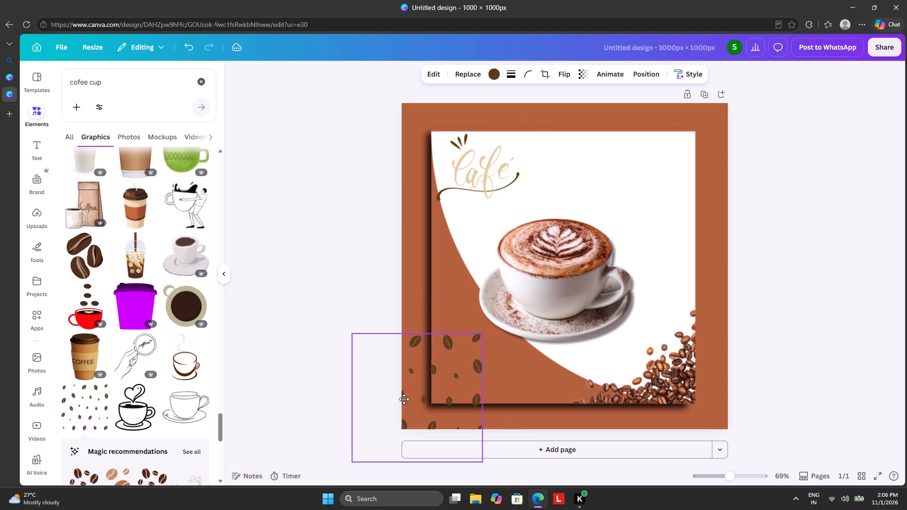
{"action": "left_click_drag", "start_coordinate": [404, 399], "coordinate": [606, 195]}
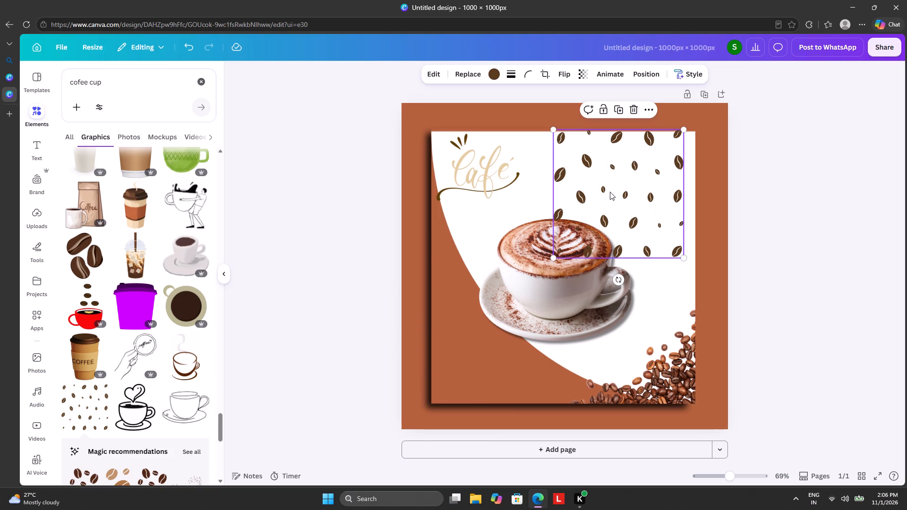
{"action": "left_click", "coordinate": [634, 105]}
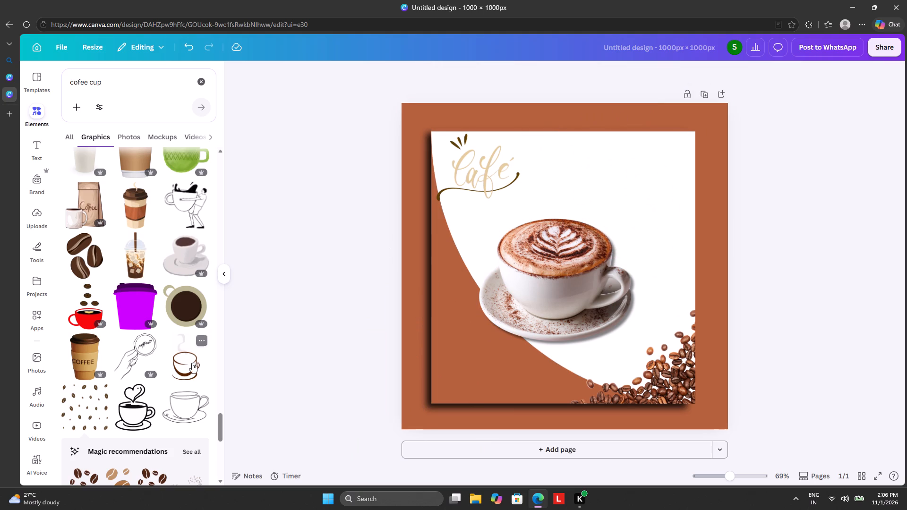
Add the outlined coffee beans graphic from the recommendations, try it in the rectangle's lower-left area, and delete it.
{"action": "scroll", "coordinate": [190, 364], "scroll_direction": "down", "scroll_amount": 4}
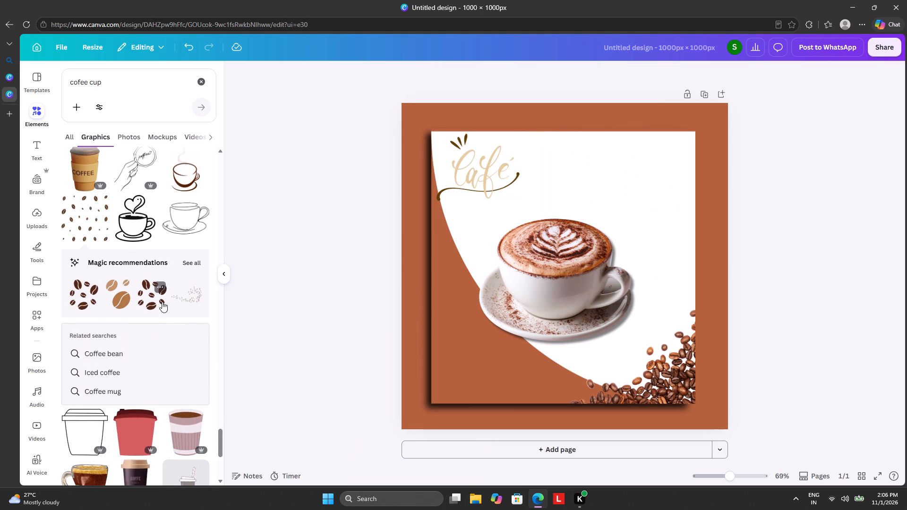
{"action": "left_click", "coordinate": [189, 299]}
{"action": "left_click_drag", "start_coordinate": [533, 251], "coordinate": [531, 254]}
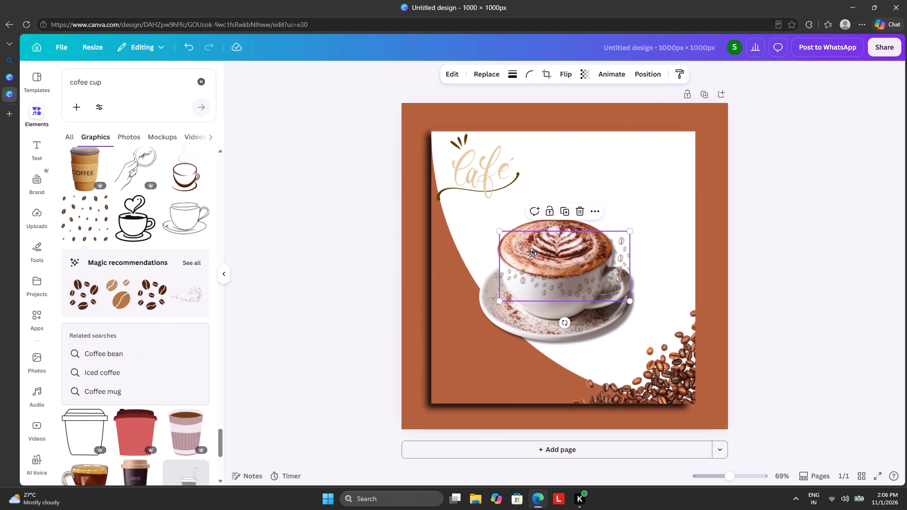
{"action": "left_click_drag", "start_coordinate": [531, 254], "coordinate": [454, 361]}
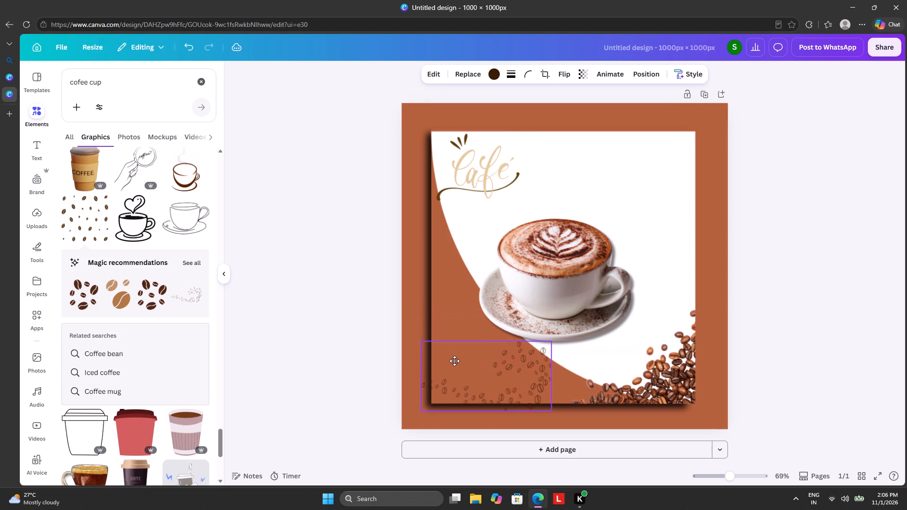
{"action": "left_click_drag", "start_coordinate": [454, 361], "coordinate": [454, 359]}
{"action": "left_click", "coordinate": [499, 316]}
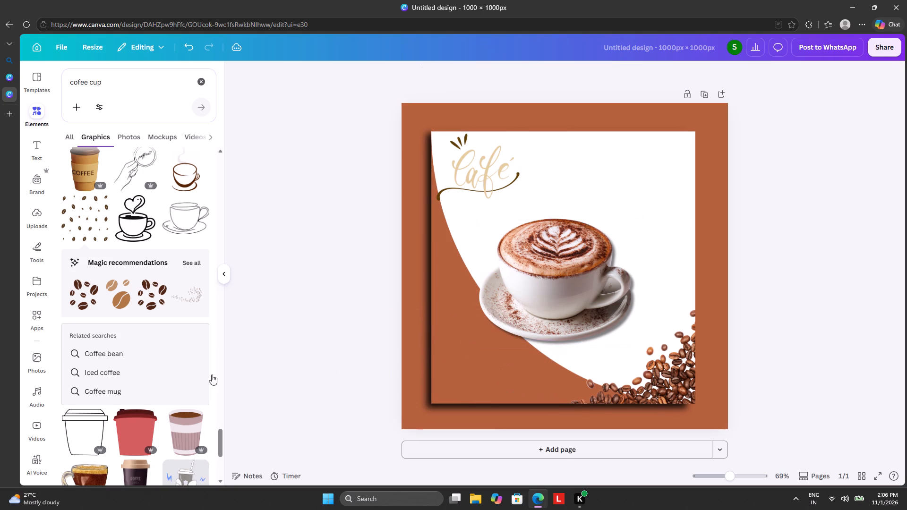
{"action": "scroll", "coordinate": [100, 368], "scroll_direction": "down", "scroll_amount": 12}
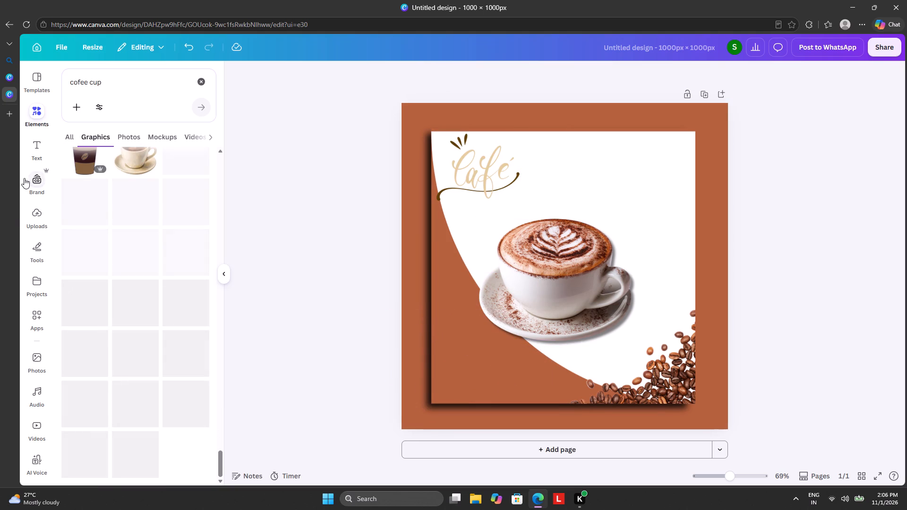
Search the web for "cofee png" in a new browser tab and show all the image results.
{"action": "left_click", "coordinate": [8, 112]}
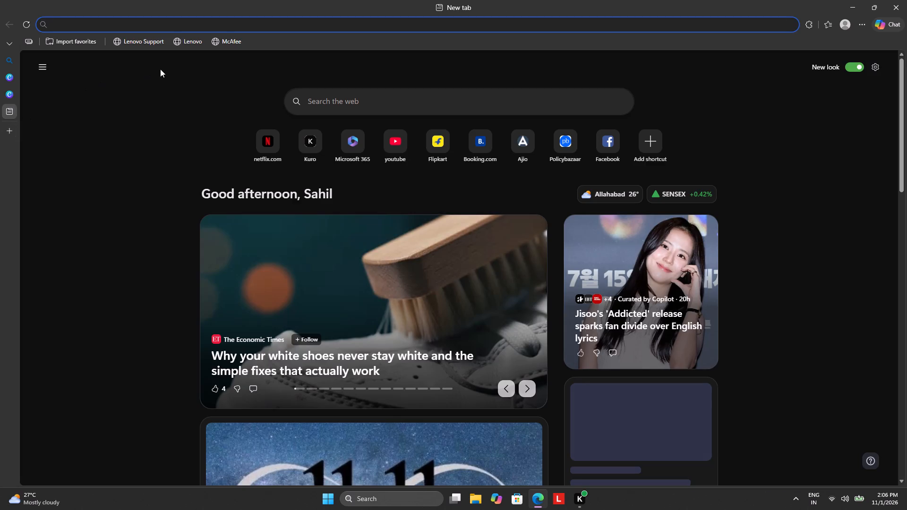
{"action": "left_click", "coordinate": [326, 96]}
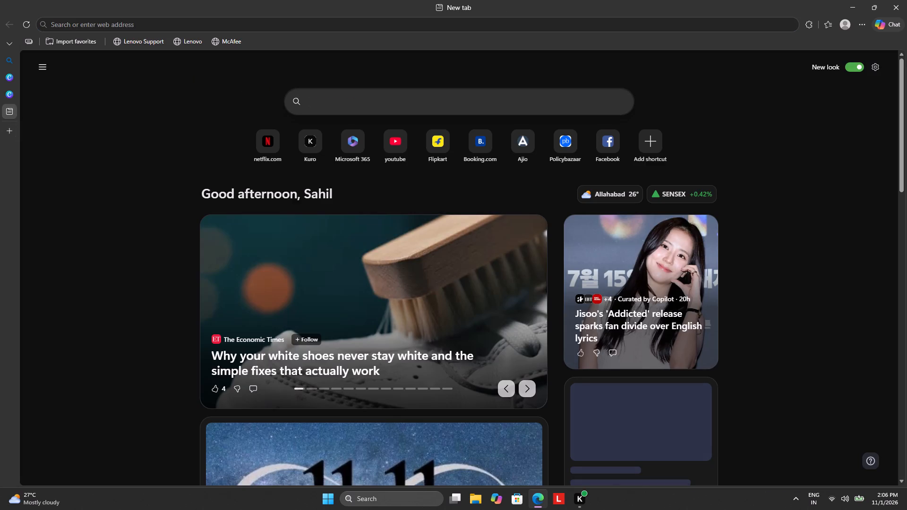
{"action": "type", "text": "cofee"}
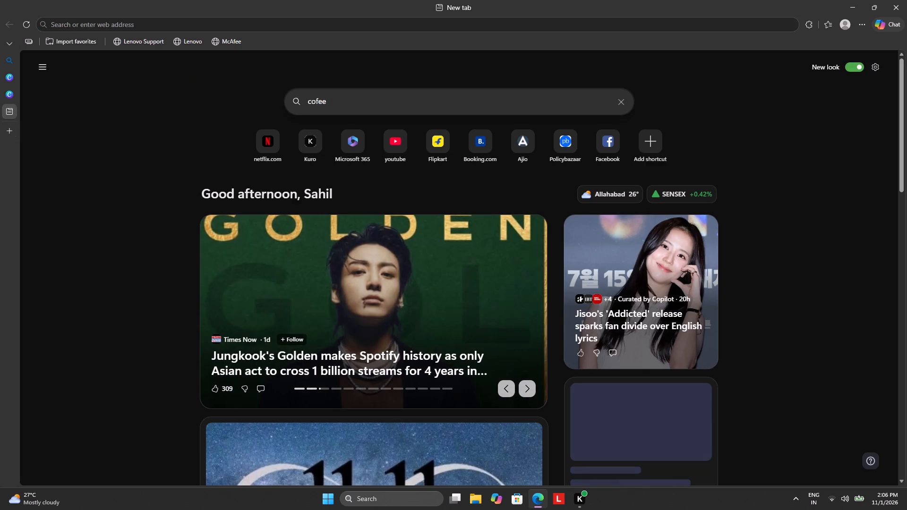
{"action": "key", "text": "space"}
{"action": "type", "text": "png"}
{"action": "key", "text": "Return"}
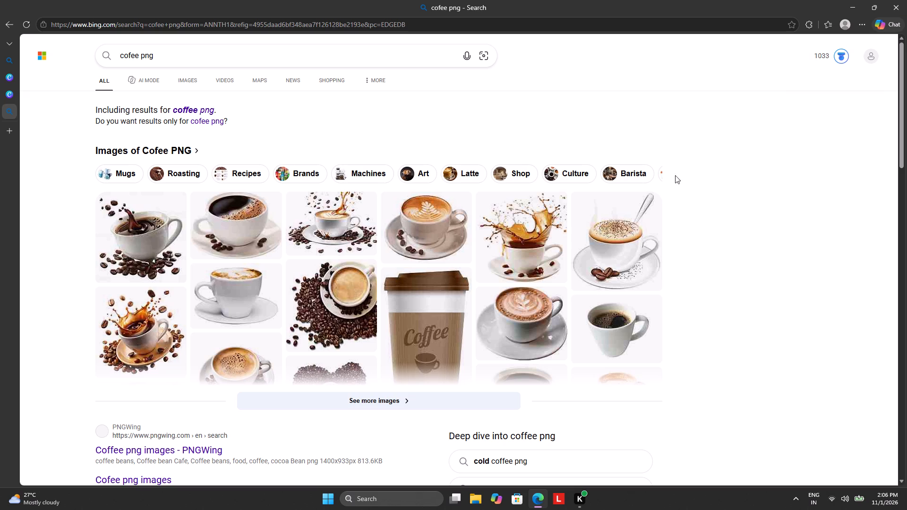
{"action": "left_click", "coordinate": [395, 397]}
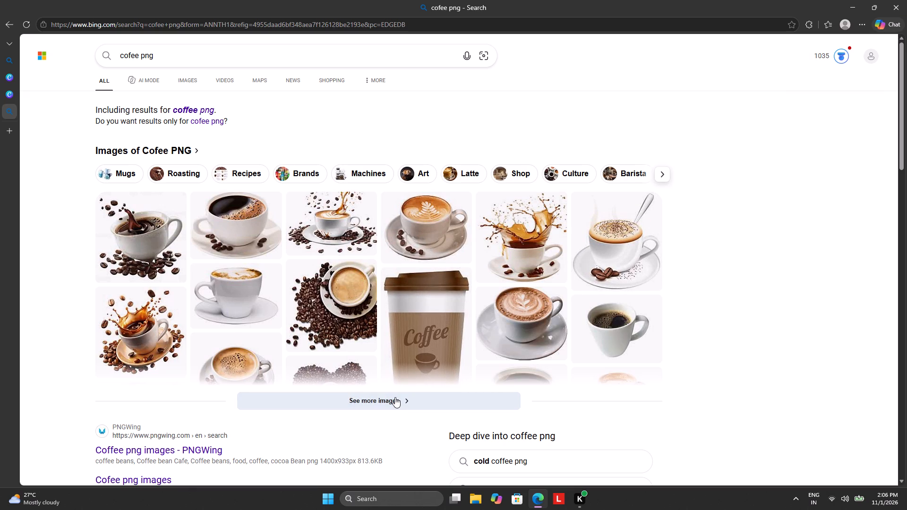
{"action": "left_click", "coordinate": [415, 404]}
{"action": "scroll", "coordinate": [360, 393], "scroll_direction": "down", "scroll_amount": 3}
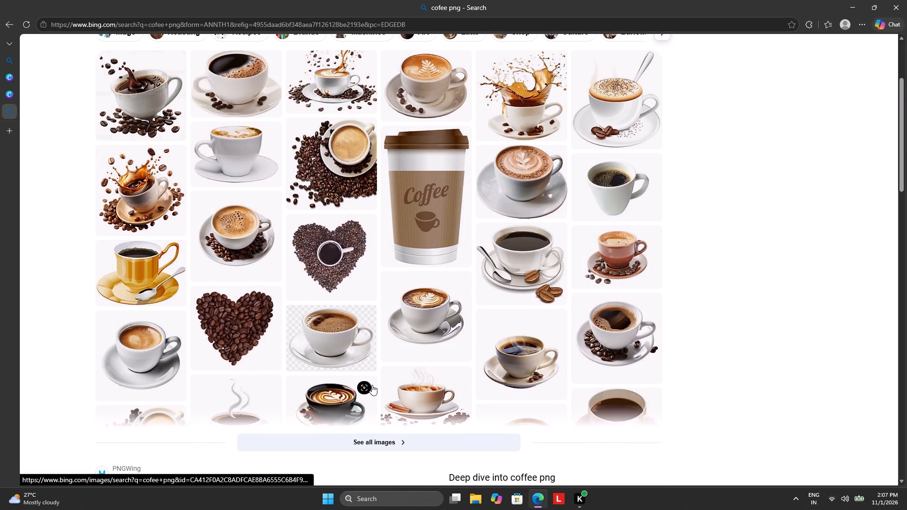
{"action": "scroll", "coordinate": [391, 340], "scroll_direction": "down", "scroll_amount": 3}
{"action": "left_click", "coordinate": [384, 301]}
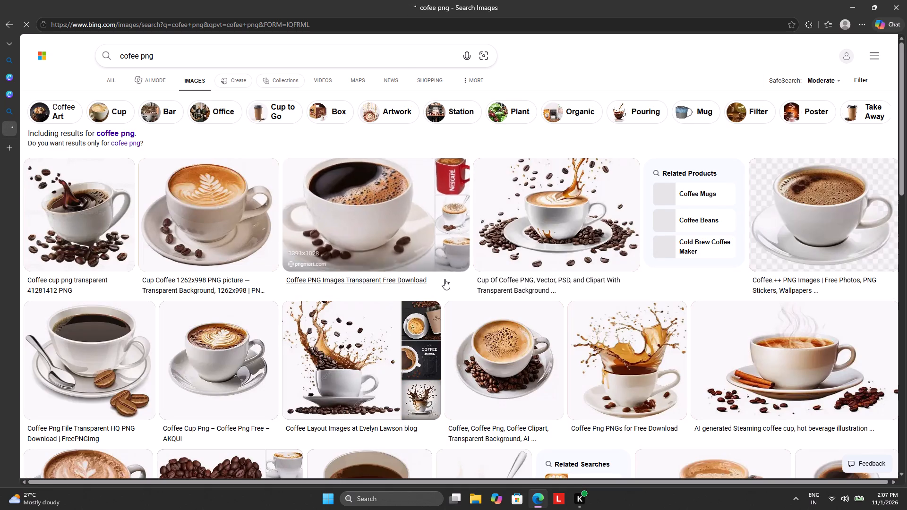
Browse the related coffee cup images and copy the pixabay cappuccino picture with the round coffee splash behind the cup.
{"action": "left_click", "coordinate": [543, 207]}
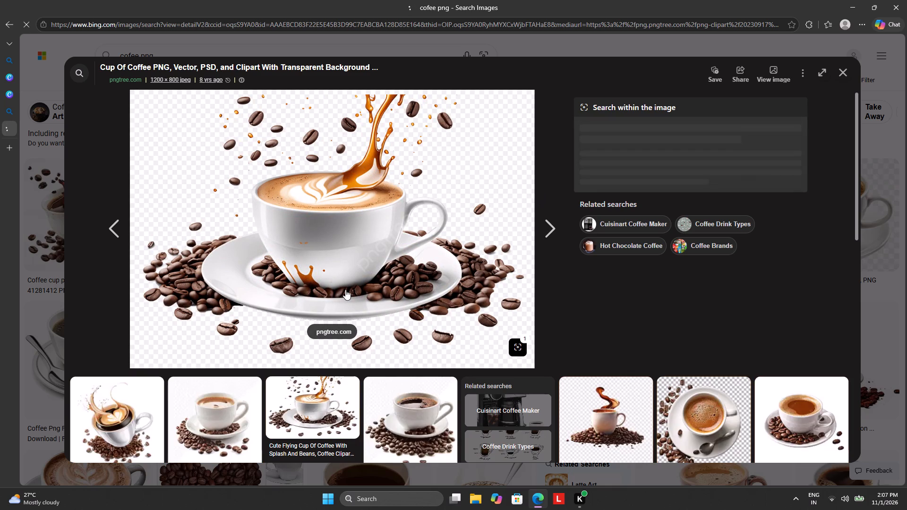
{"action": "scroll", "coordinate": [345, 289], "scroll_direction": "down", "scroll_amount": 4}
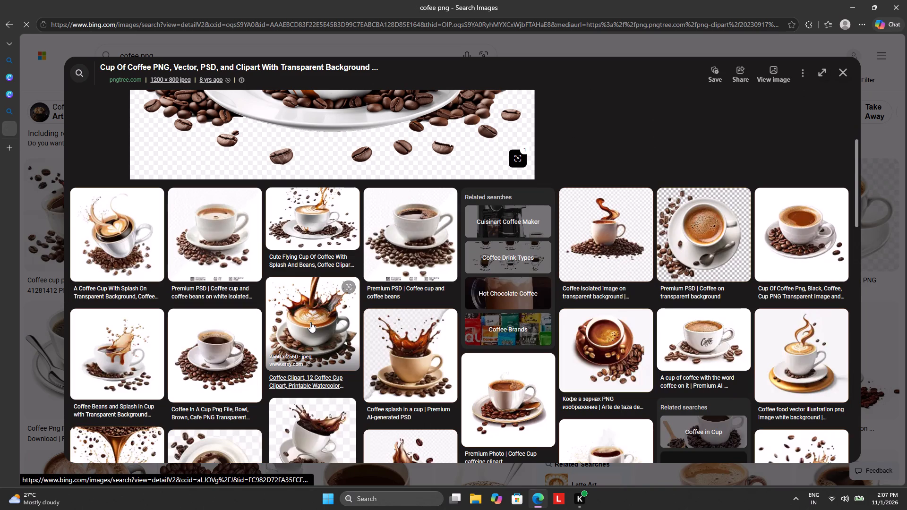
{"action": "left_click", "coordinate": [310, 322]}
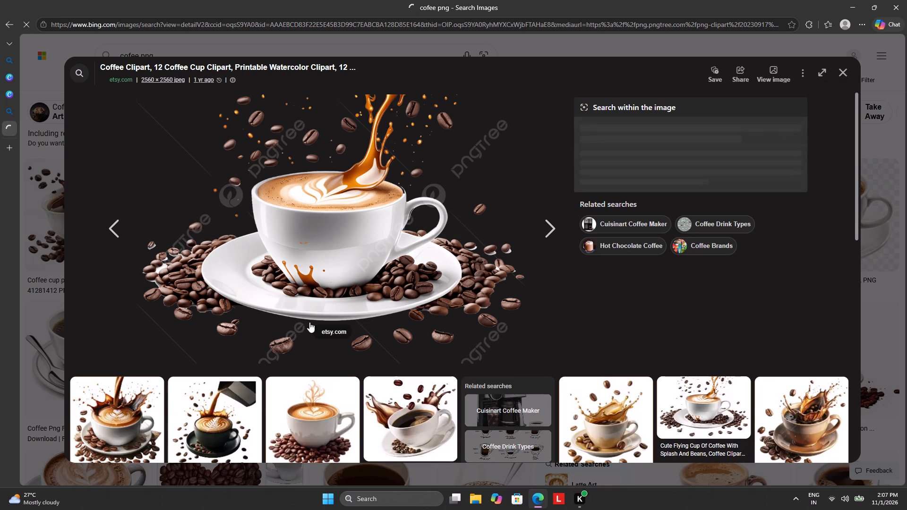
{"action": "left_click", "coordinate": [93, 420]}
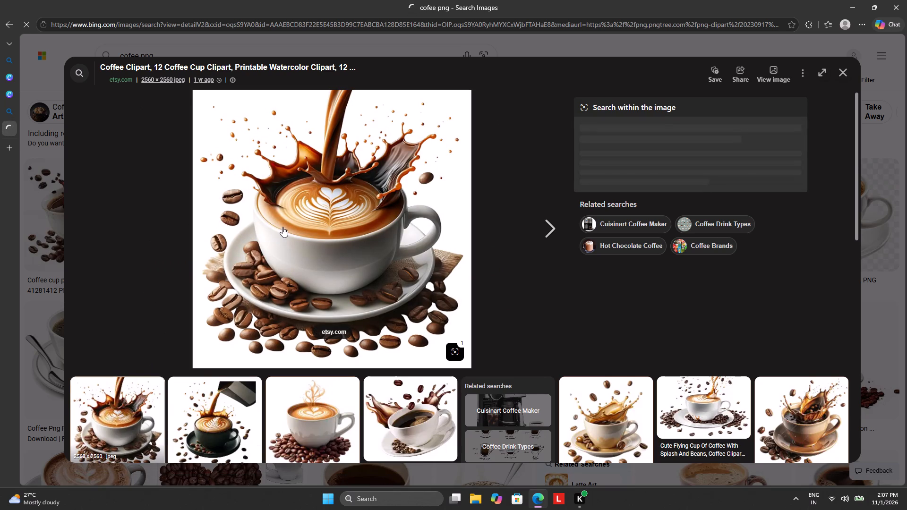
{"action": "scroll", "coordinate": [282, 227], "scroll_direction": "down", "scroll_amount": 6}
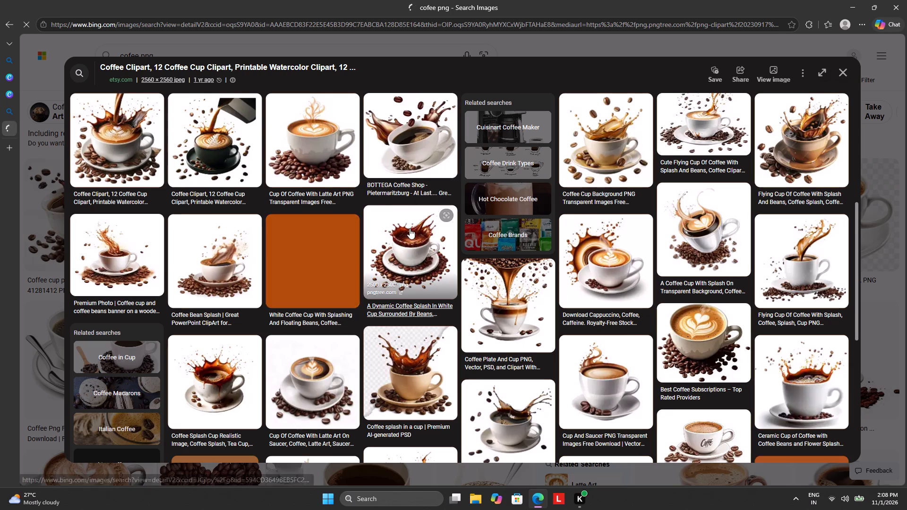
{"action": "left_click", "coordinate": [600, 255]}
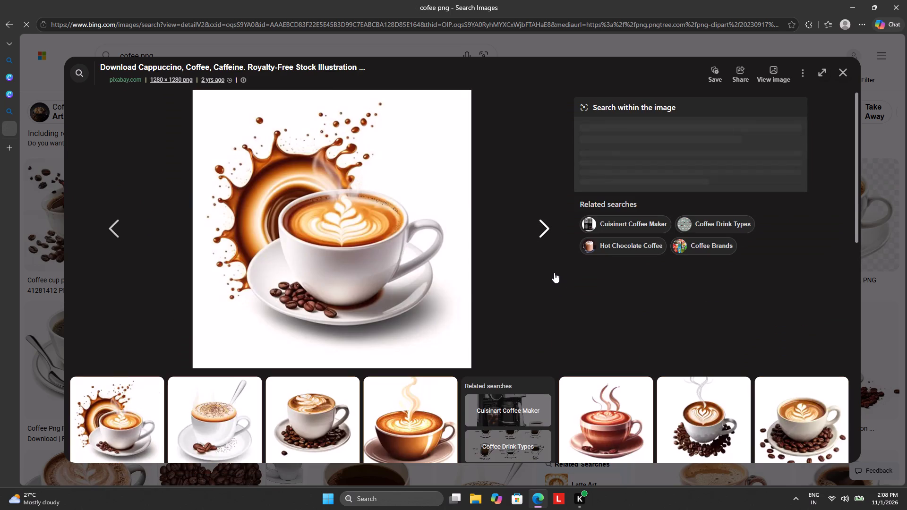
{"action": "right_click", "coordinate": [358, 267]}
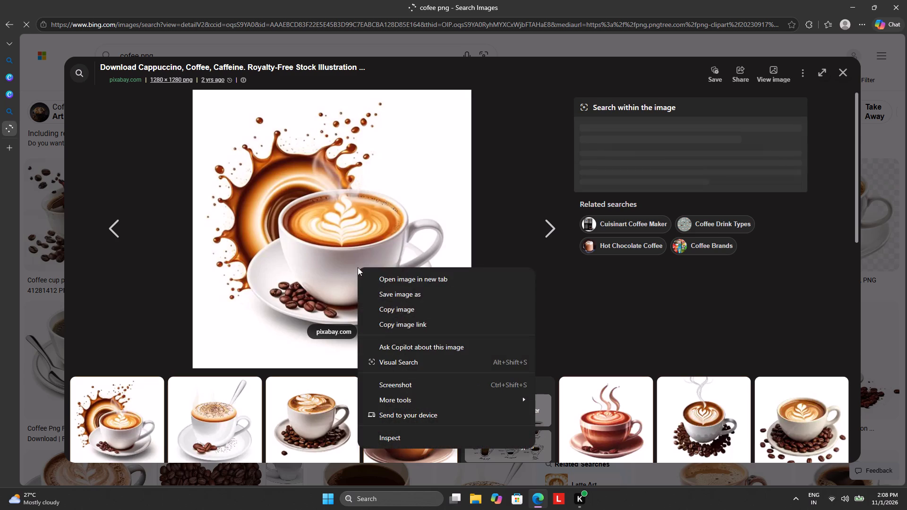
{"action": "left_click", "coordinate": [388, 306]}
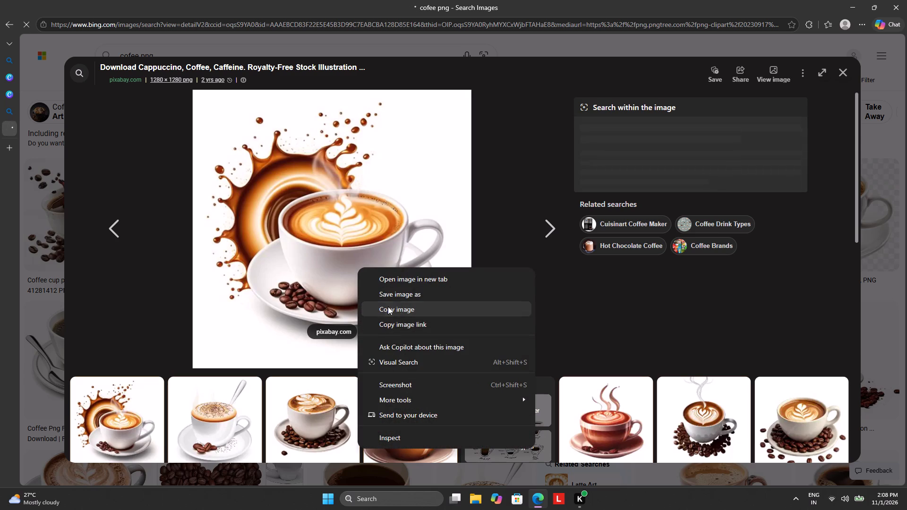
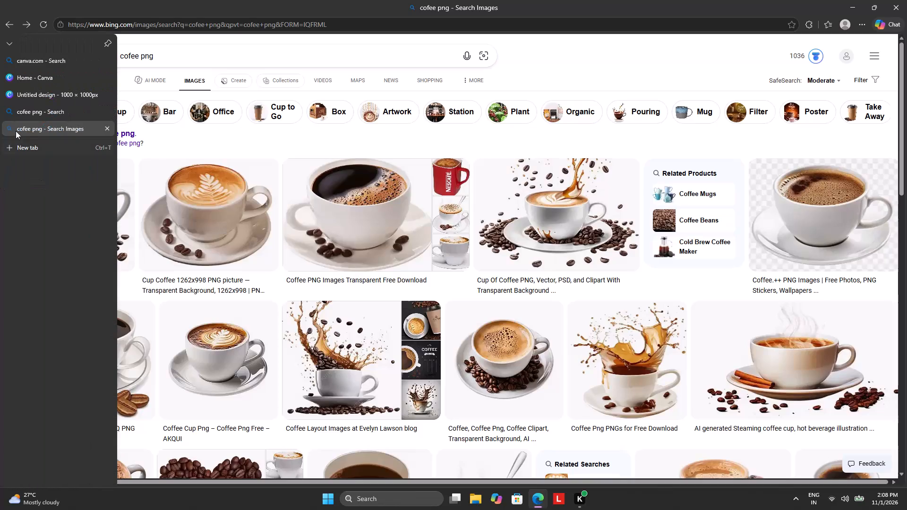
Switch back to the Canva design and delete the latte-art cup from the middle of the page.
{"action": "left_click", "coordinate": [40, 91]}
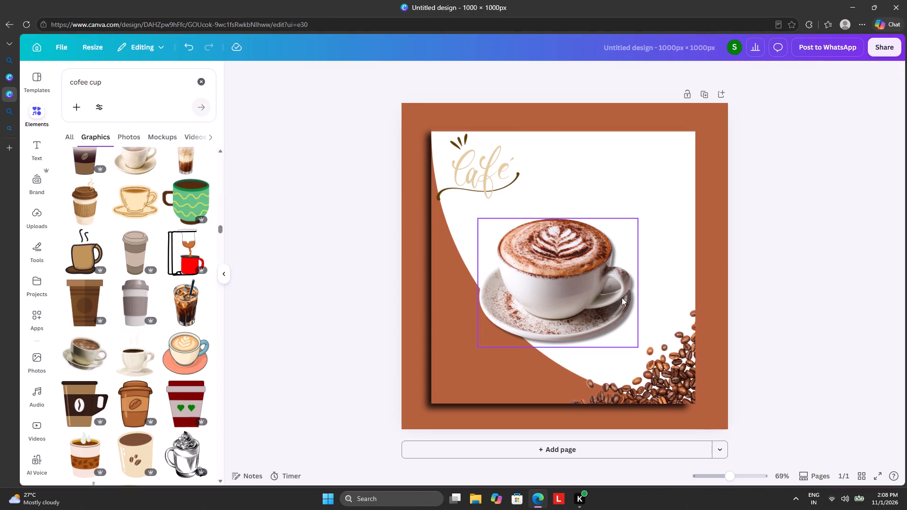
{"action": "key", "text": "ctrl+v"}
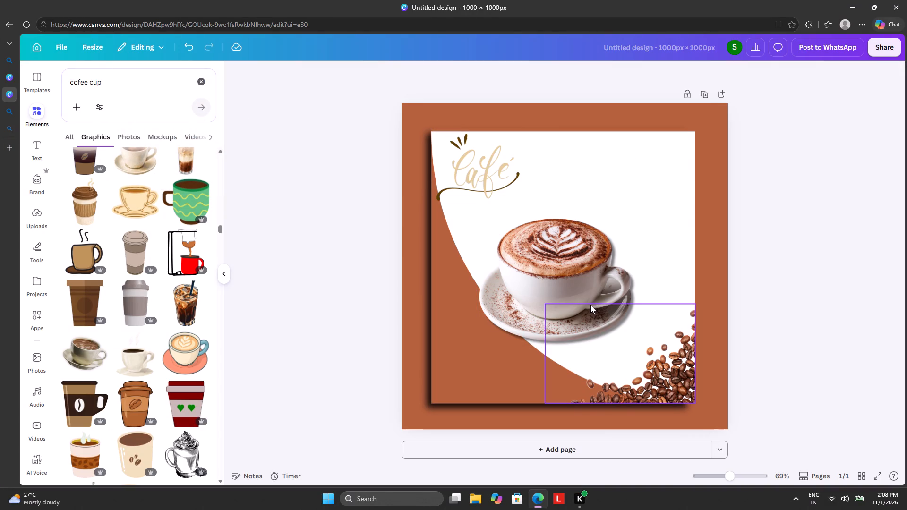
{"action": "left_click", "coordinate": [559, 272]}
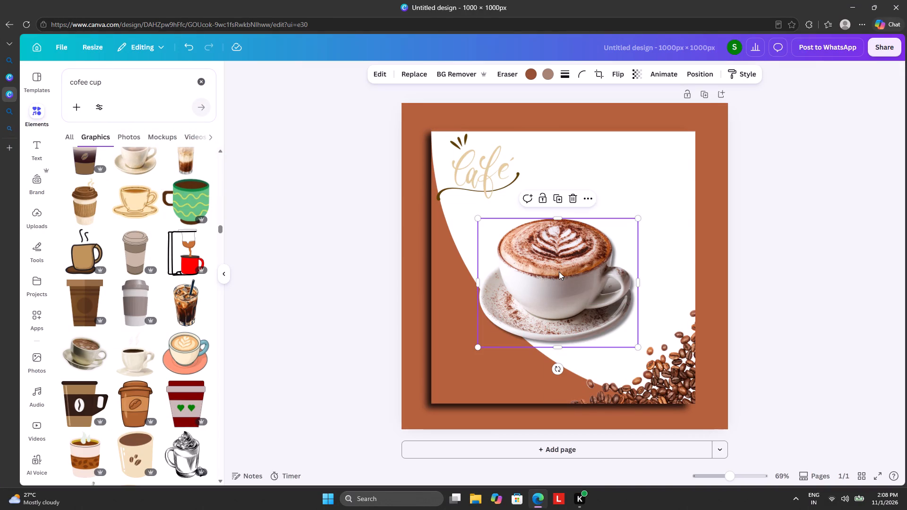
{"action": "left_click", "coordinate": [575, 202]}
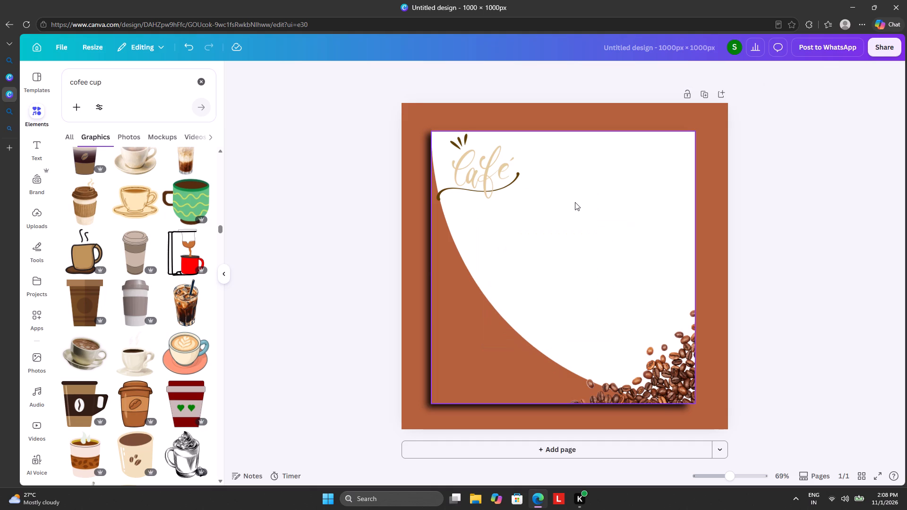
Paste the copied cappuccino splash picture onto the page and place it over the middle of the shadowed rectangle.
{"action": "key", "text": "ctrl+v"}
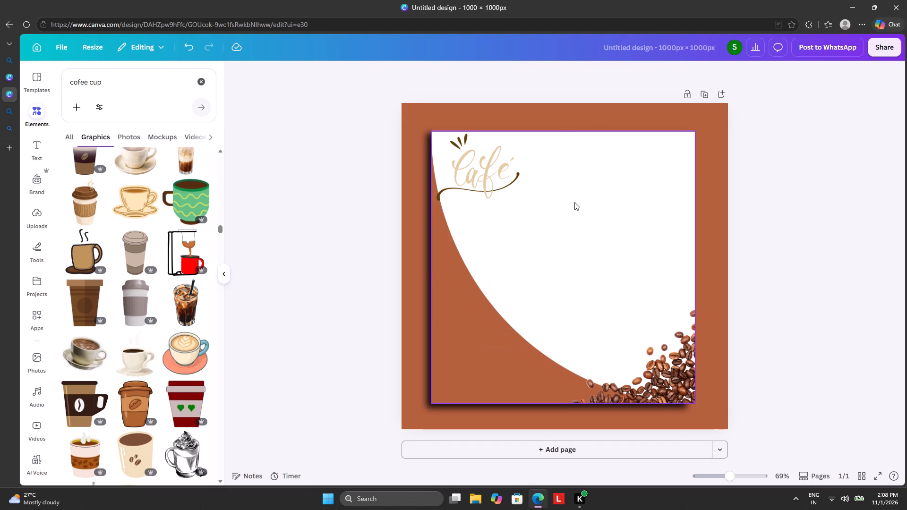
{"action": "right_click", "coordinate": [574, 202]}
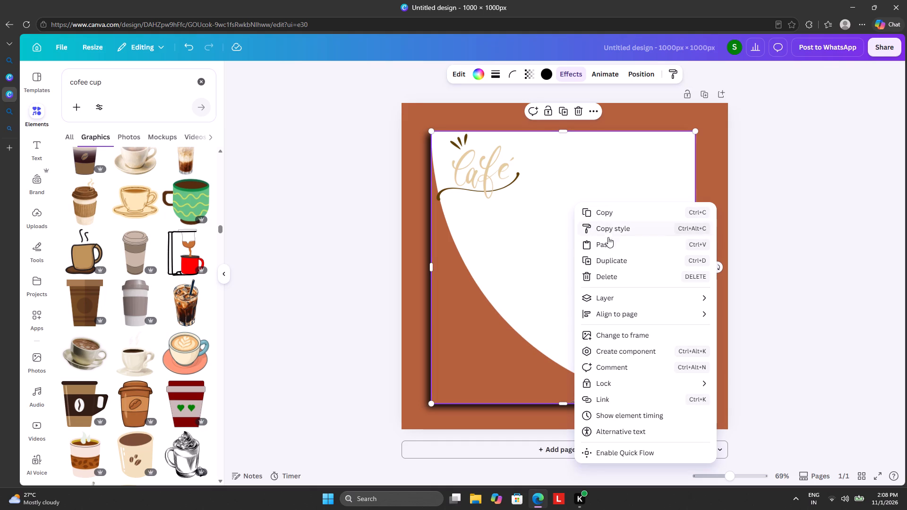
{"action": "left_click", "coordinate": [608, 248]}
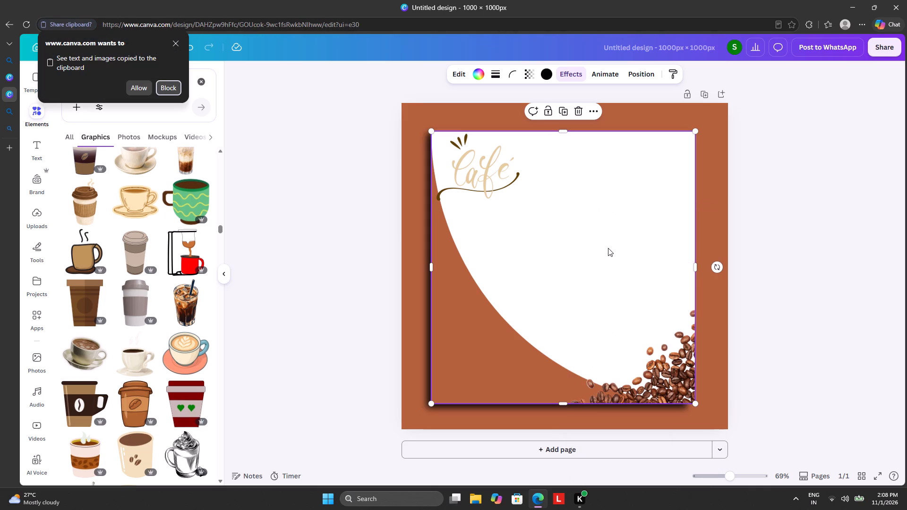
{"action": "left_click", "coordinate": [179, 47]}
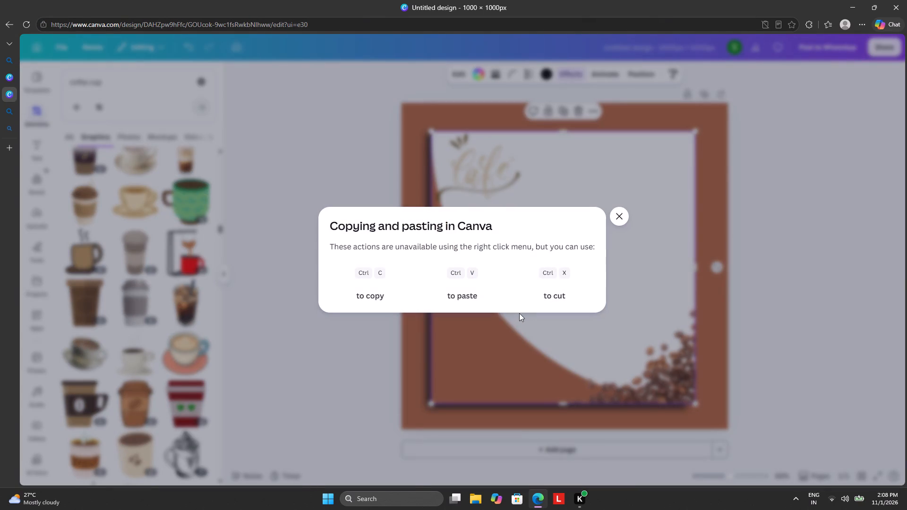
{"action": "left_click", "coordinate": [622, 215]}
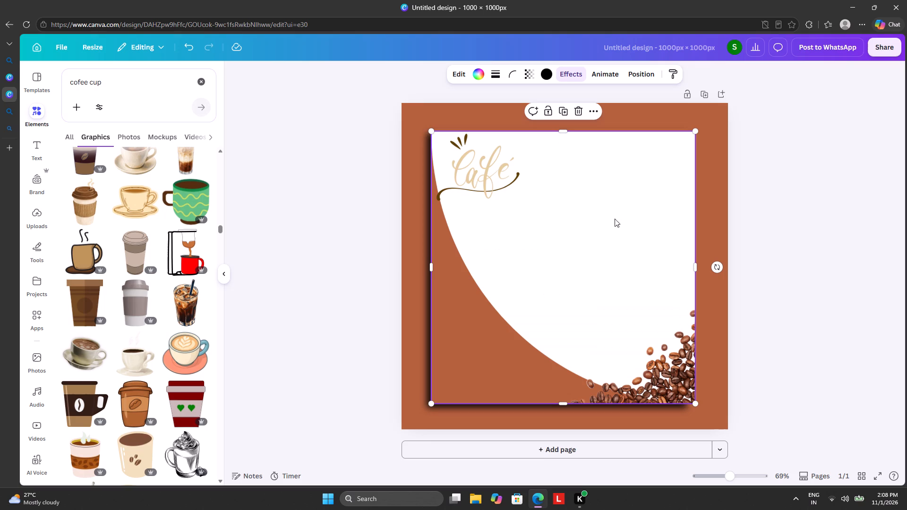
{"action": "key", "text": "ctrl+v"}
{"action": "key", "text": "ctrl+v"}
{"action": "key", "text": "ctrl+v"}
{"action": "key", "text": "ctrl+v"}
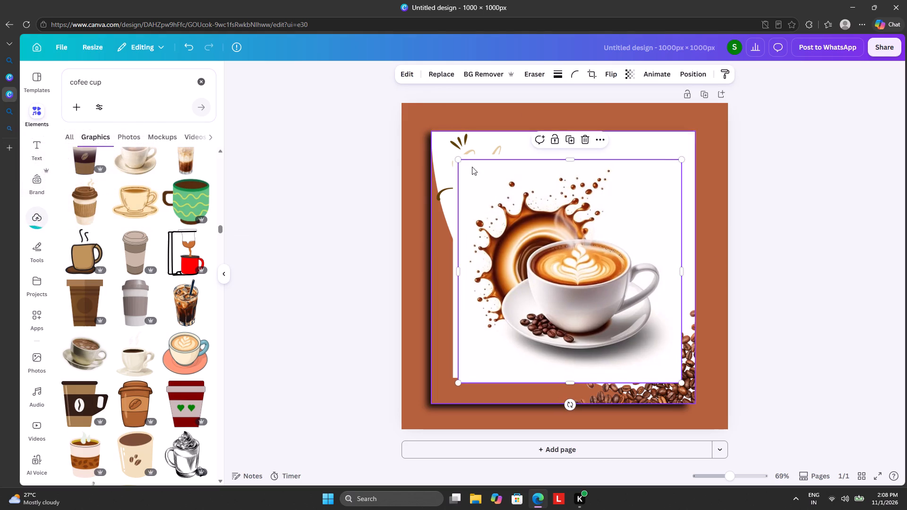
{"action": "left_click_drag", "start_coordinate": [572, 264], "coordinate": [711, 208]}
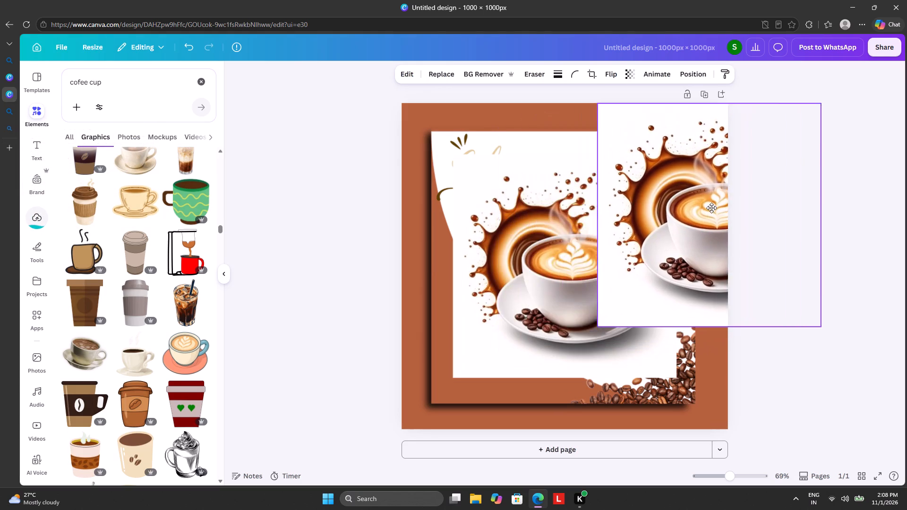
{"action": "left_click_drag", "start_coordinate": [711, 208], "coordinate": [631, 249]}
{"action": "left_click", "coordinate": [642, 121]}
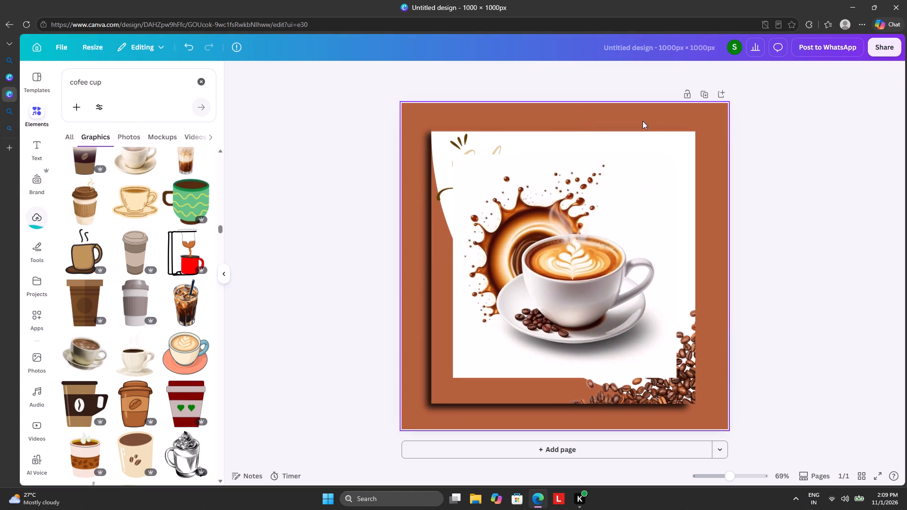
Apply BG Remover to the pasted cappuccino splash picture.
{"action": "left_click", "coordinate": [569, 241]}
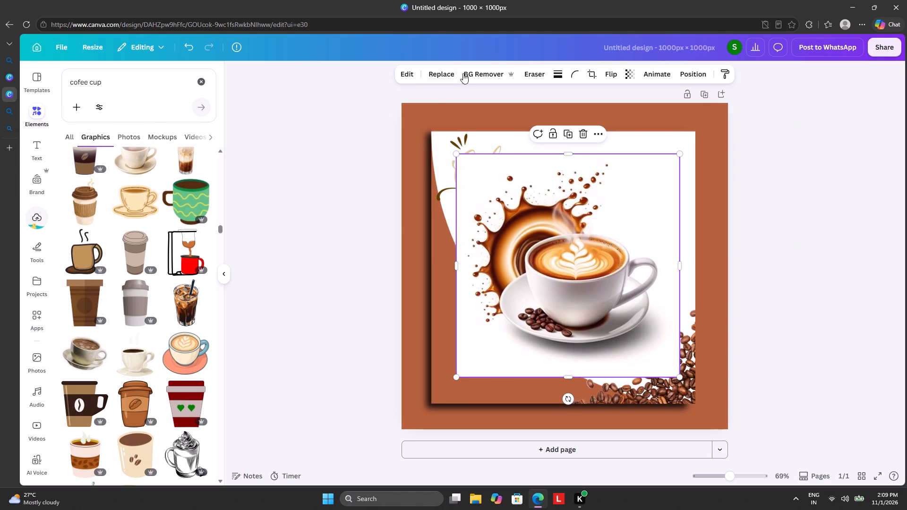
{"action": "left_click", "coordinate": [480, 69]}
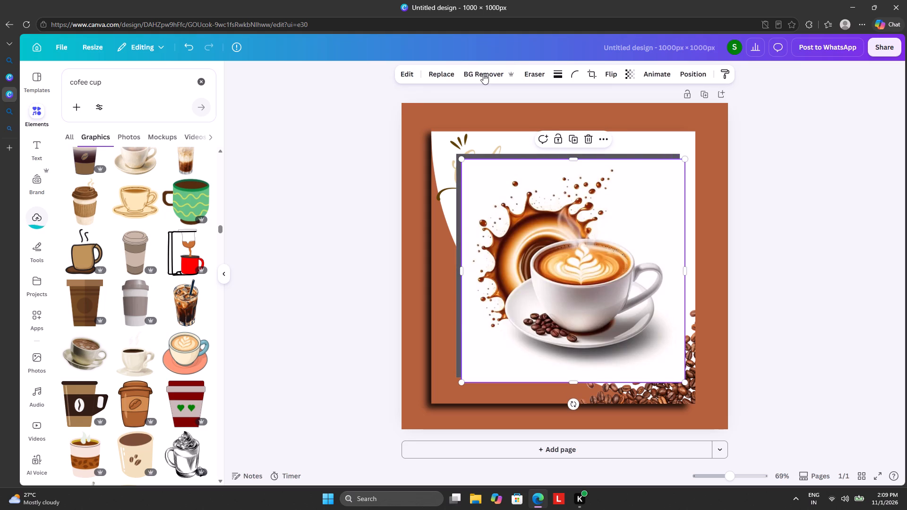
Delete the extra pasted copies of the cappuccino picture, keeping only the one whose background is being removed.
{"action": "left_click", "coordinate": [592, 143]}
{"action": "left_click", "coordinate": [579, 199]}
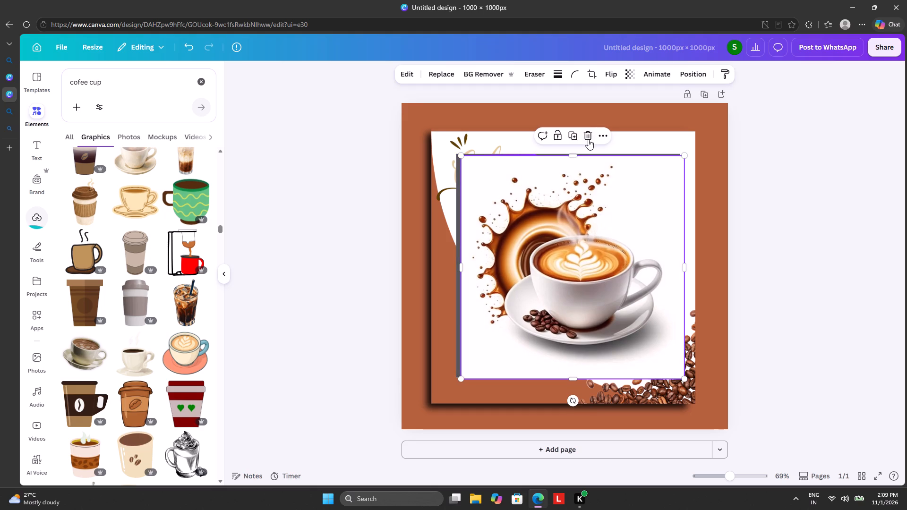
{"action": "left_click", "coordinate": [588, 139]}
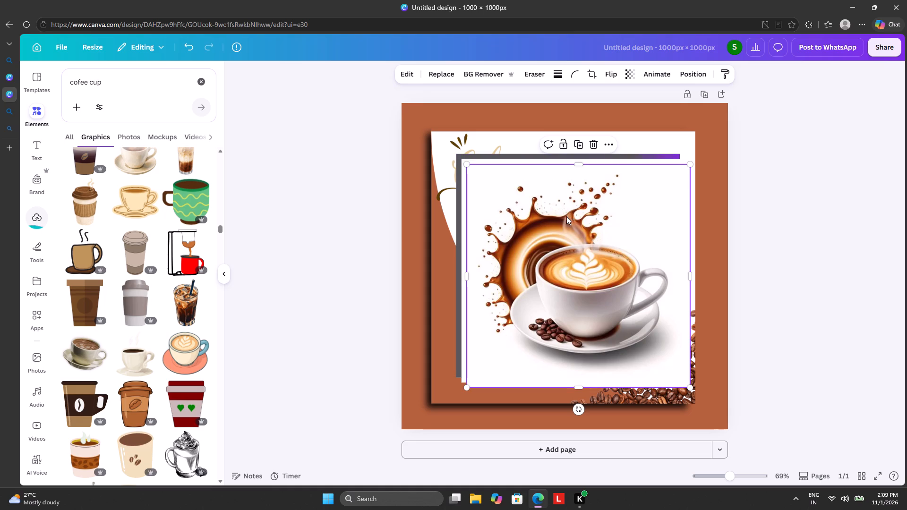
{"action": "left_click", "coordinate": [592, 144]}
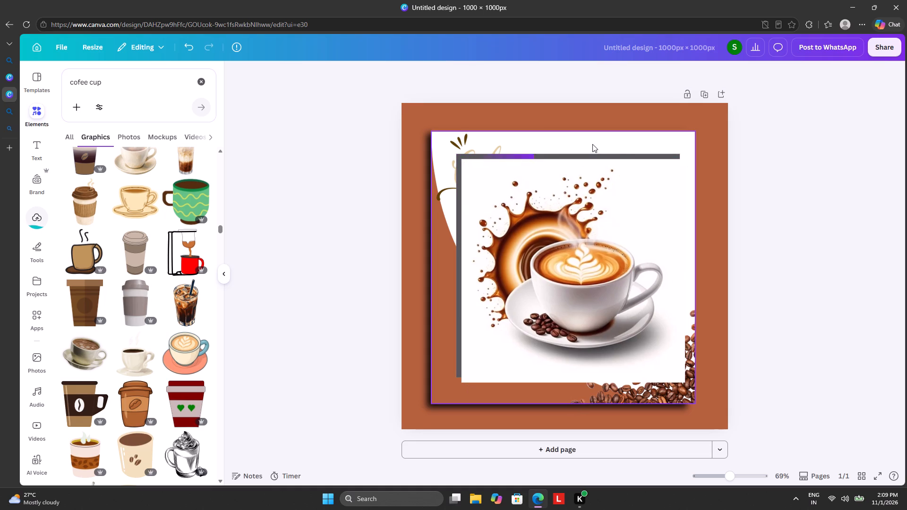
{"action": "left_click", "coordinate": [605, 204]}
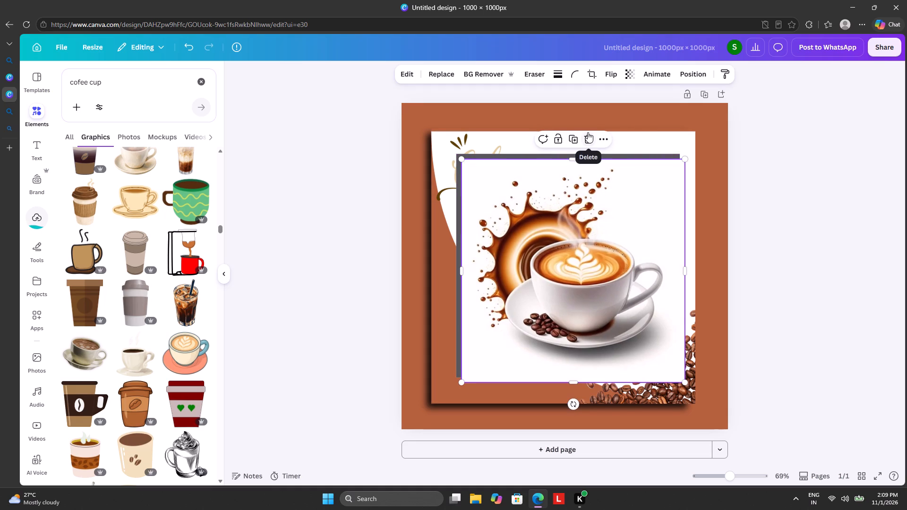
{"action": "left_click", "coordinate": [588, 132]}
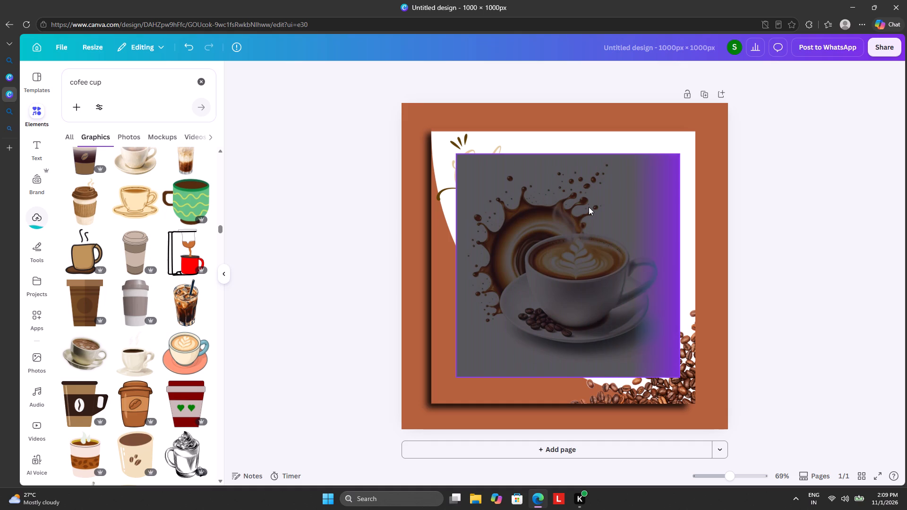
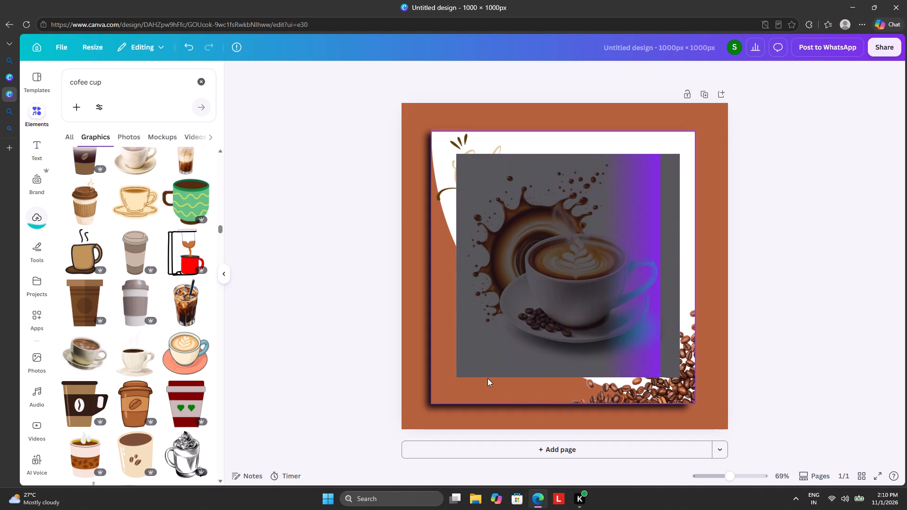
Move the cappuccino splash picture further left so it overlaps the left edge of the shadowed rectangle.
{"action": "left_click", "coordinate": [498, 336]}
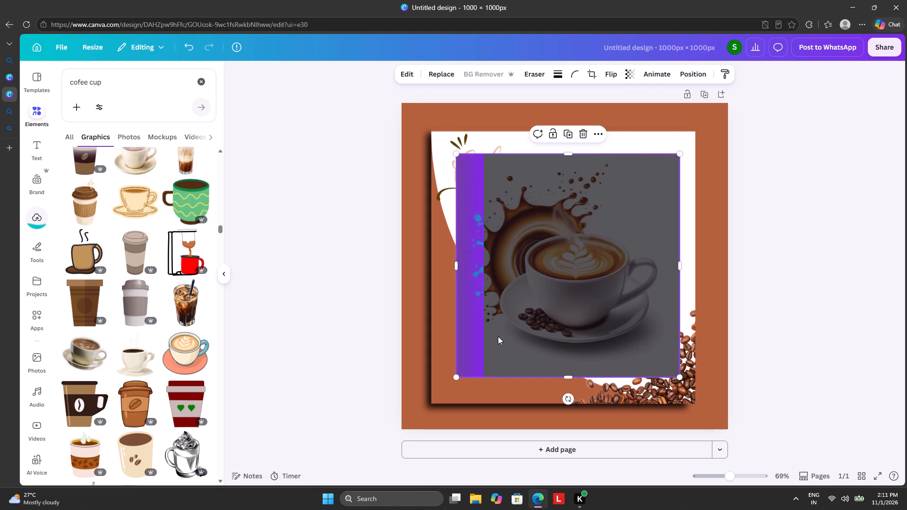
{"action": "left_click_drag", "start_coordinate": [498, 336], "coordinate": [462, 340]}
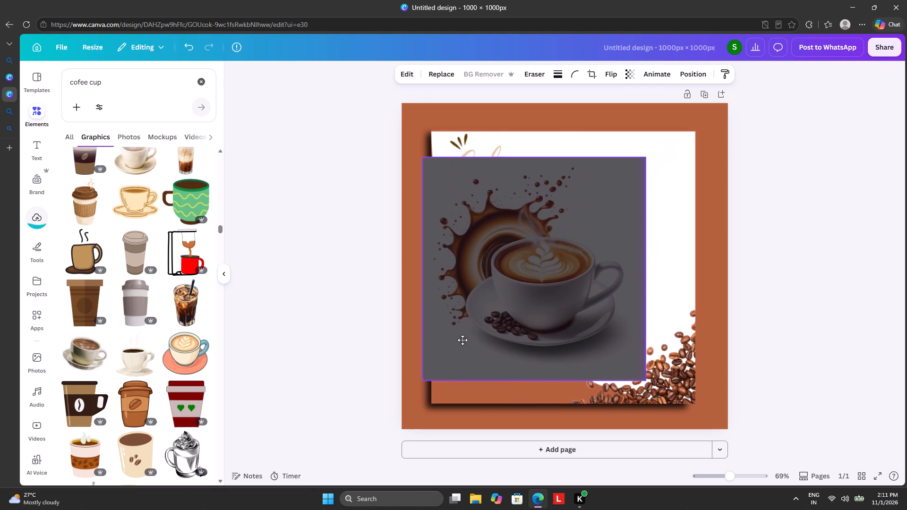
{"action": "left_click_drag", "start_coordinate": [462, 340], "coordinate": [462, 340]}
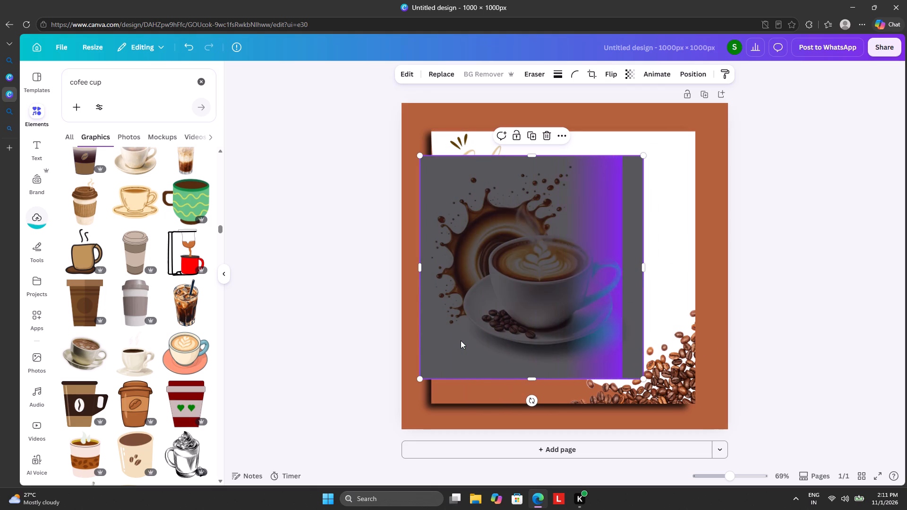
Paste a fresh copy of the cappuccino splash picture, move it aside and delete the older copy still having its background removed.
{"action": "key", "text": "ctrl+v"}
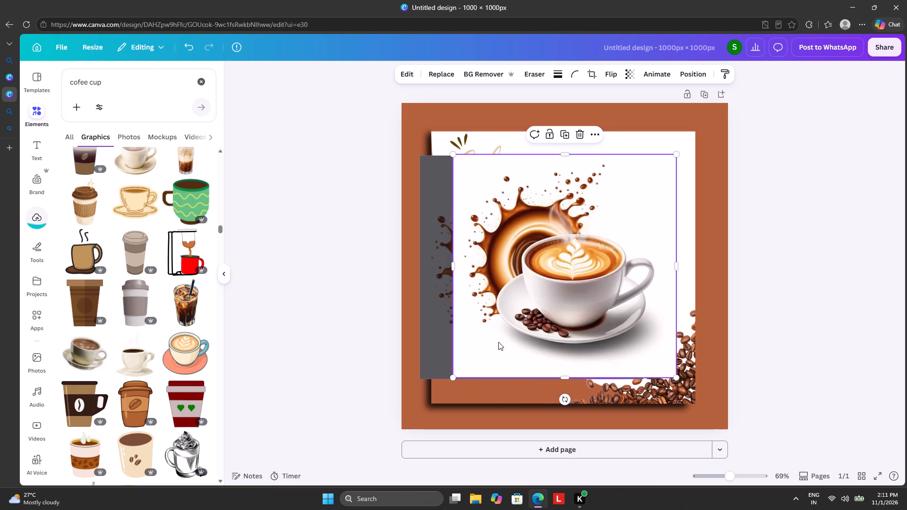
{"action": "left_click_drag", "start_coordinate": [504, 327], "coordinate": [634, 305]}
{"action": "left_click", "coordinate": [496, 264]}
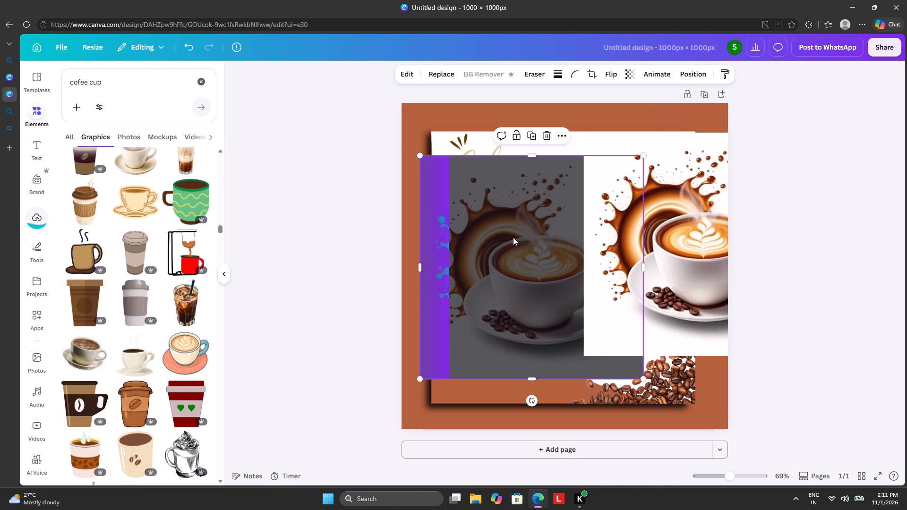
{"action": "left_click", "coordinate": [547, 134]}
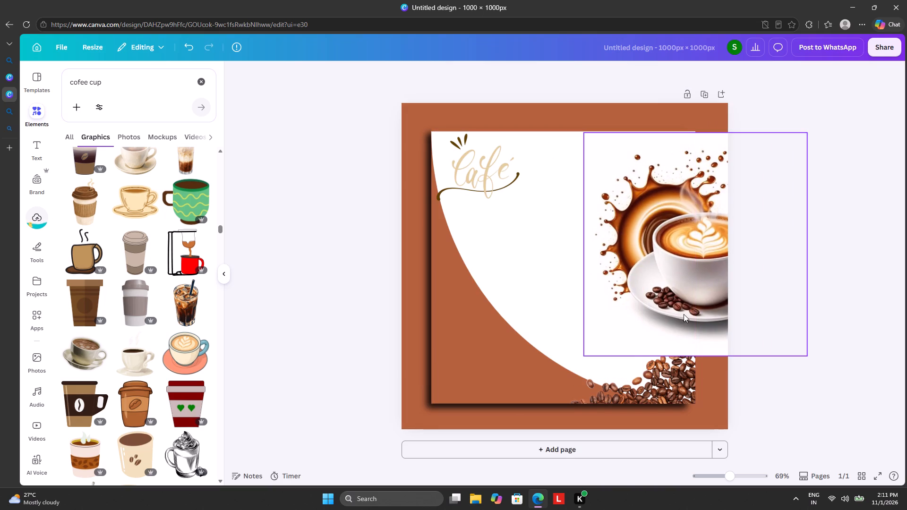
Move the fresh cappuccino picture back over the middle of the shadowed rectangle and apply BG Remover to it.
{"action": "left_click_drag", "start_coordinate": [684, 314], "coordinate": [546, 344]}
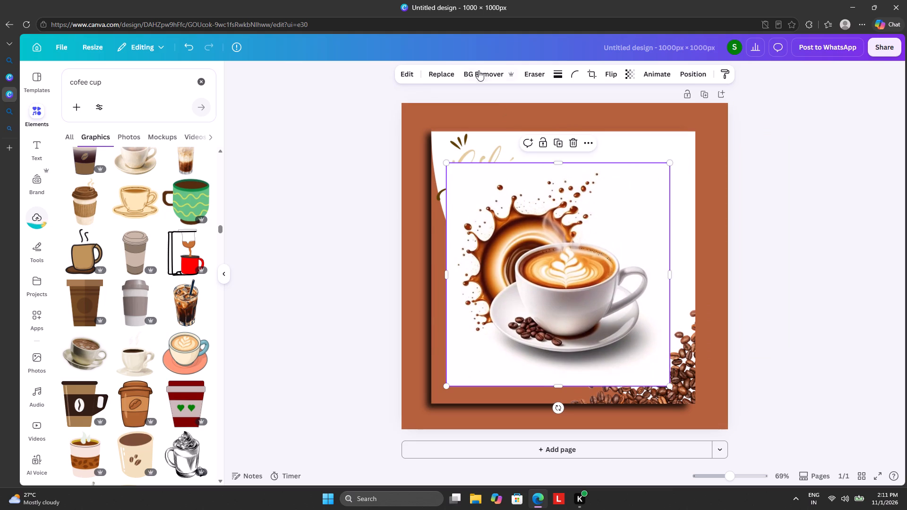
{"action": "left_click", "coordinate": [473, 68]}
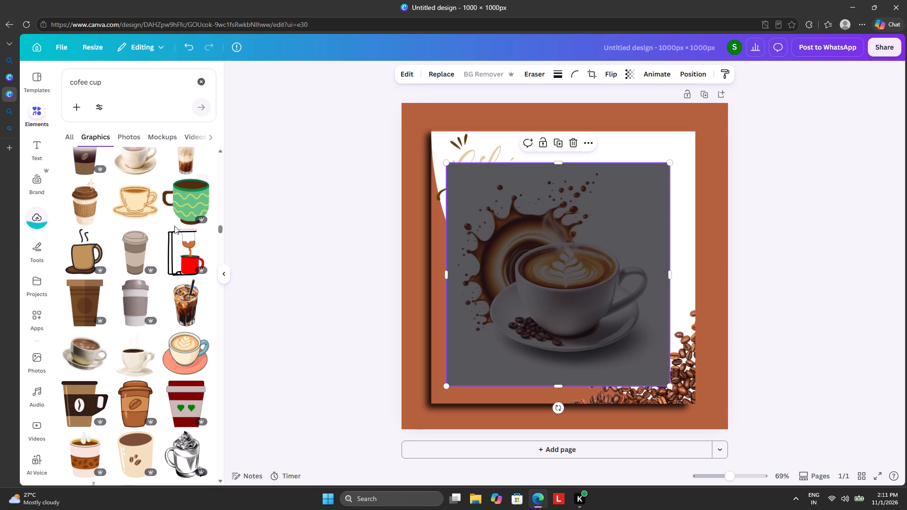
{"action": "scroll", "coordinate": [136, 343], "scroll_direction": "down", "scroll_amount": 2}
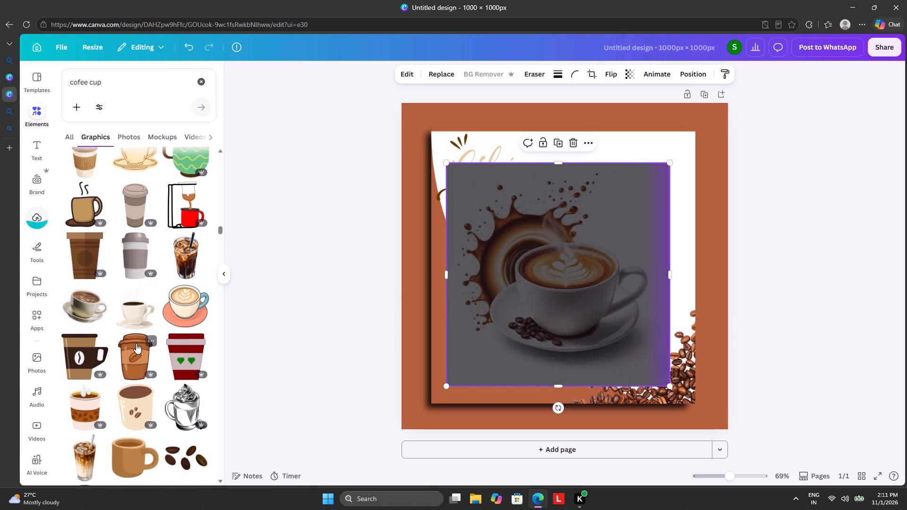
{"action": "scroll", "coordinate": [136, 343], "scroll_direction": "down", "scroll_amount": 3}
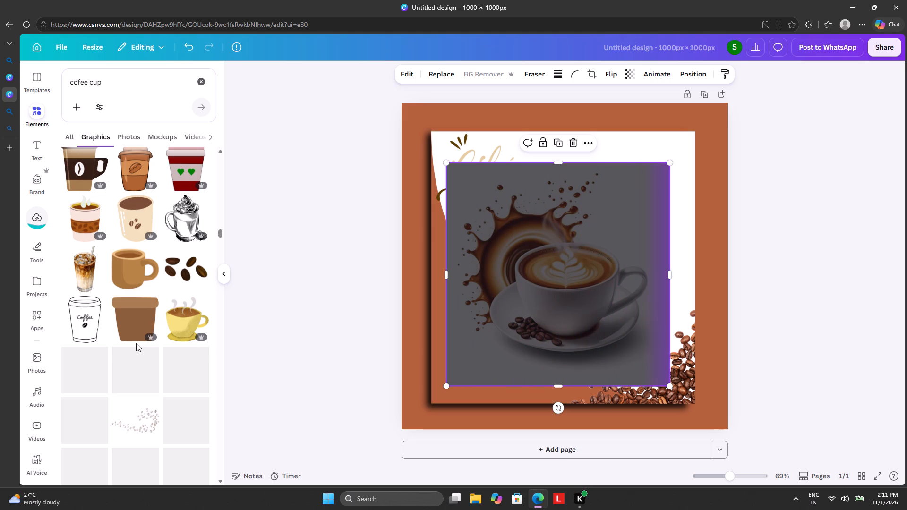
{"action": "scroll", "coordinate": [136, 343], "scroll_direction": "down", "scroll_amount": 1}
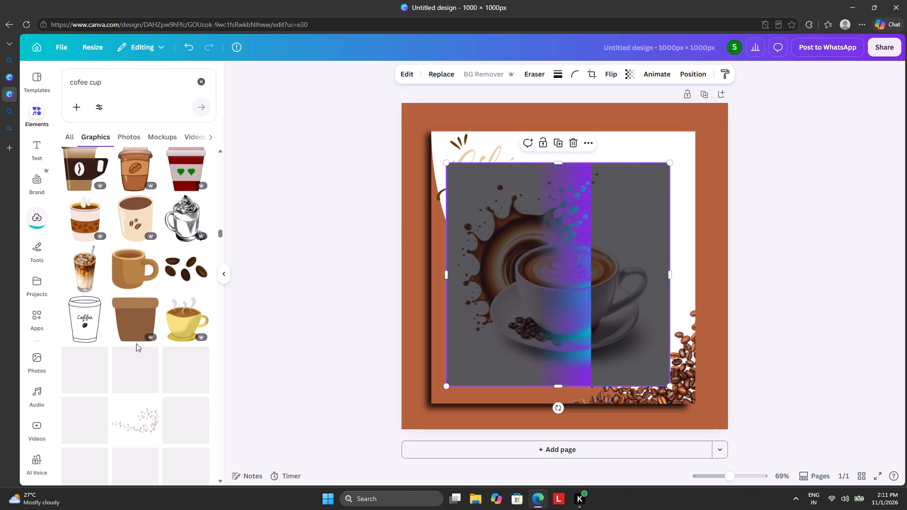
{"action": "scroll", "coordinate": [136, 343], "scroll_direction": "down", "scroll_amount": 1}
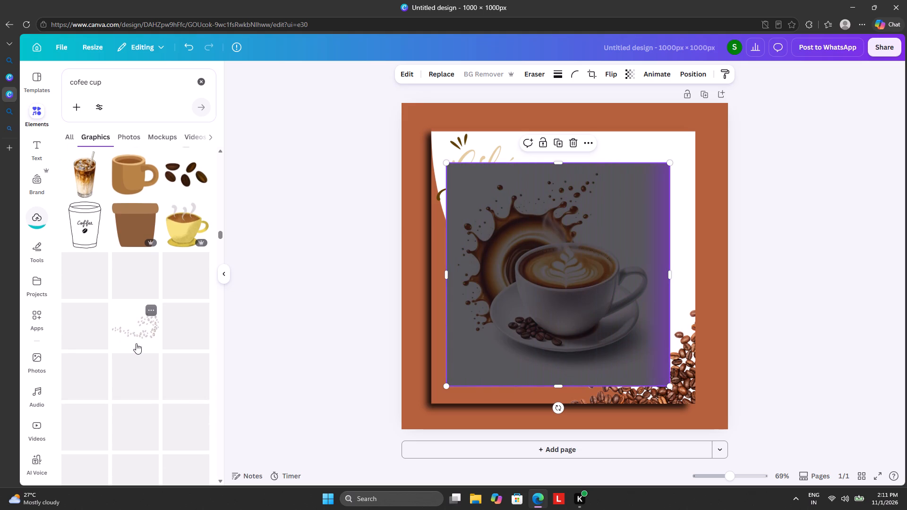
Replace the elements search with "milk drop" and show all of its graphics results.
{"action": "left_click", "coordinate": [197, 79]}
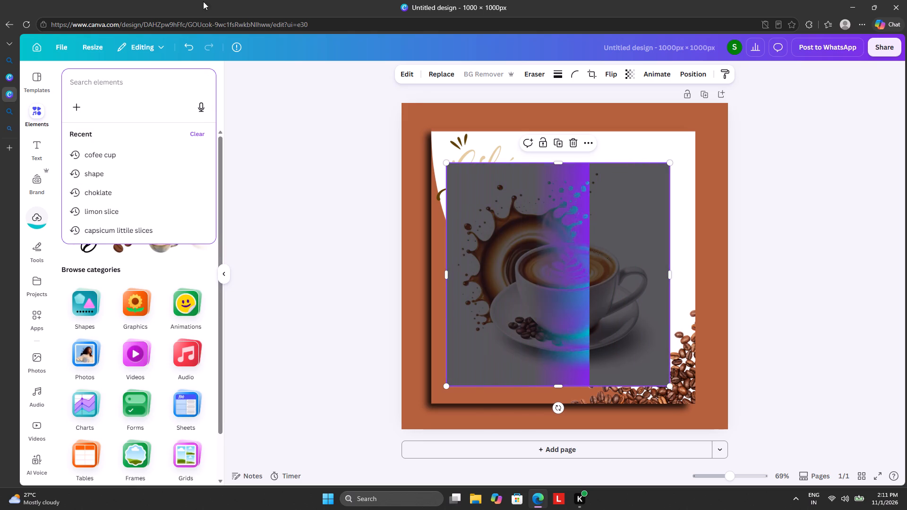
{"action": "key", "text": "m"}
{"action": "key", "text": "i"}
{"action": "key", "text": "l"}
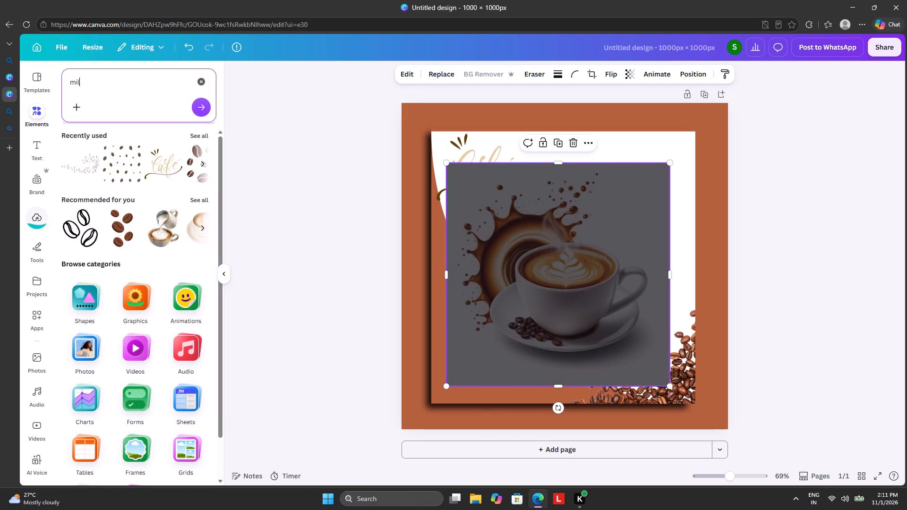
{"action": "key", "text": "h"}
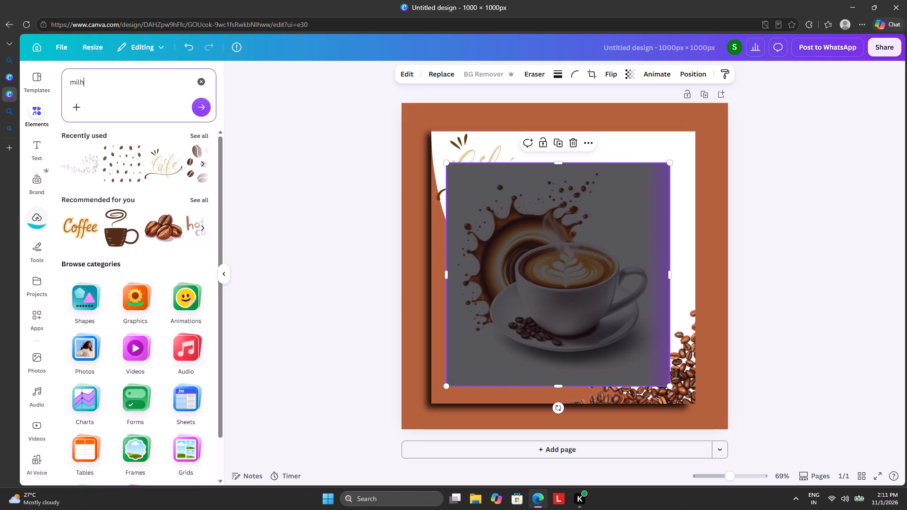
{"action": "key", "text": "BackSpace"}
{"action": "type", "text": "k"}
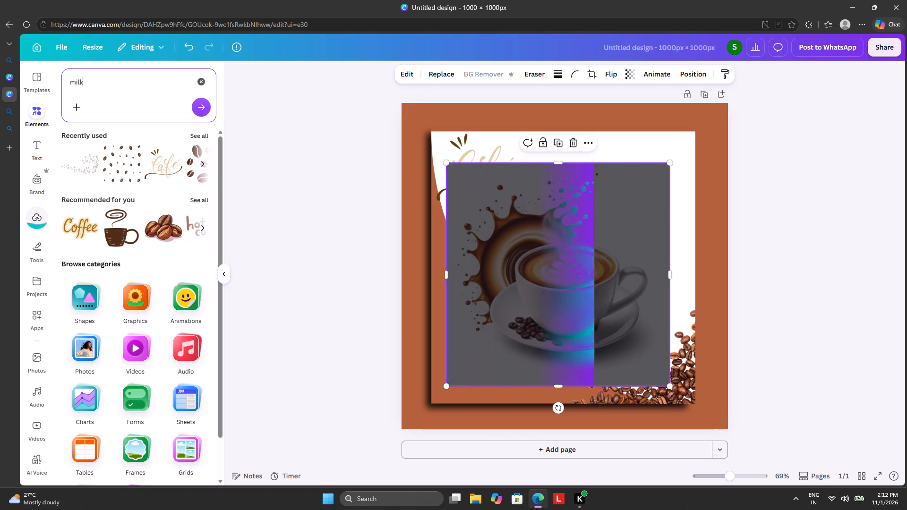
{"action": "key", "text": "space"}
{"action": "type", "text": "dr"}
{"action": "type", "text": "op"}
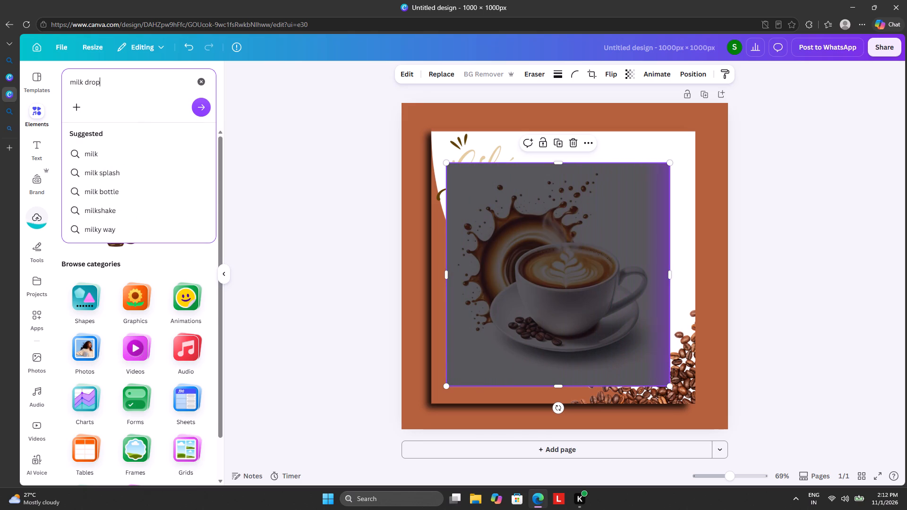
{"action": "key", "text": "Return"}
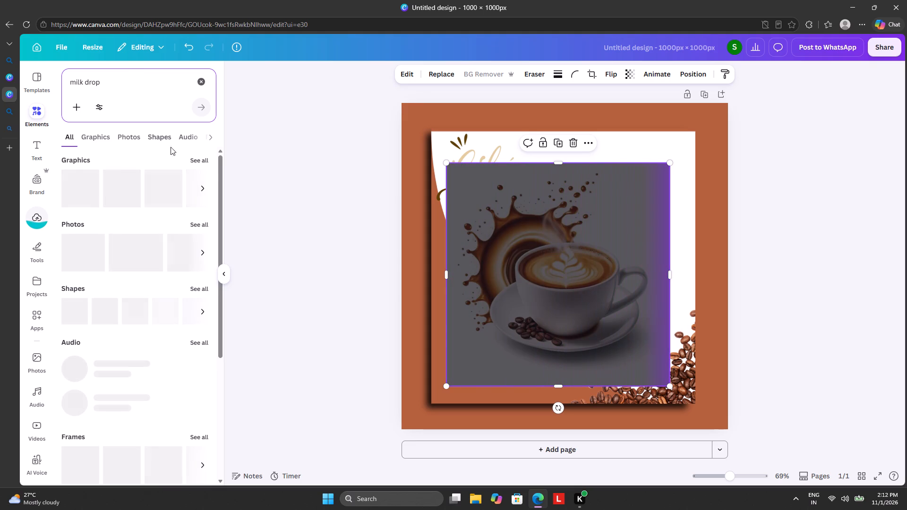
{"action": "left_click", "coordinate": [209, 166]}
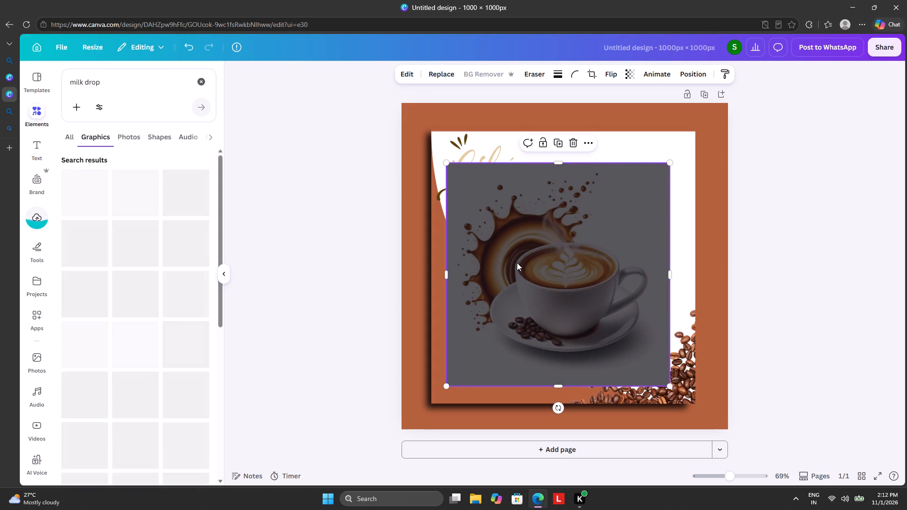
Move the cappuccino splash picture to the page's upper right, partly beyond the top edge.
{"action": "left_click_drag", "start_coordinate": [517, 263], "coordinate": [257, 252]}
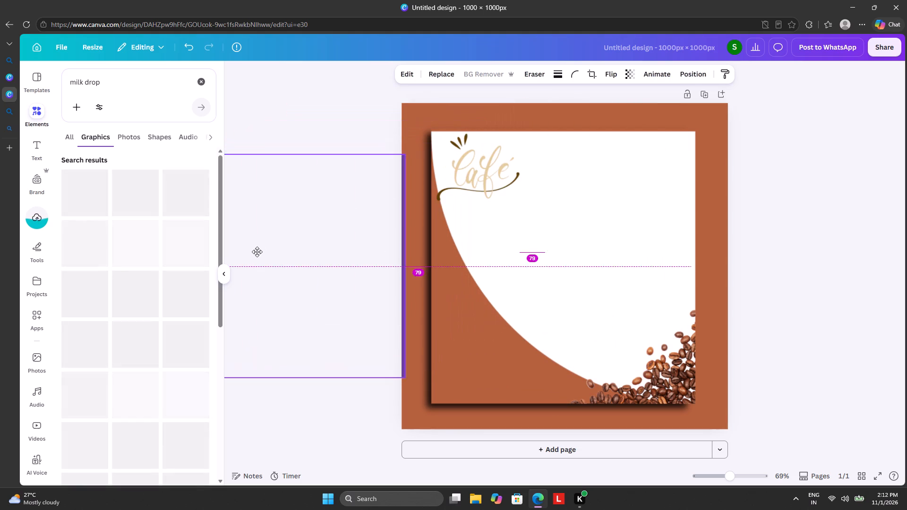
{"action": "left_click_drag", "start_coordinate": [257, 252], "coordinate": [567, 114]}
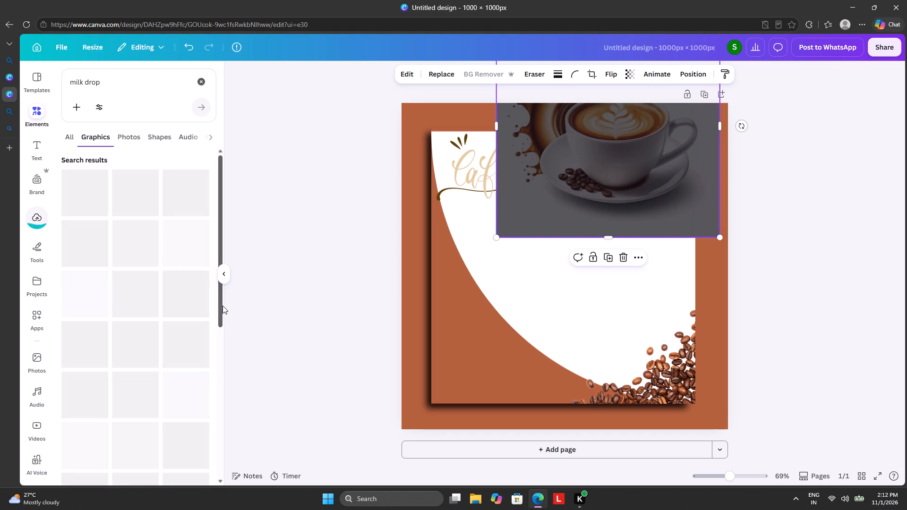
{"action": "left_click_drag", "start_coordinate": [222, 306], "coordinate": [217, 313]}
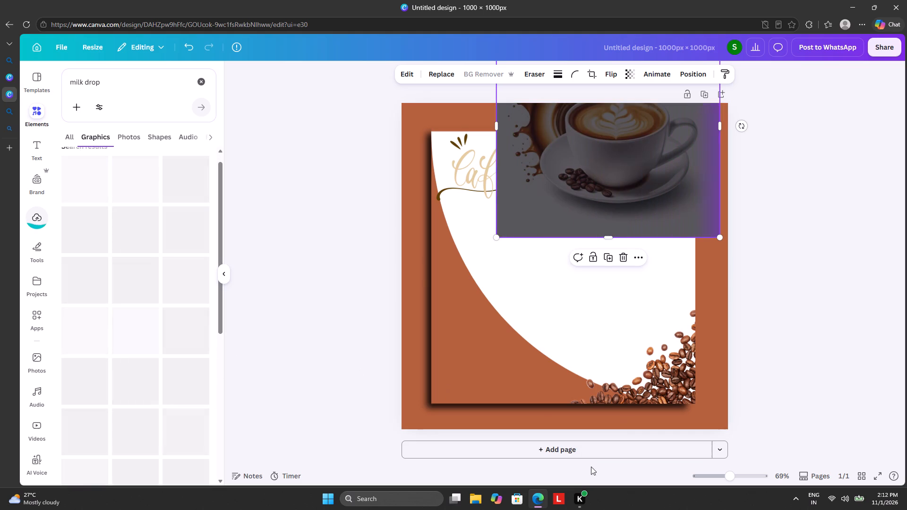
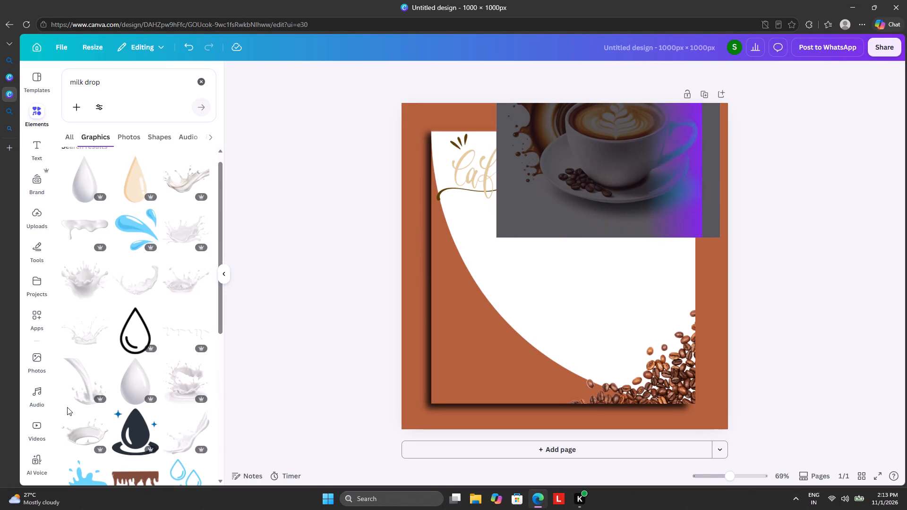
Add the wide crown-shaped milk splash graphic from the milk drop results and place it across the middle of the rectangle.
{"action": "scroll", "coordinate": [67, 407], "scroll_direction": "up", "scroll_amount": 2}
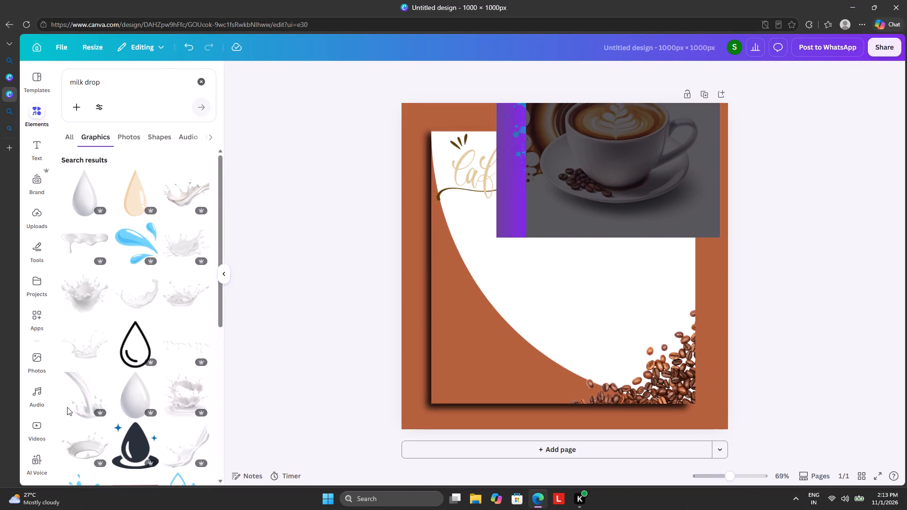
{"action": "scroll", "coordinate": [67, 407], "scroll_direction": "up", "scroll_amount": 1}
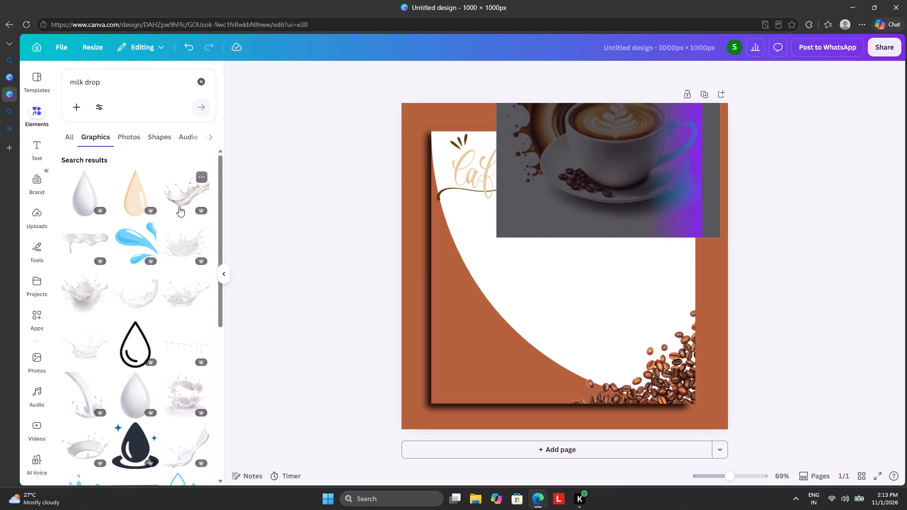
{"action": "left_click", "coordinate": [178, 306]}
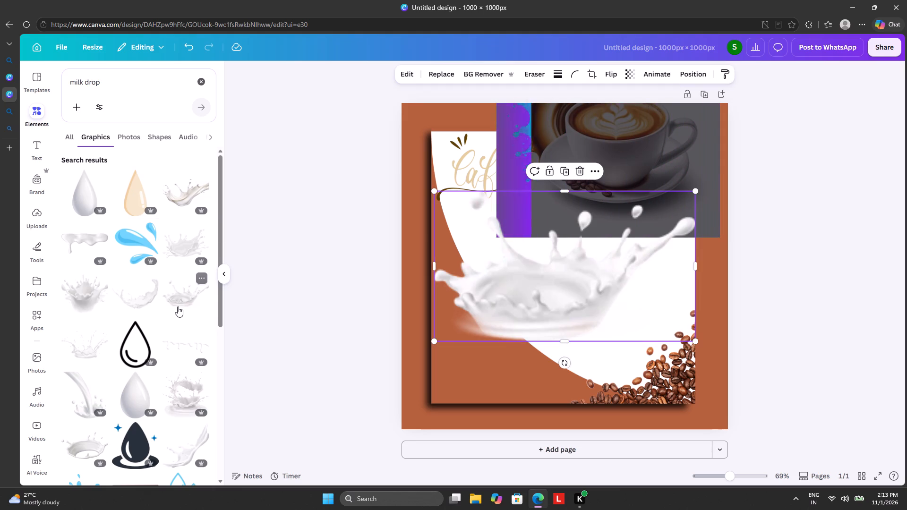
{"action": "left_click_drag", "start_coordinate": [509, 292], "coordinate": [522, 307]}
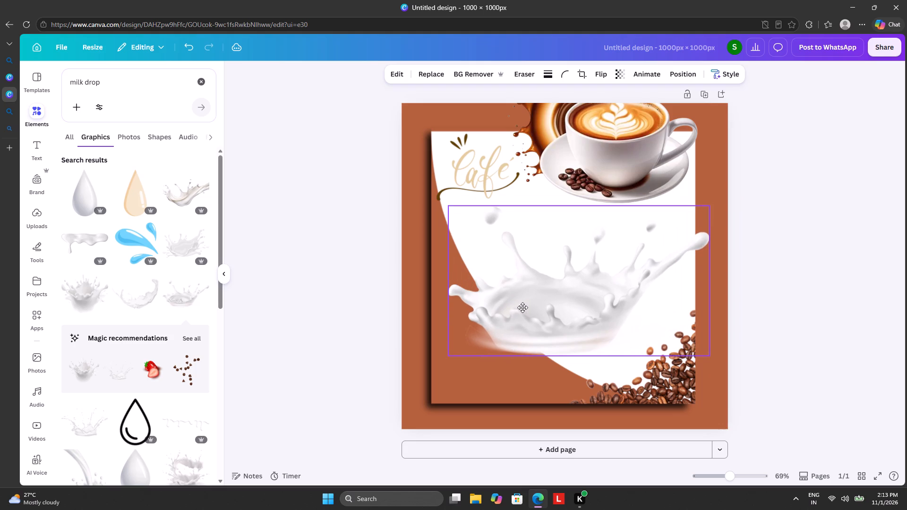
{"action": "left_click_drag", "start_coordinate": [522, 307], "coordinate": [528, 309]}
Move the cappuccino picture onto the milk splash and put the splash layer directly beneath the cappuccino layer.
{"action": "left_click_drag", "start_coordinate": [626, 152], "coordinate": [560, 324]}
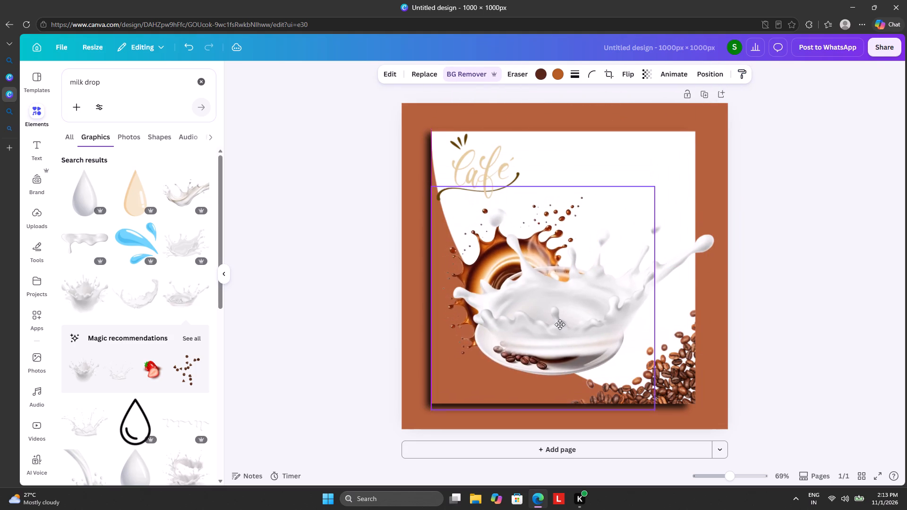
{"action": "left_click_drag", "start_coordinate": [560, 324], "coordinate": [564, 318]}
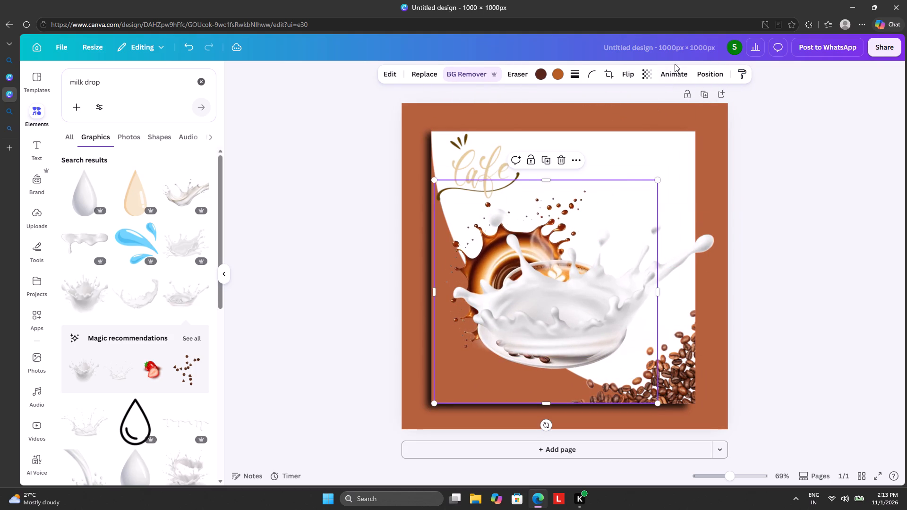
{"action": "left_click", "coordinate": [709, 73]}
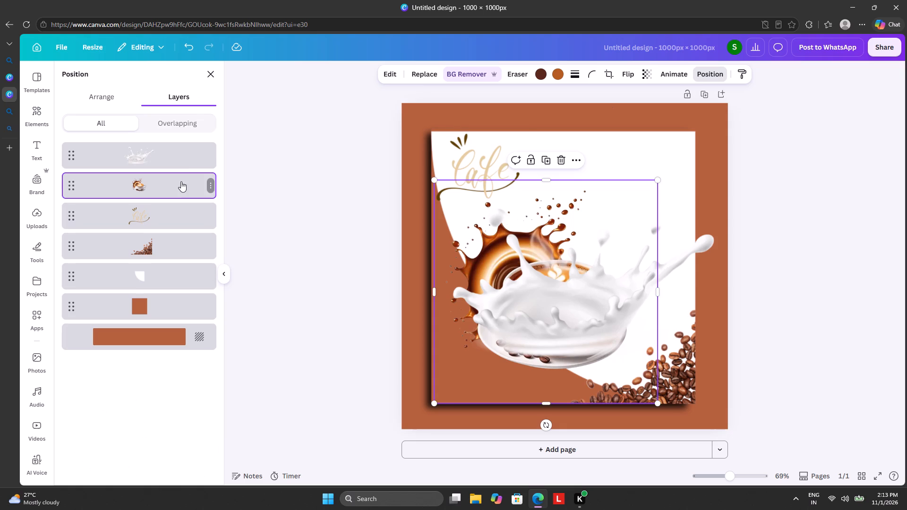
{"action": "left_click_drag", "start_coordinate": [179, 165], "coordinate": [171, 194]}
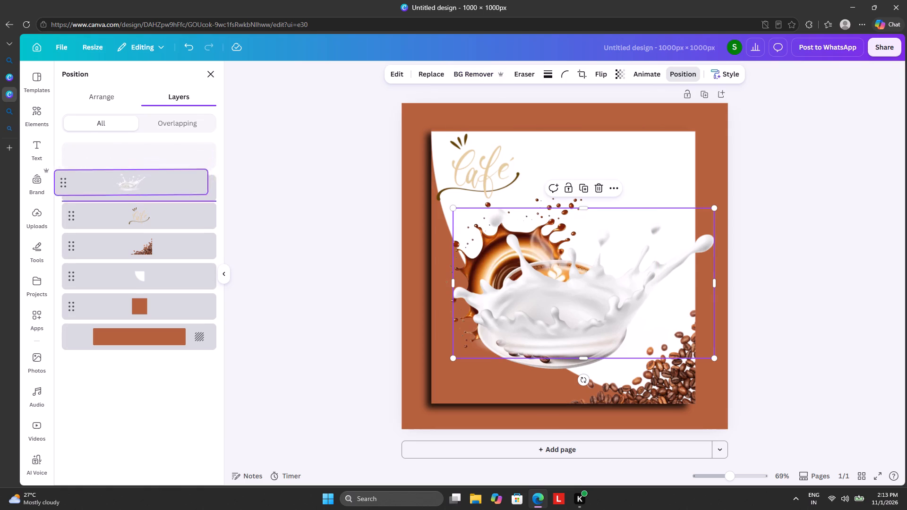
{"action": "left_click_drag", "start_coordinate": [171, 194], "coordinate": [166, 211]}
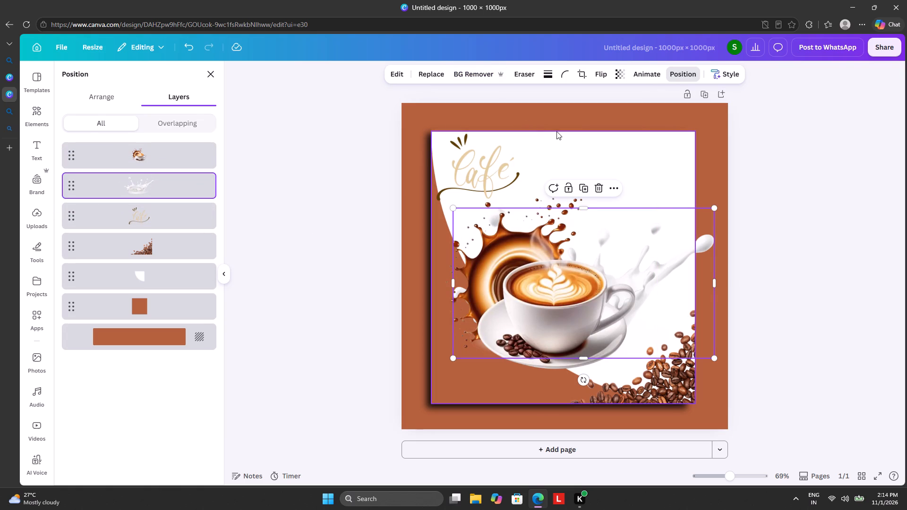
Shift the milk splash lower behind the cup, and nudge the cappuccino picture slightly down and to the right.
{"action": "left_click_drag", "start_coordinate": [563, 308], "coordinate": [573, 289]}
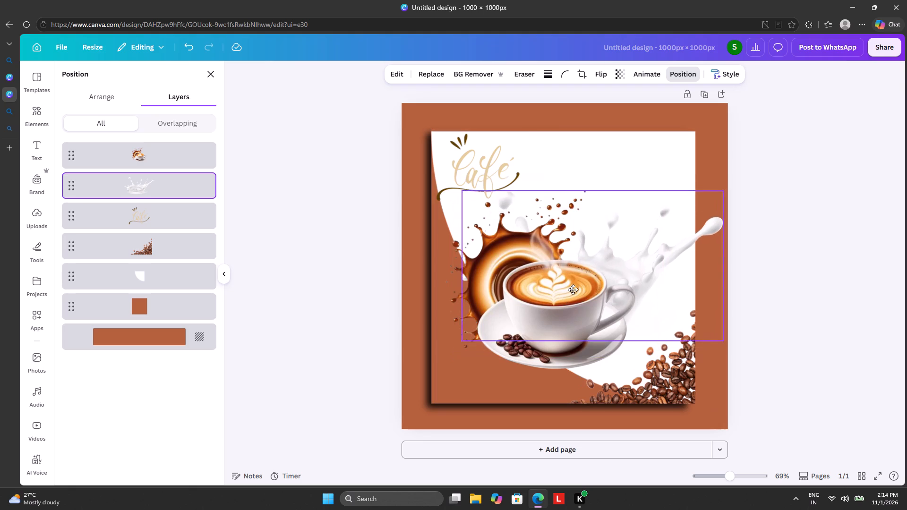
{"action": "left_click_drag", "start_coordinate": [573, 289], "coordinate": [573, 324]}
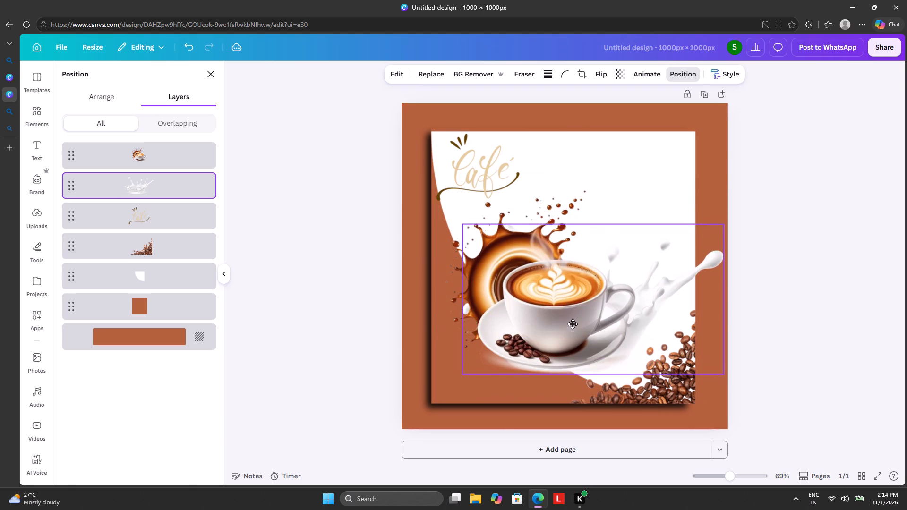
{"action": "left_click_drag", "start_coordinate": [573, 324], "coordinate": [573, 324]}
{"action": "left_click", "coordinate": [523, 287]}
{"action": "left_click_drag", "start_coordinate": [523, 287], "coordinate": [524, 287]}
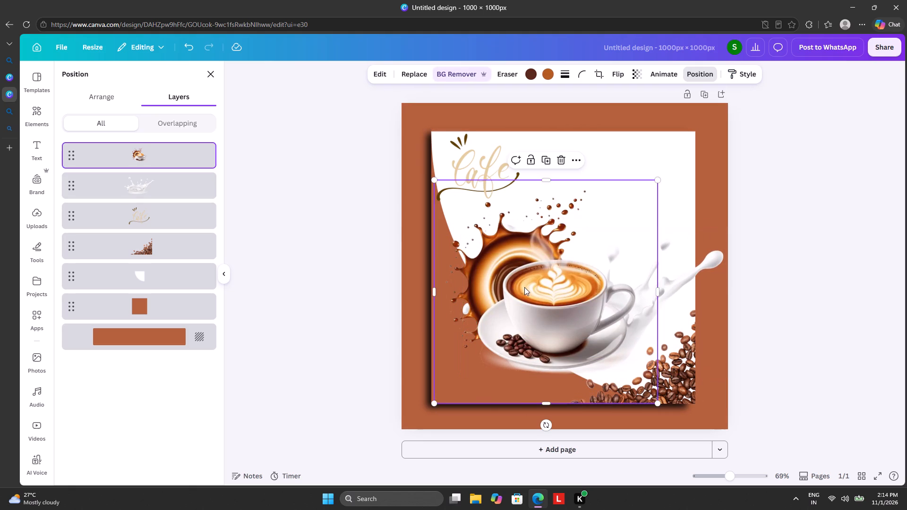
{"action": "left_click_drag", "start_coordinate": [524, 287], "coordinate": [538, 299]}
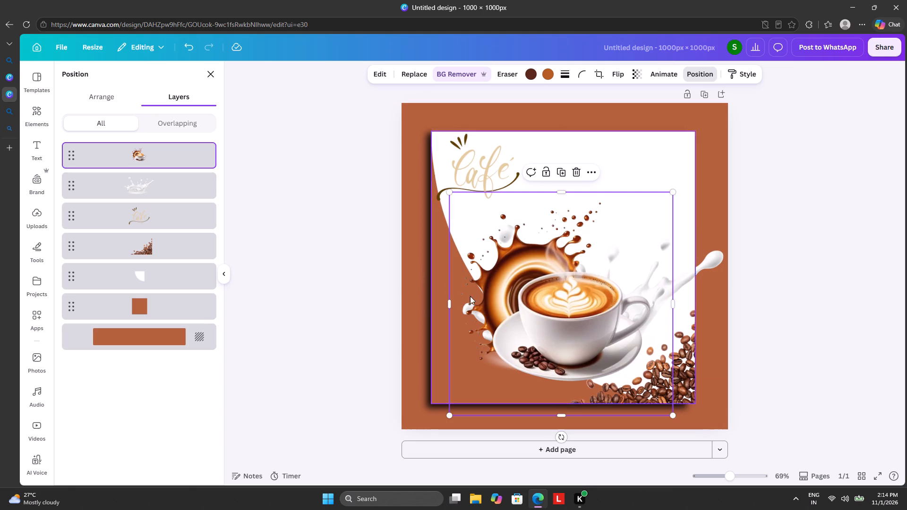
Shrink the milk splash with the cappuccino picture moved aside, and realign both so the splash emerges behind the cup's handle.
{"action": "left_click_drag", "start_coordinate": [586, 272], "coordinate": [500, 155]}
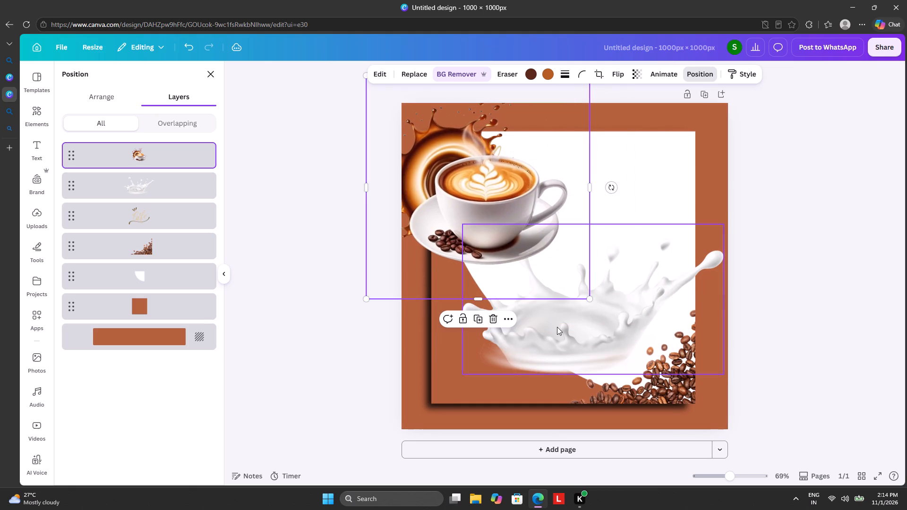
{"action": "left_click", "coordinate": [557, 327]}
{"action": "left_click_drag", "start_coordinate": [464, 227], "coordinate": [498, 260]}
{"action": "left_click_drag", "start_coordinate": [446, 185], "coordinate": [482, 223]}
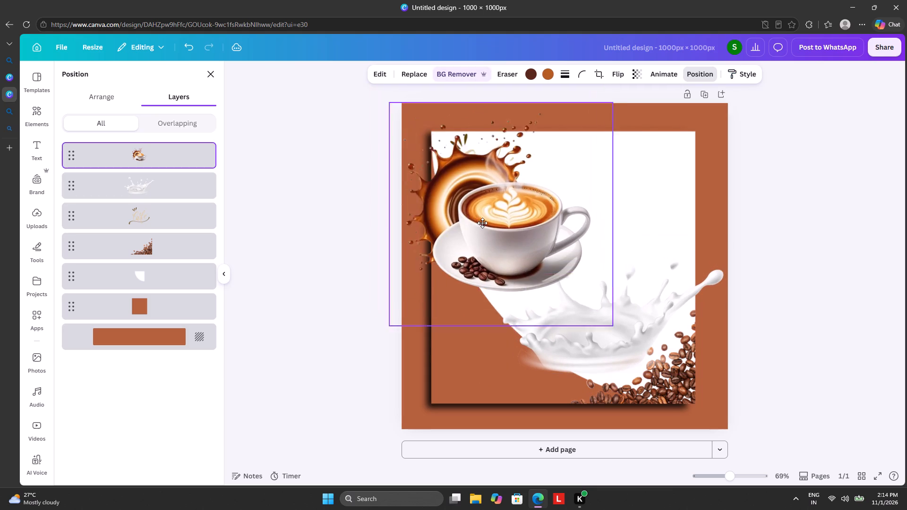
{"action": "left_click_drag", "start_coordinate": [482, 223], "coordinate": [539, 300]}
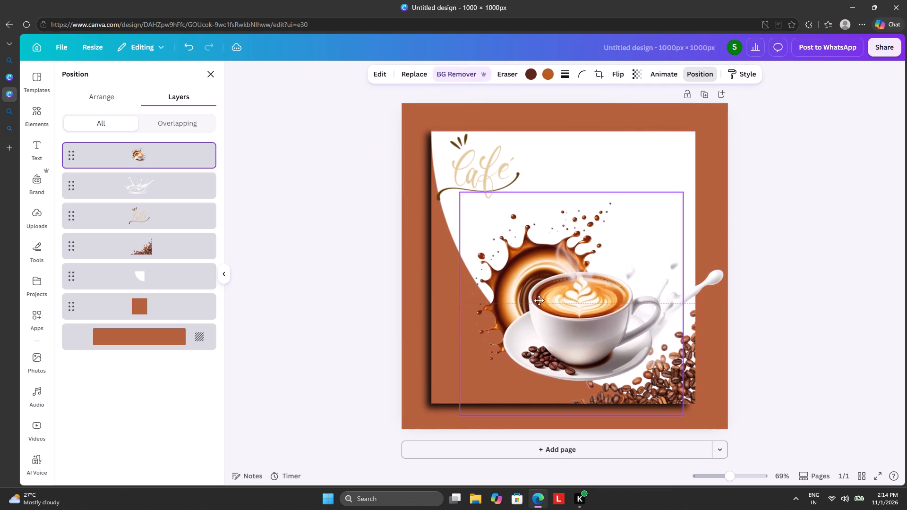
{"action": "left_click_drag", "start_coordinate": [539, 300], "coordinate": [527, 296]}
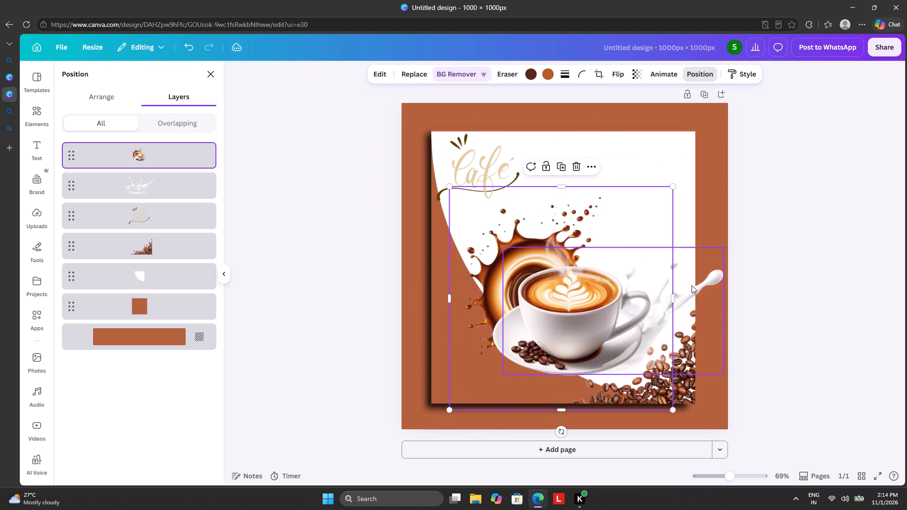
{"action": "left_click_drag", "start_coordinate": [690, 285], "coordinate": [671, 283]}
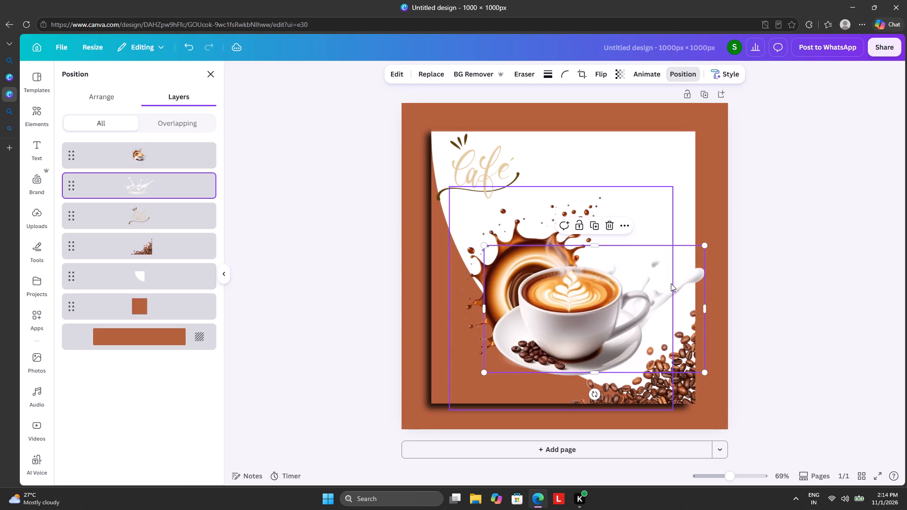
{"action": "left_click", "coordinate": [777, 217]}
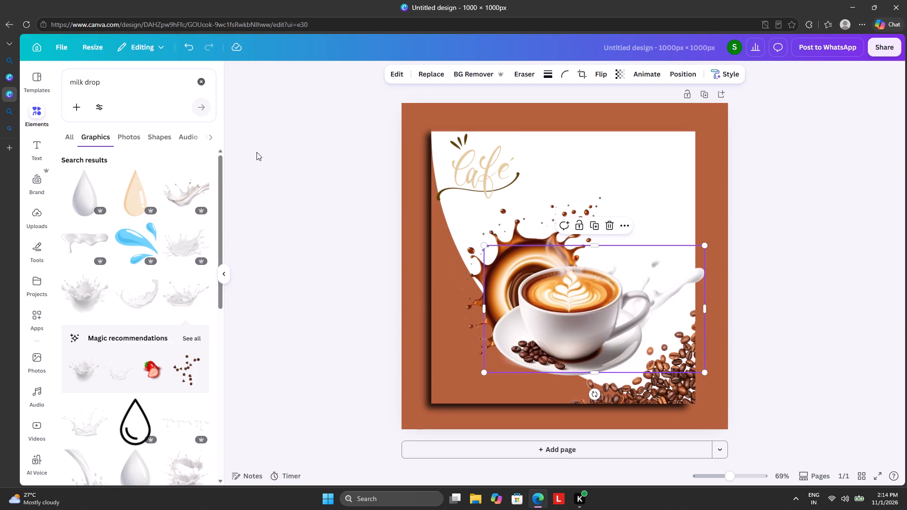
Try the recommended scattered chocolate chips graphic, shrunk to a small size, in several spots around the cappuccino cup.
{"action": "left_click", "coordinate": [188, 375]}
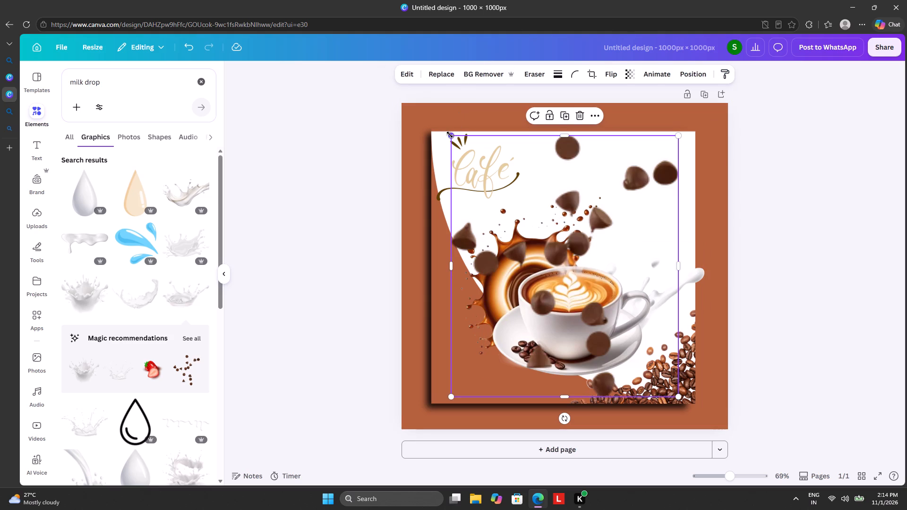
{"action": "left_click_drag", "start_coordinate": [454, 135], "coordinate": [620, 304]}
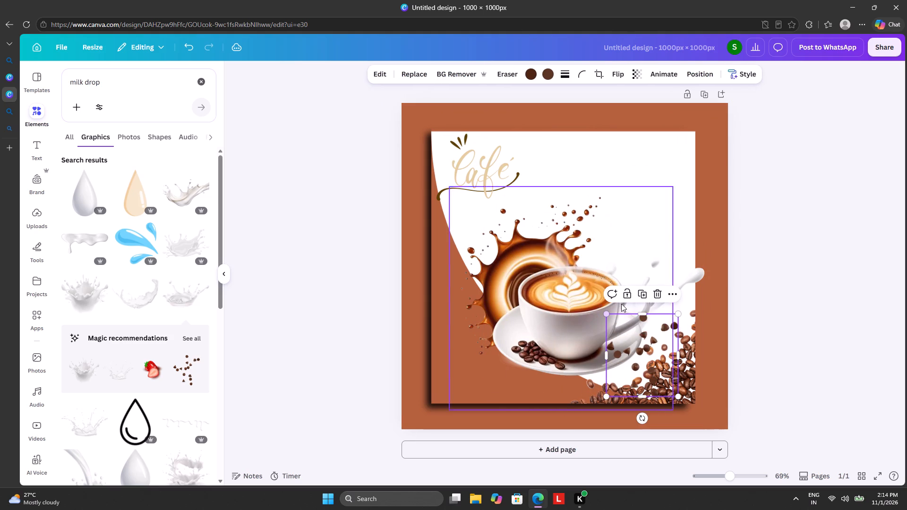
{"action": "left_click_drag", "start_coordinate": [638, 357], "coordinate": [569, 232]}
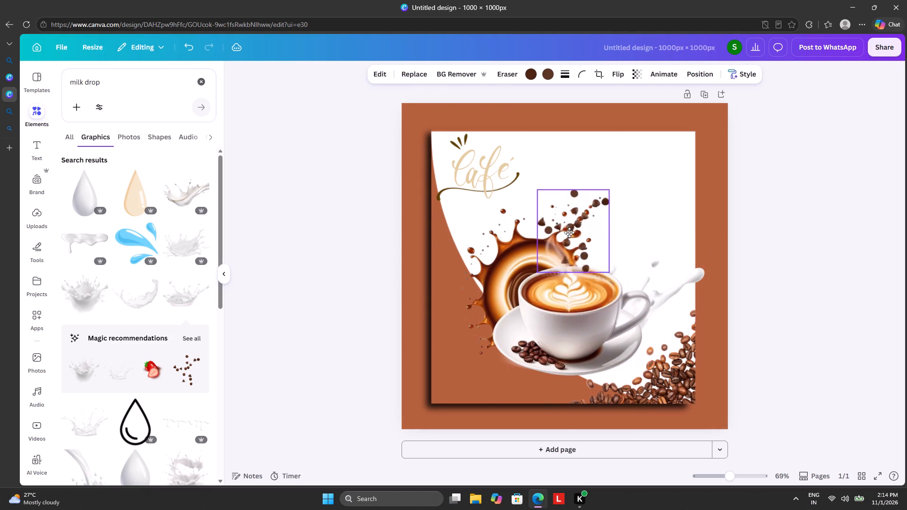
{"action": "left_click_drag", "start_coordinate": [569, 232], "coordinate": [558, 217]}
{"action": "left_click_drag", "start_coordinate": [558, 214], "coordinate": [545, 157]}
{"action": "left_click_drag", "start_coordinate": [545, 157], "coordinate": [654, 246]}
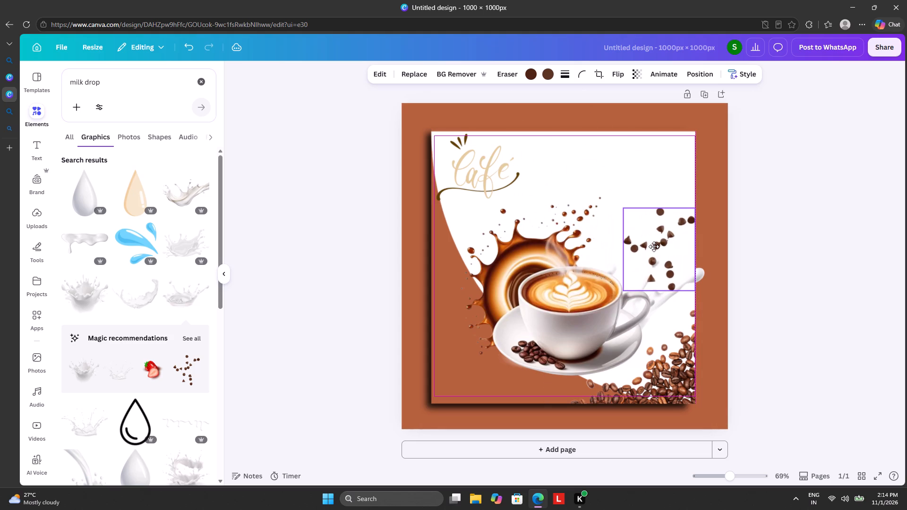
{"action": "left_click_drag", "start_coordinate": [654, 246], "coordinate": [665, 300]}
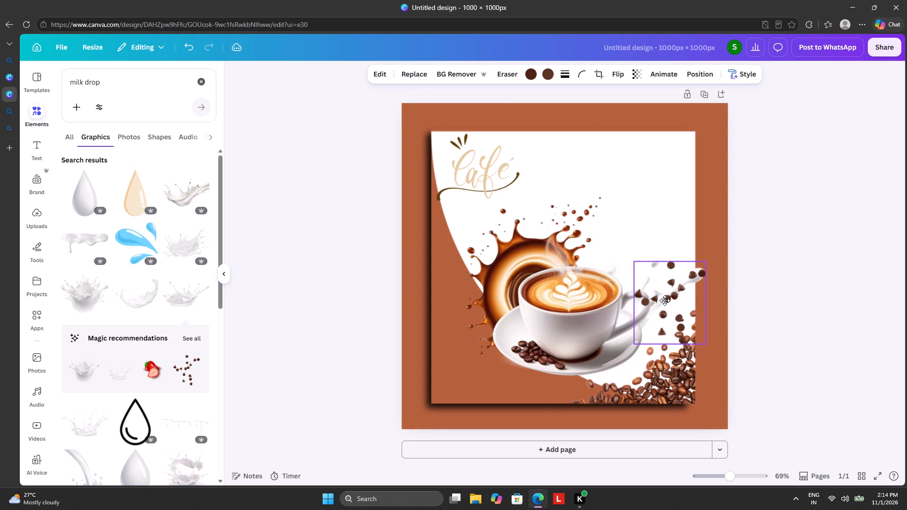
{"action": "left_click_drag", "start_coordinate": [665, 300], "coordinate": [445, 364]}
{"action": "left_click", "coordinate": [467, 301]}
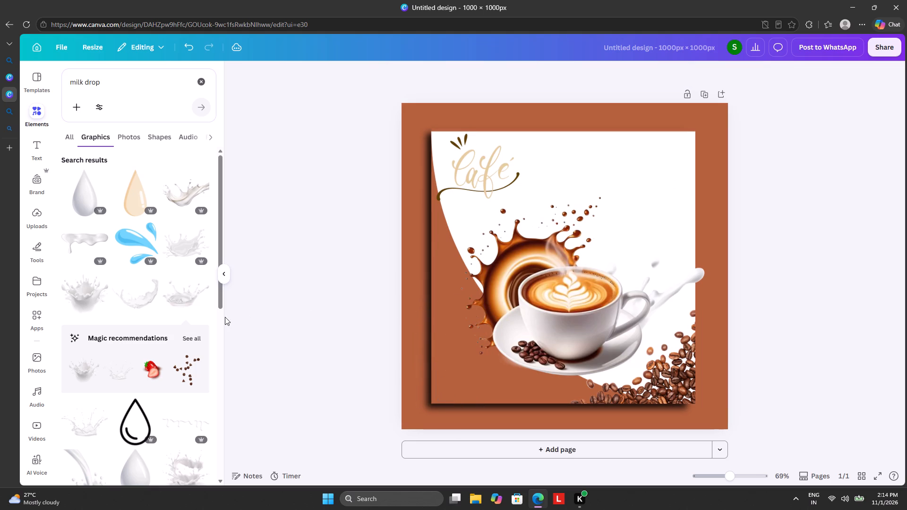
Add the brown chocolate drip graphic from the milk drop results and place it over the rectangle's upper right corner.
{"action": "scroll", "coordinate": [180, 313], "scroll_direction": "down", "scroll_amount": 4}
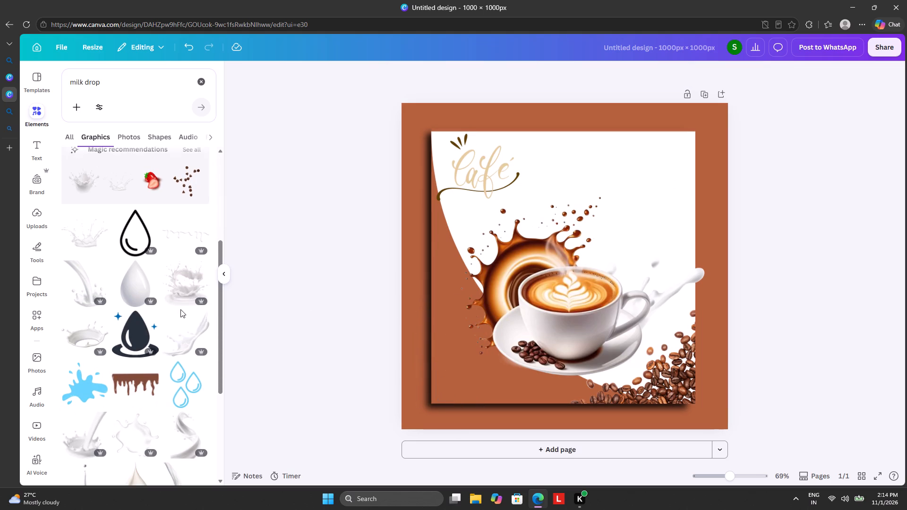
{"action": "scroll", "coordinate": [180, 309], "scroll_direction": "down", "scroll_amount": 2}
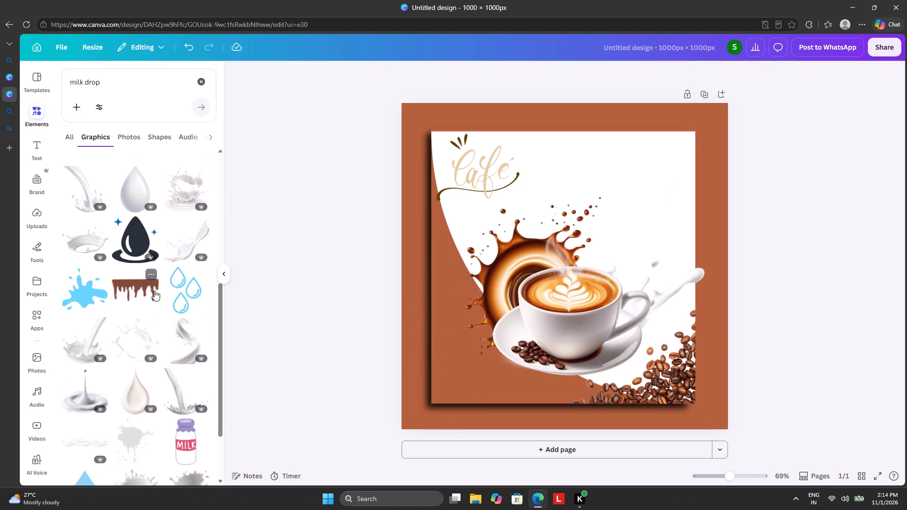
{"action": "left_click", "coordinate": [148, 287]}
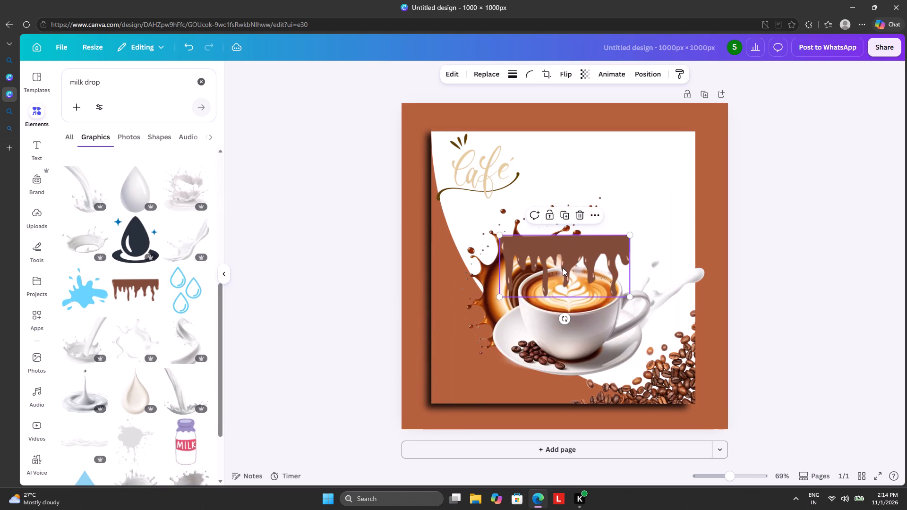
{"action": "left_click_drag", "start_coordinate": [563, 272], "coordinate": [631, 164]}
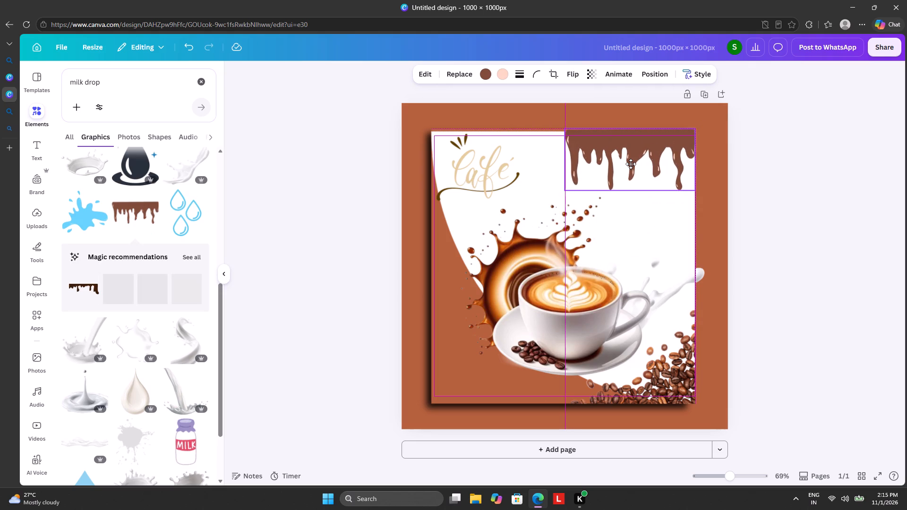
{"action": "left_click_drag", "start_coordinate": [631, 164], "coordinate": [640, 142]}
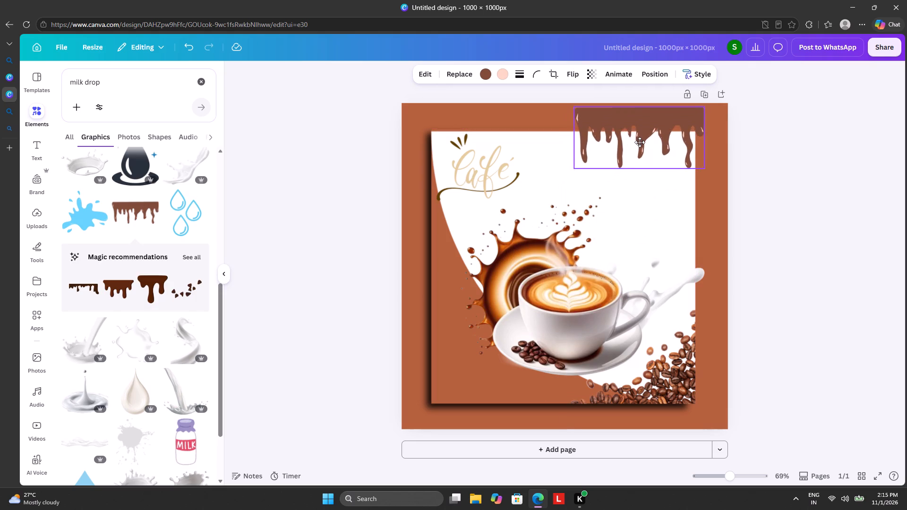
{"action": "left_click_drag", "start_coordinate": [640, 142], "coordinate": [671, 141]}
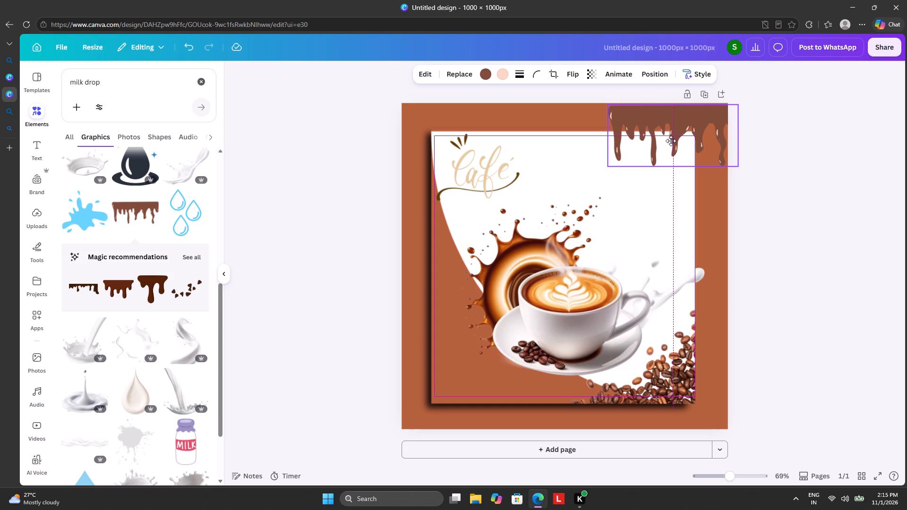
{"action": "left_click_drag", "start_coordinate": [671, 141], "coordinate": [642, 163]}
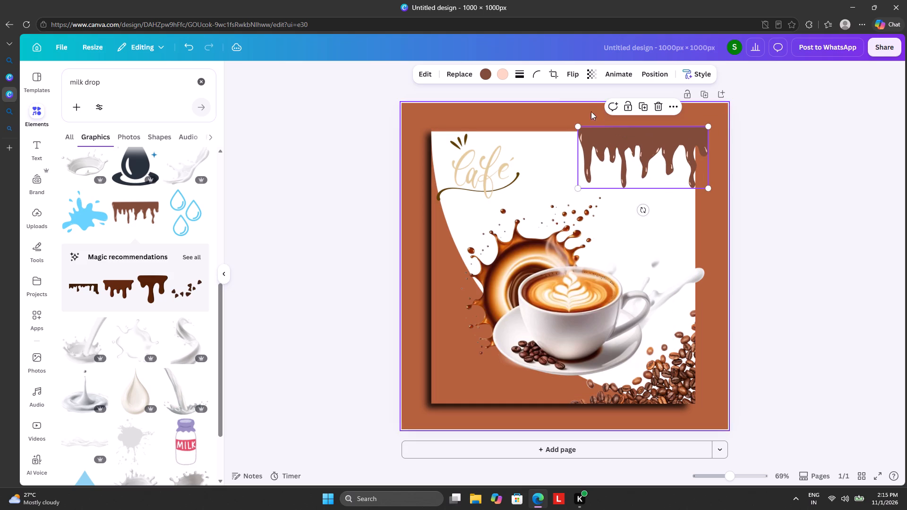
Recolour the drip graphic's brown to match the terracotta of the rectangle, sampled with the colour picker.
{"action": "left_click", "coordinate": [485, 73]}
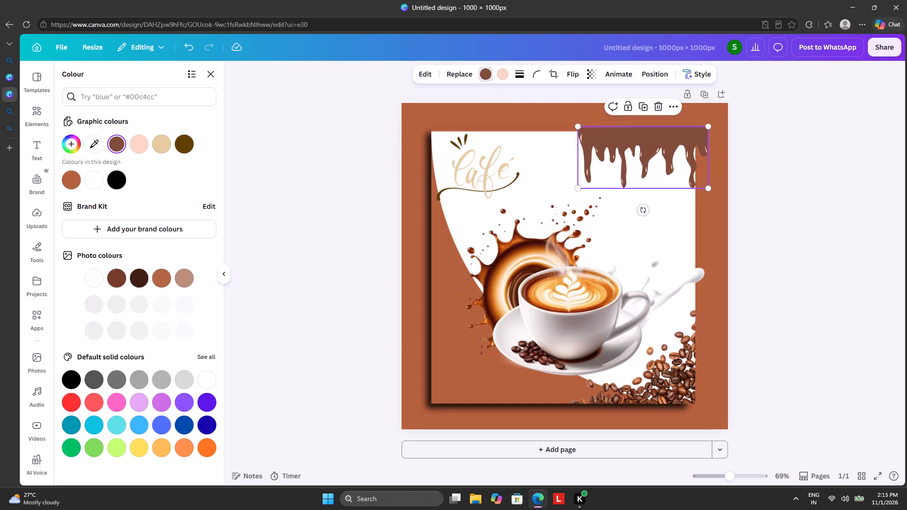
{"action": "left_click", "coordinate": [95, 143]}
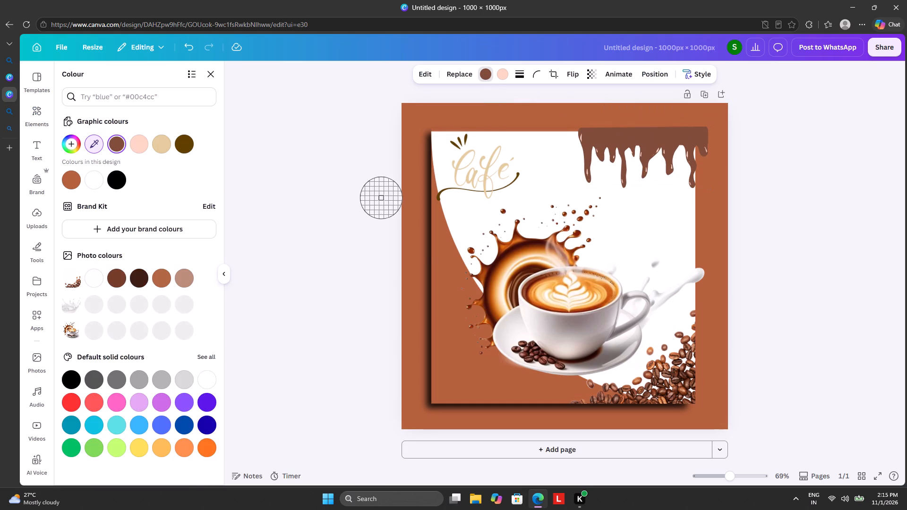
{"action": "left_click", "coordinate": [453, 285]}
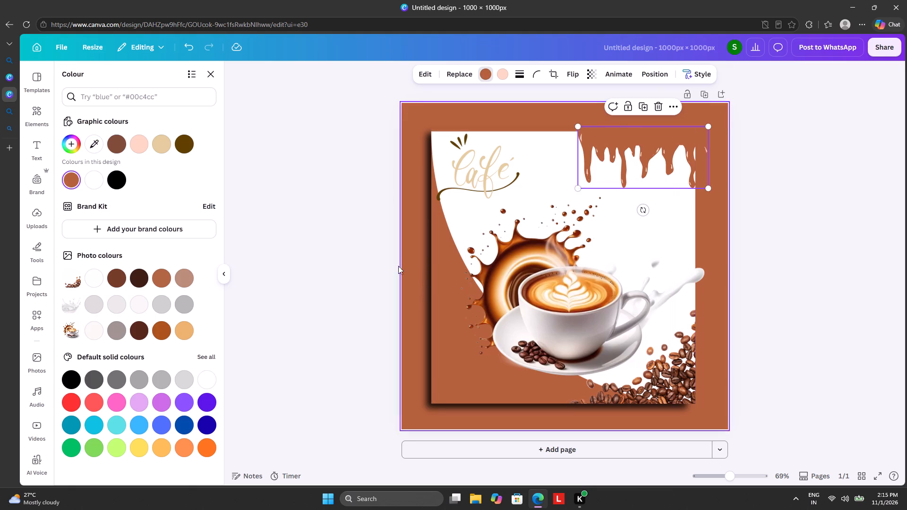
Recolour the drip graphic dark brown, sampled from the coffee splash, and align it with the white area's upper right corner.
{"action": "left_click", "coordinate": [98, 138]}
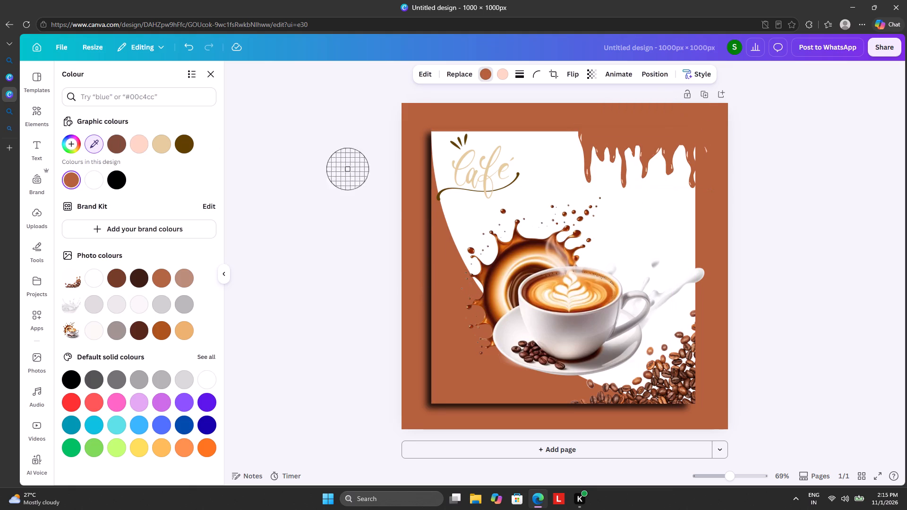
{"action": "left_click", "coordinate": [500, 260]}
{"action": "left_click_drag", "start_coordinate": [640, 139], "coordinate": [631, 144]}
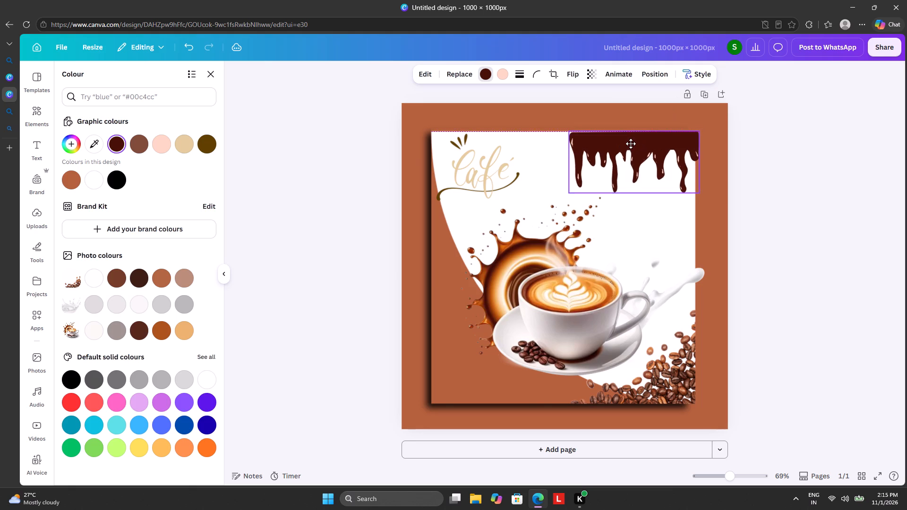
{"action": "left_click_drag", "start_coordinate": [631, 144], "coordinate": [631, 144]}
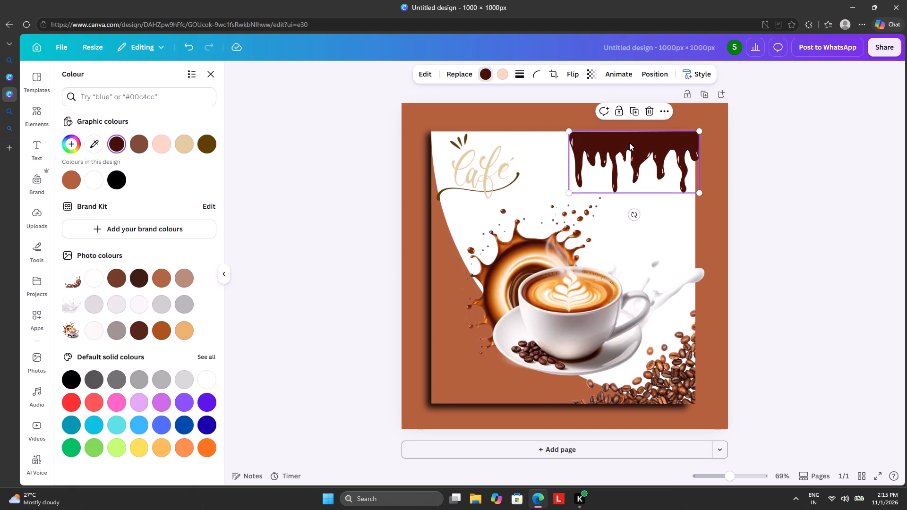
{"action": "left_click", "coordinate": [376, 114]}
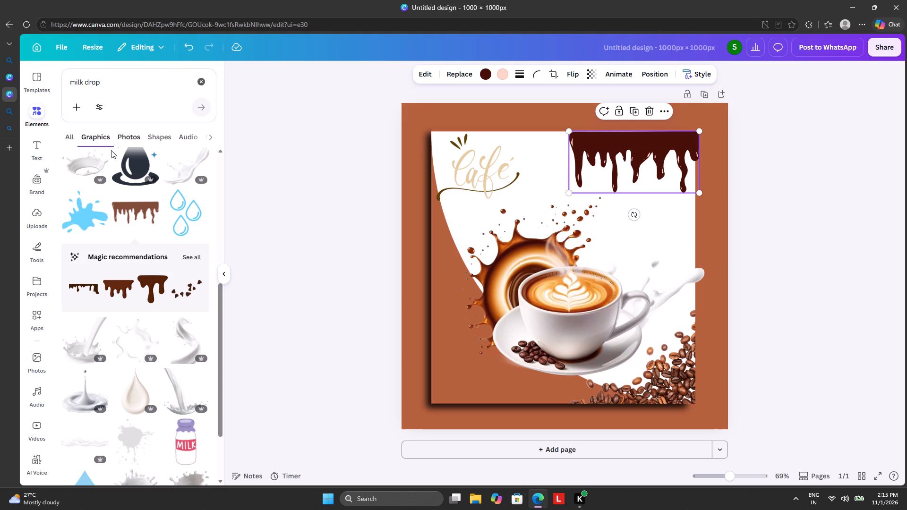
Replace the drip graphic with the first recommended chocolate drip, placed along the rectangle's top edge at its right corner.
{"action": "left_click", "coordinate": [85, 280]}
{"action": "left_click_drag", "start_coordinate": [547, 261], "coordinate": [623, 191]}
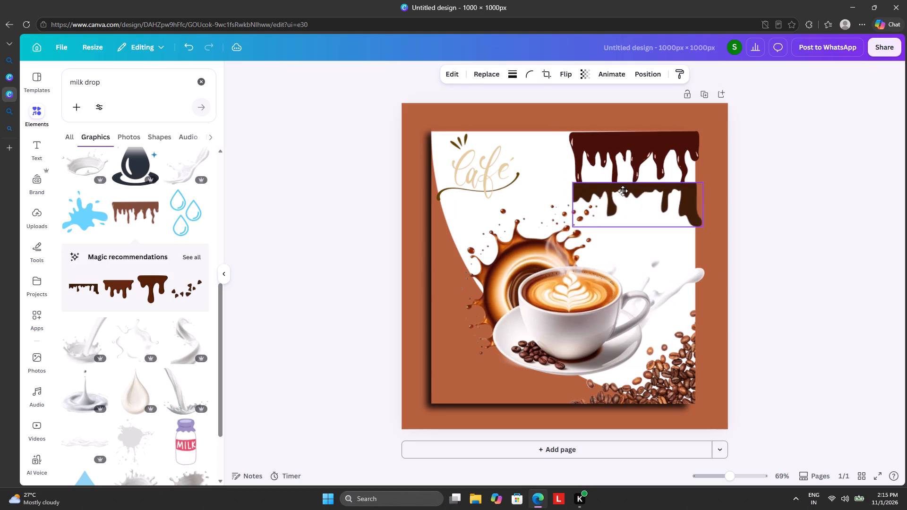
{"action": "left_click_drag", "start_coordinate": [623, 191], "coordinate": [513, 136]}
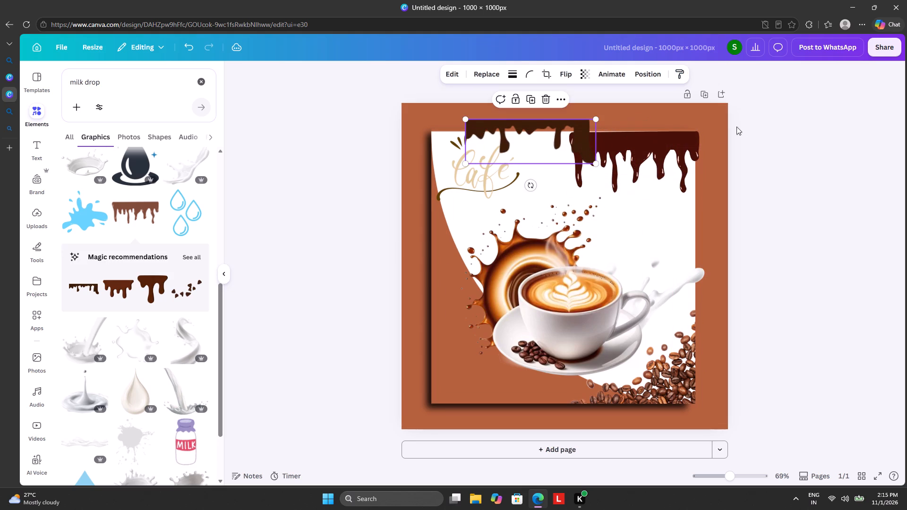
{"action": "left_click", "coordinate": [635, 146]}
{"action": "left_click", "coordinate": [649, 114]}
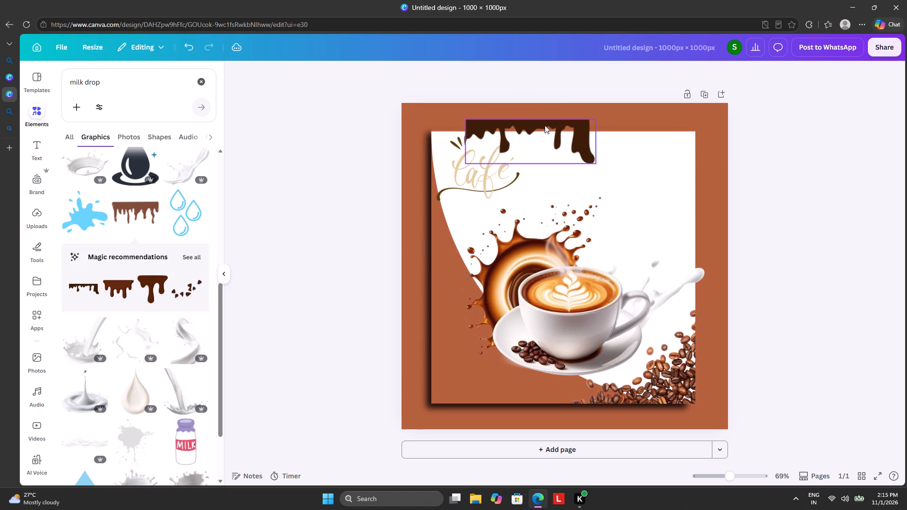
{"action": "left_click_drag", "start_coordinate": [545, 125], "coordinate": [654, 137]}
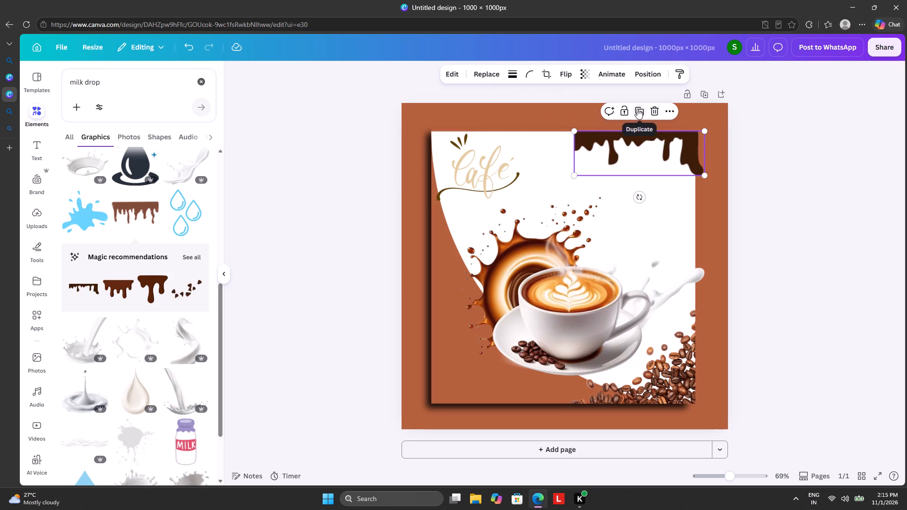
Duplicate the chocolate drip and place the copy to its left along the rectangle's top edge.
{"action": "left_click", "coordinate": [637, 109]}
{"action": "left_click_drag", "start_coordinate": [599, 149], "coordinate": [474, 133]}
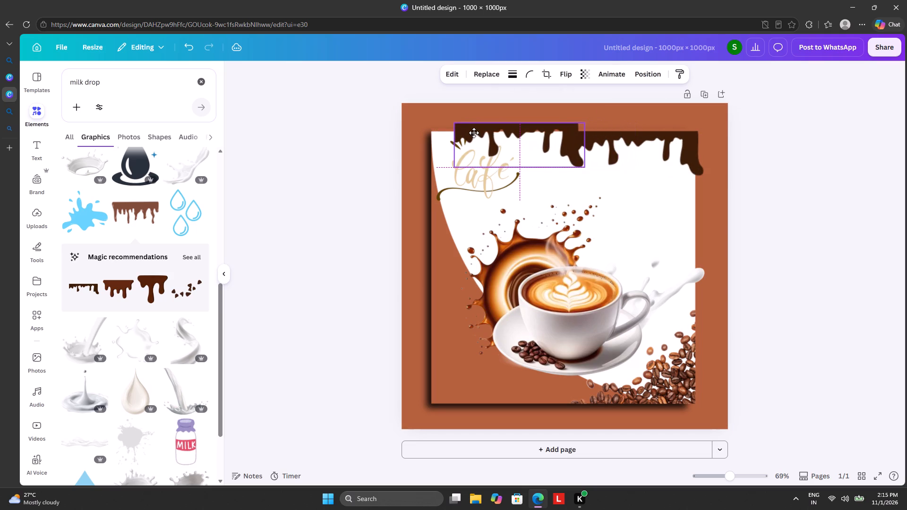
{"action": "left_click_drag", "start_coordinate": [474, 133], "coordinate": [479, 142]}
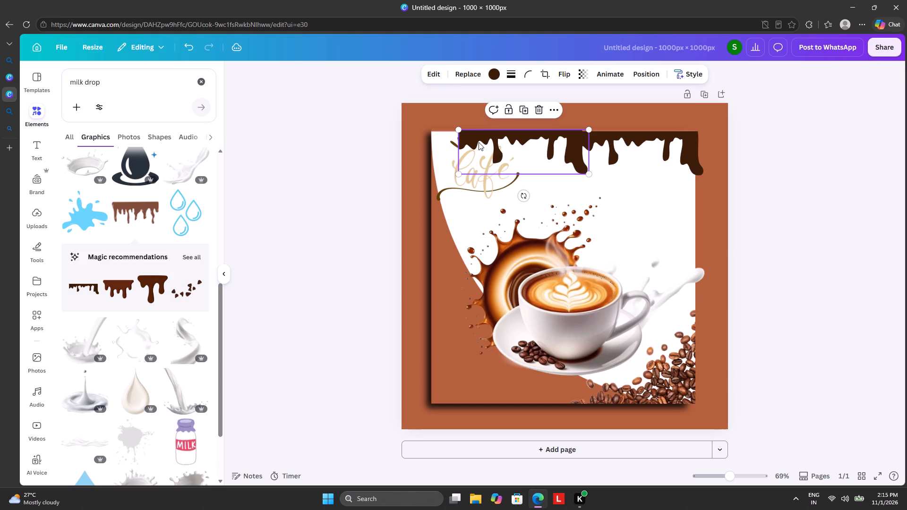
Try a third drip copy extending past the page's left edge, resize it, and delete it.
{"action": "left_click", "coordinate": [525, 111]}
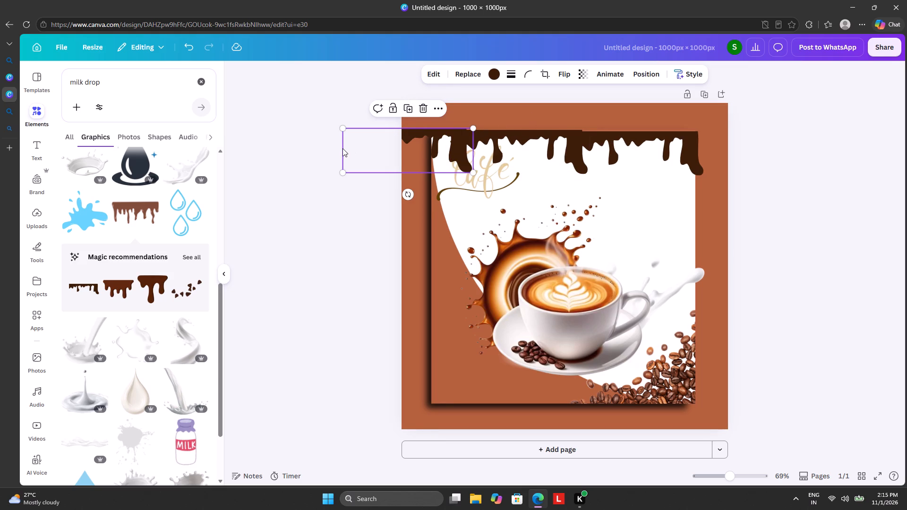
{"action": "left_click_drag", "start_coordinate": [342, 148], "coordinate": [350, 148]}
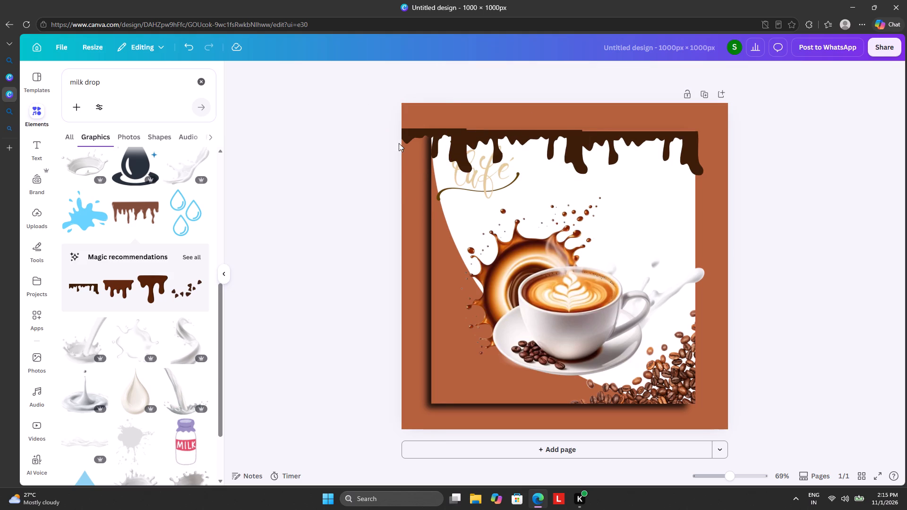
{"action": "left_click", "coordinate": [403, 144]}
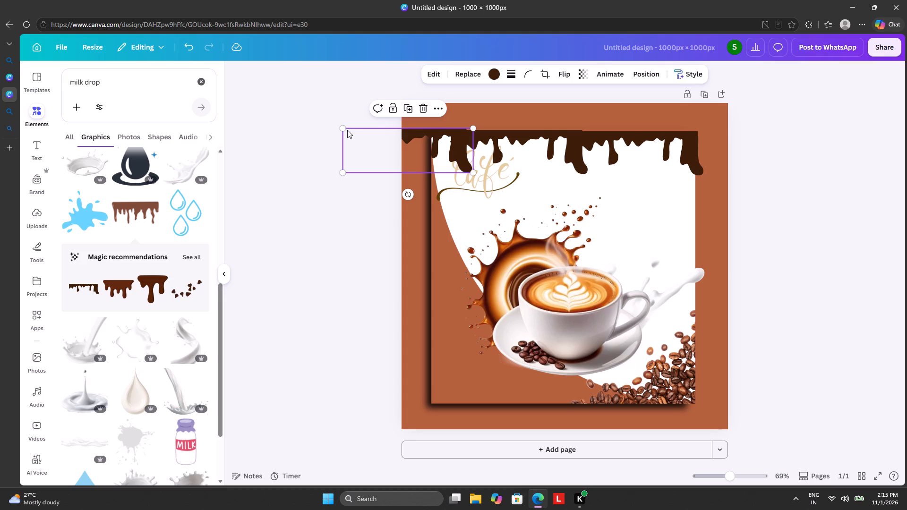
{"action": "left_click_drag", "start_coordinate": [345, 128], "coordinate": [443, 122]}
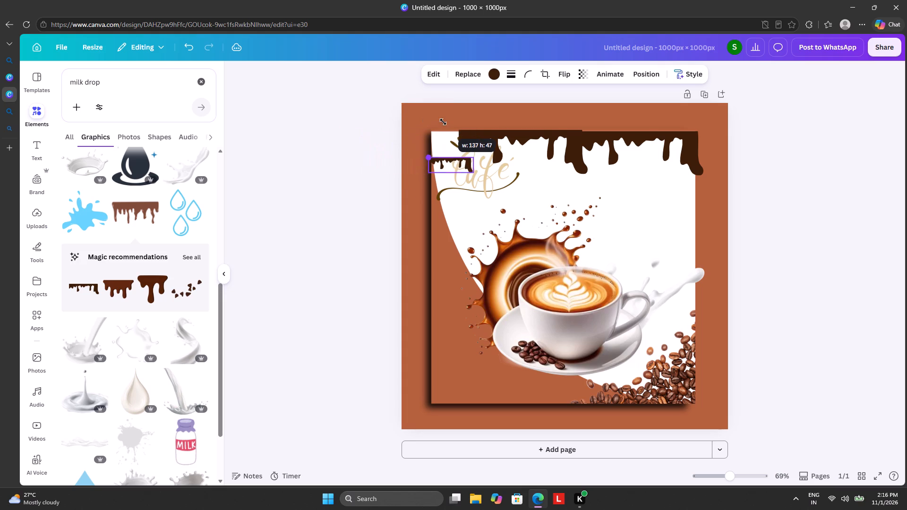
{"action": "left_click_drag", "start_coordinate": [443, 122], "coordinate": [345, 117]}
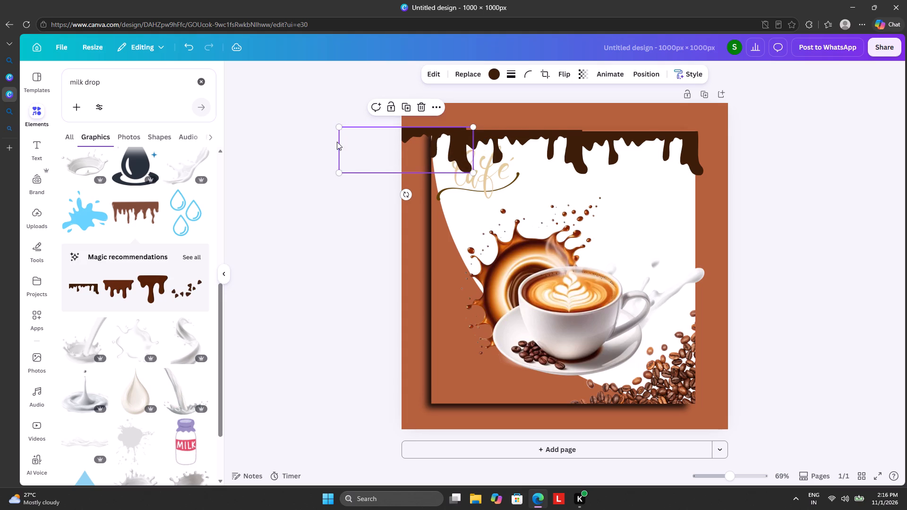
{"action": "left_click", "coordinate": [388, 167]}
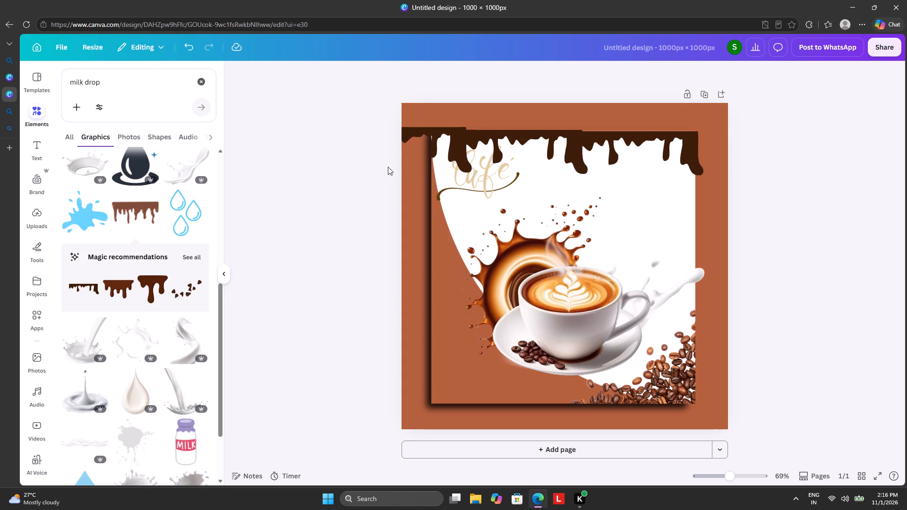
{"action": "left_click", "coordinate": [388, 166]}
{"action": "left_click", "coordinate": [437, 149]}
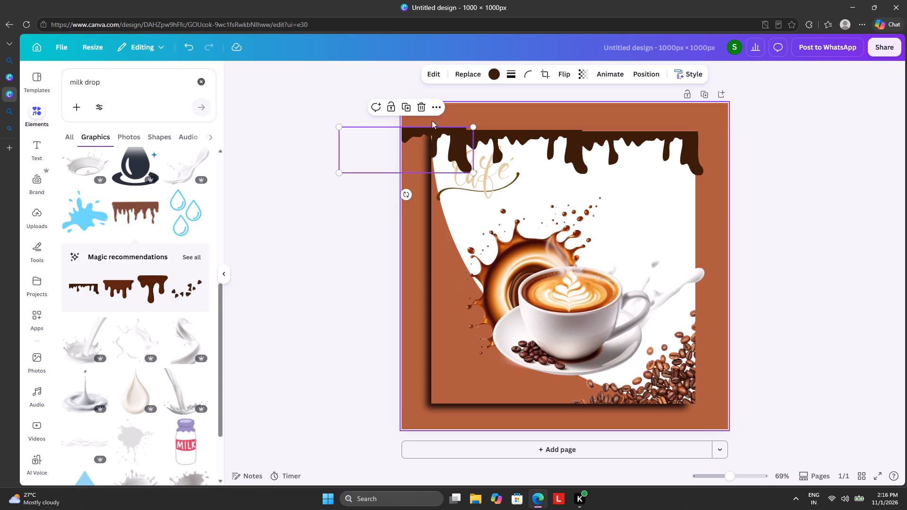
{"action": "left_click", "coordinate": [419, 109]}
Move the left drip to the rectangle's upper left corner, fill the gap with another drip copy, and align all three tops.
{"action": "left_click_drag", "start_coordinate": [488, 147], "coordinate": [456, 143]}
{"action": "left_click", "coordinate": [599, 139]}
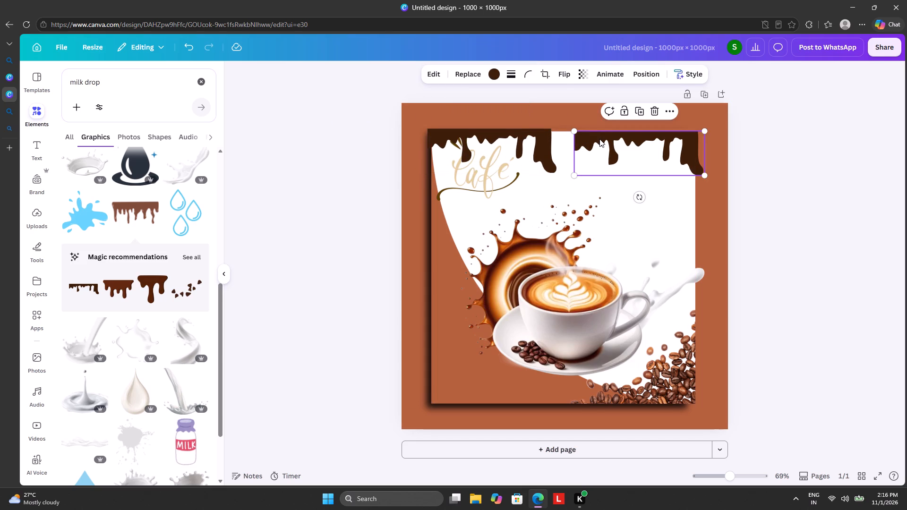
{"action": "left_click", "coordinate": [599, 139]}
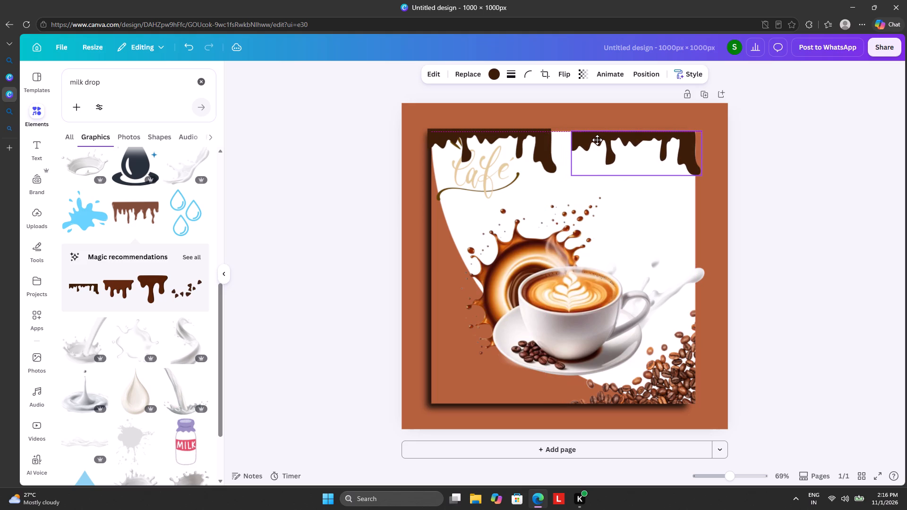
{"action": "left_click", "coordinate": [638, 115]}
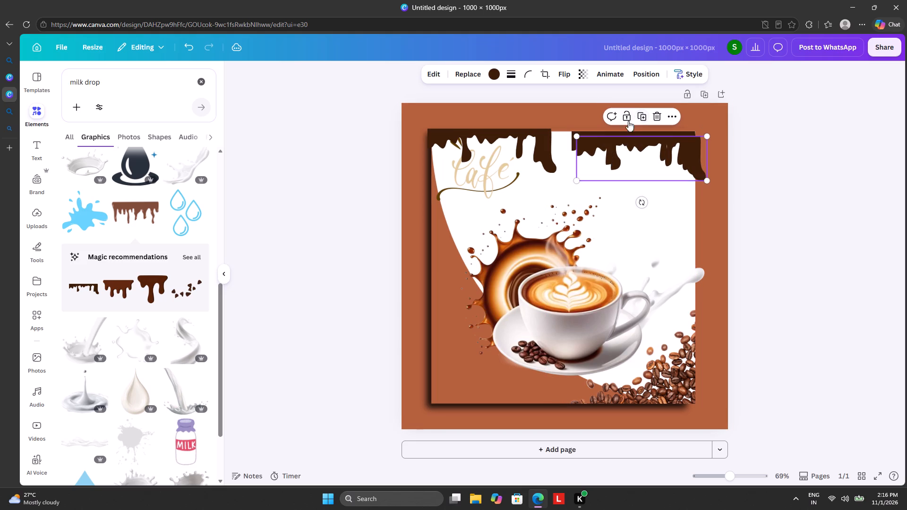
{"action": "left_click_drag", "start_coordinate": [615, 145], "coordinate": [538, 140]}
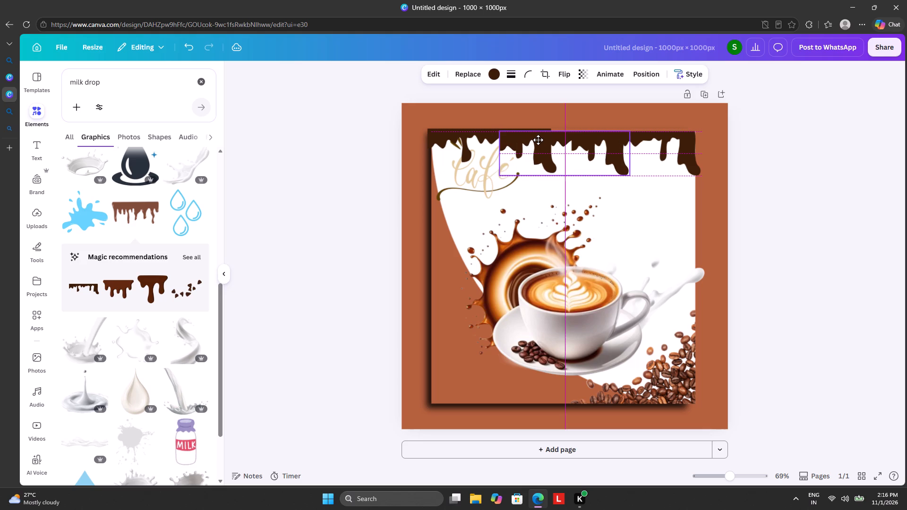
{"action": "left_click_drag", "start_coordinate": [538, 140], "coordinate": [542, 136]}
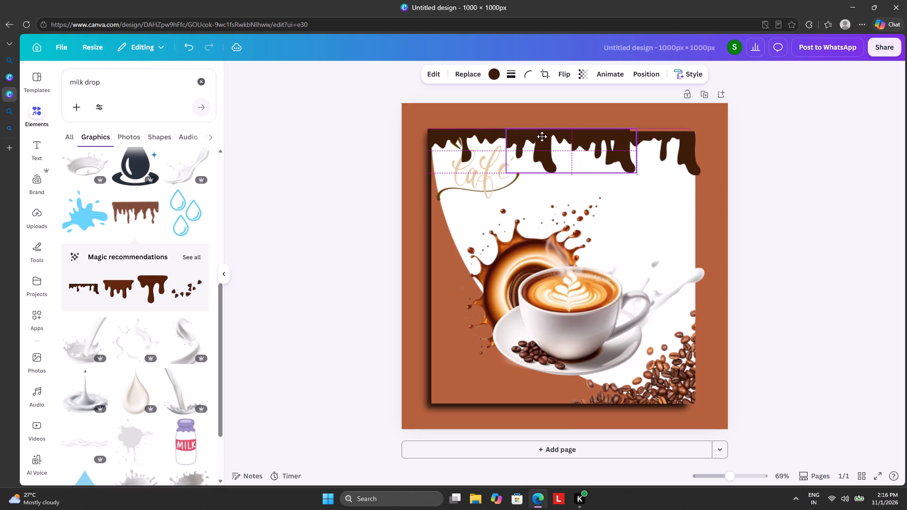
{"action": "left_click_drag", "start_coordinate": [542, 136], "coordinate": [542, 139]}
{"action": "left_click", "coordinate": [465, 132]}
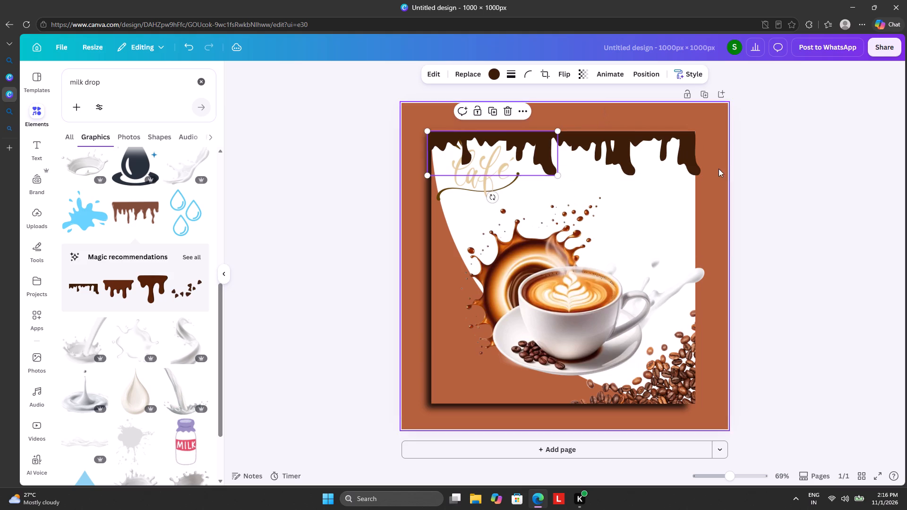
{"action": "left_click", "coordinate": [823, 172]}
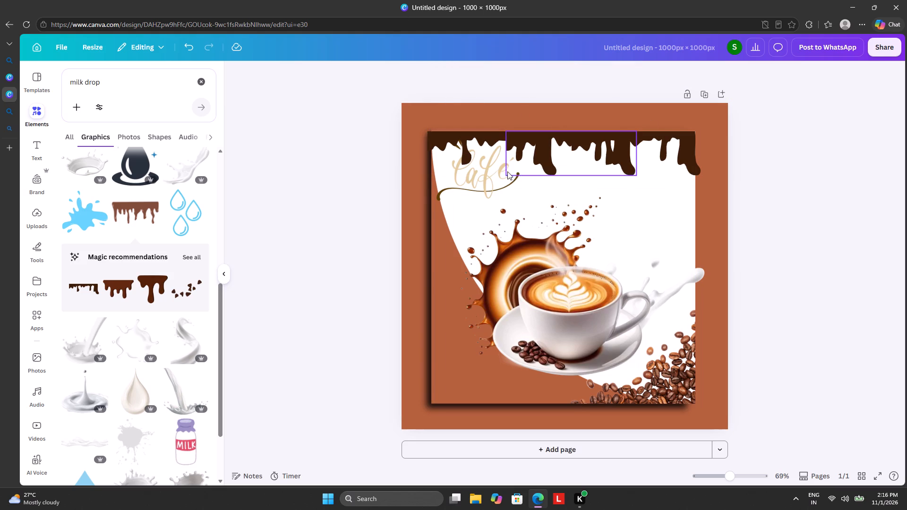
Move the "Café" lettering down below the drips and recolour its accent strokes and underline dark brown #3d1d08.
{"action": "left_click_drag", "start_coordinate": [479, 185], "coordinate": [474, 211]}
{"action": "left_click", "coordinate": [490, 74]}
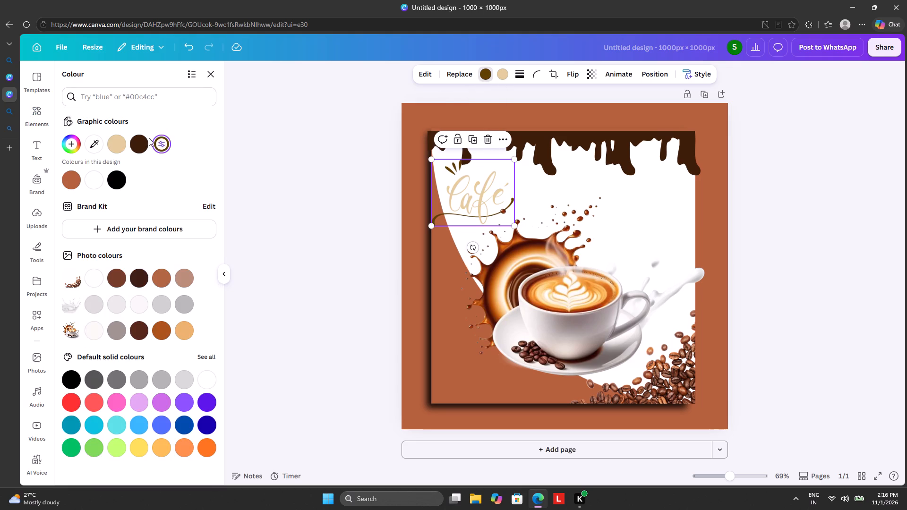
{"action": "left_click", "coordinate": [140, 140]}
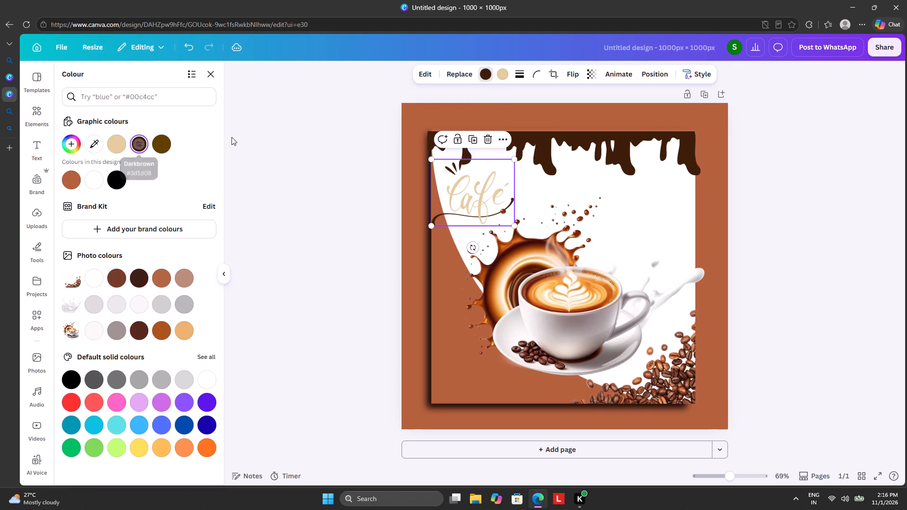
{"action": "left_click", "coordinate": [301, 128]}
{"action": "left_click", "coordinate": [301, 128]}
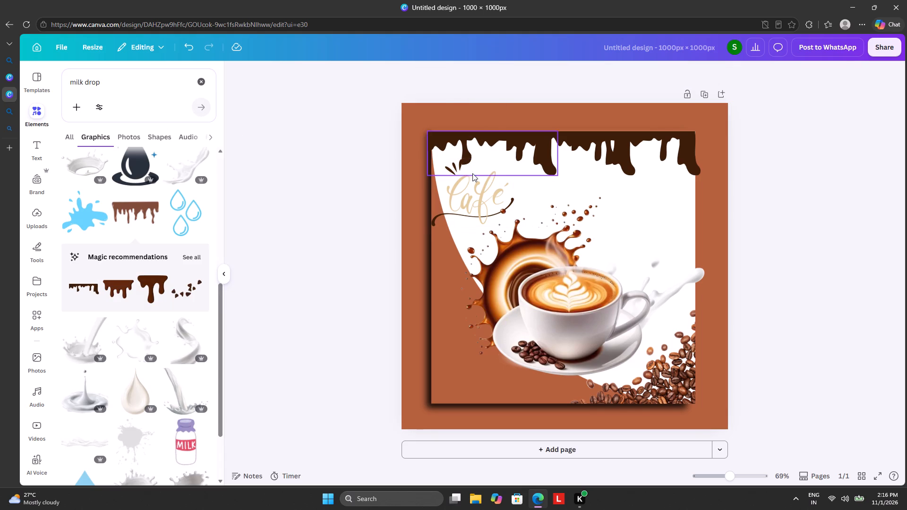
Recolour the beige "Café" letters dark brown #3d1d08 and shift the lettering slightly up and to the right beneath the drips.
{"action": "left_click", "coordinate": [457, 183]}
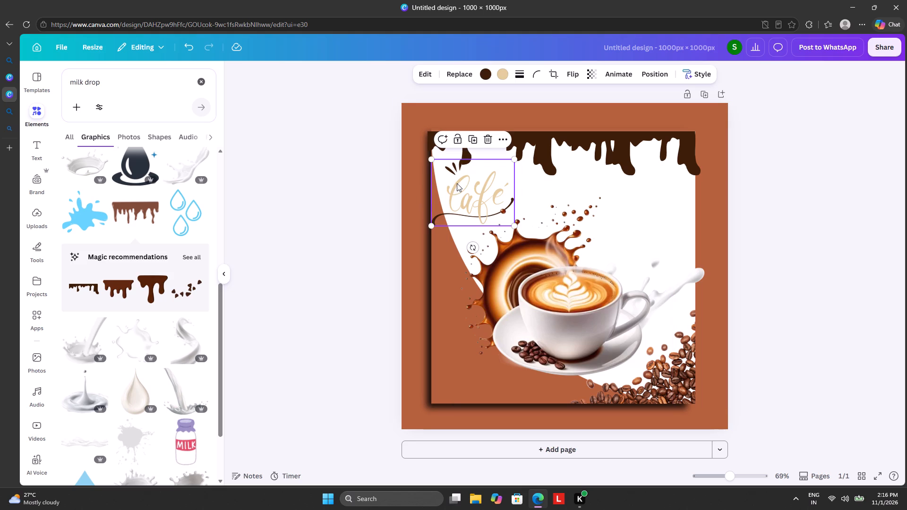
{"action": "left_click", "coordinate": [487, 68]}
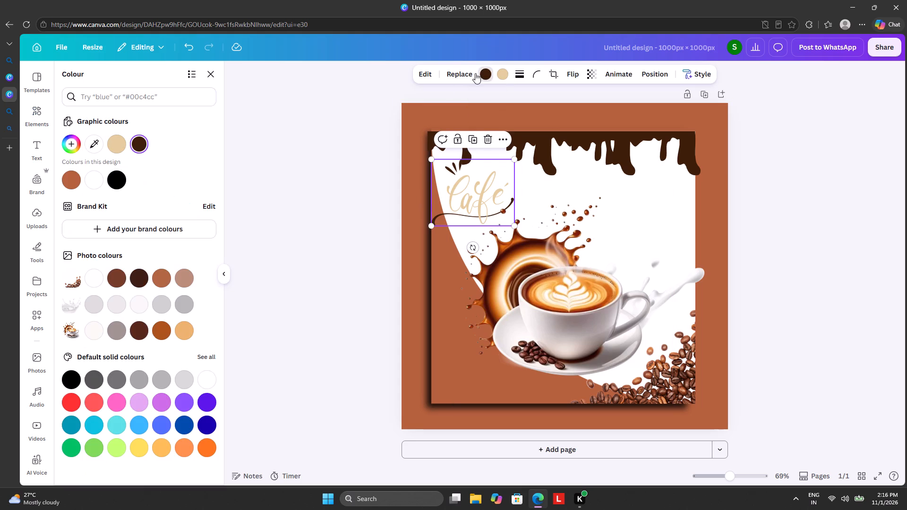
{"action": "left_click", "coordinate": [94, 141]}
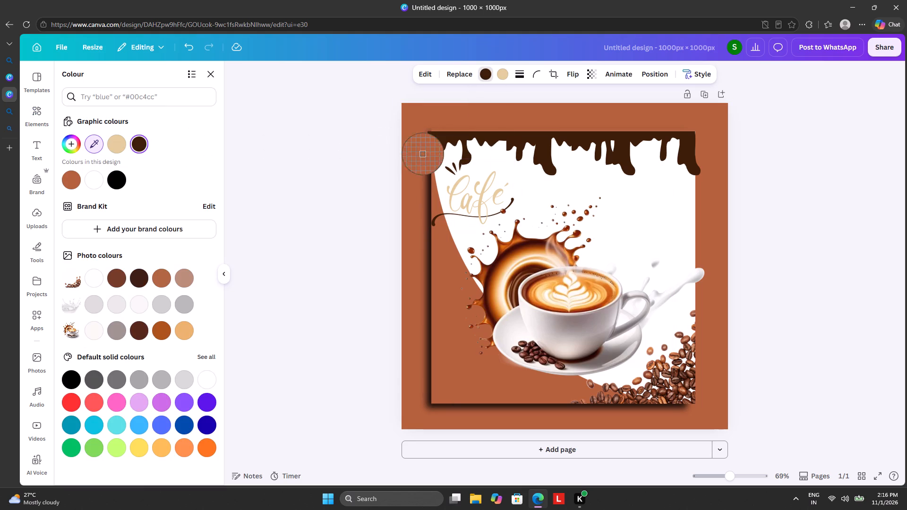
{"action": "left_click", "coordinate": [540, 152]}
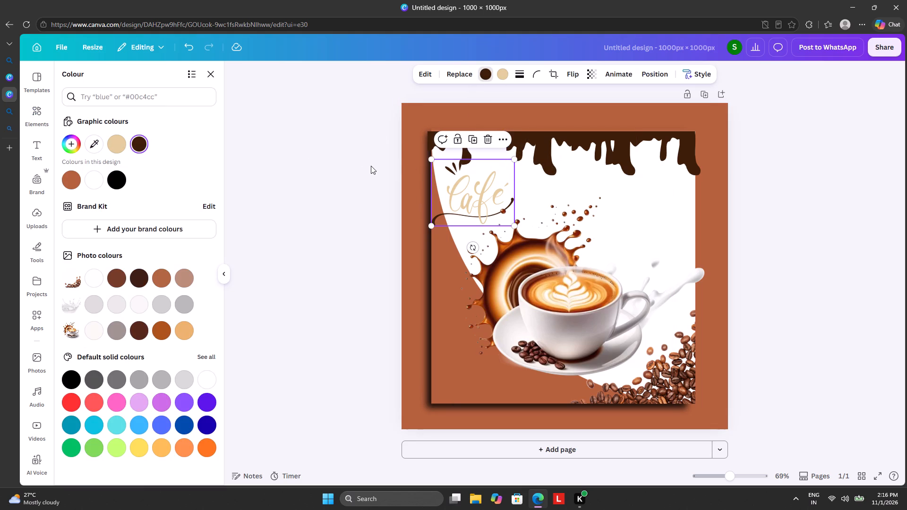
{"action": "left_click", "coordinate": [504, 78]}
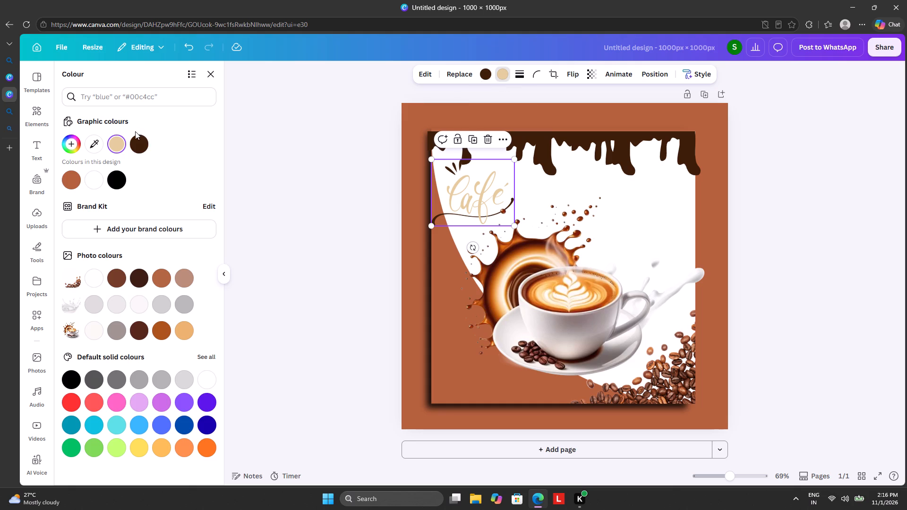
{"action": "left_click", "coordinate": [137, 139]}
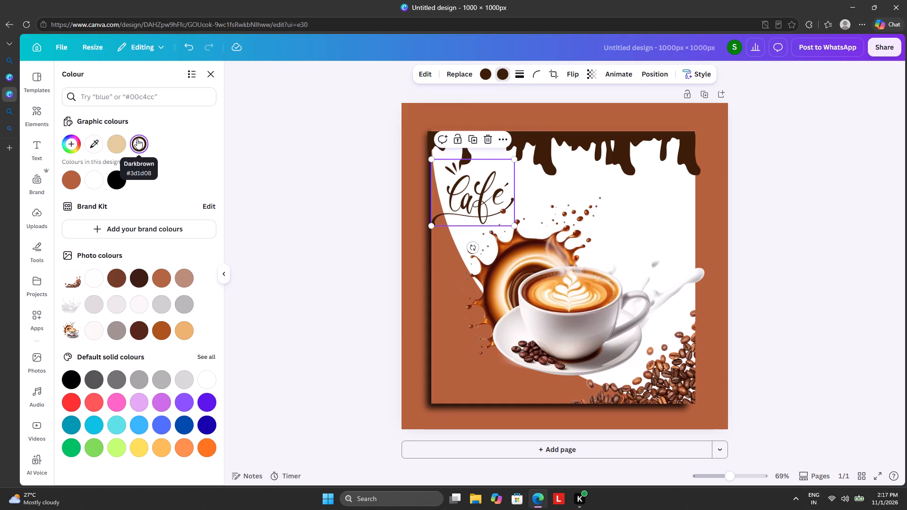
{"action": "left_click_drag", "start_coordinate": [475, 189], "coordinate": [485, 181]}
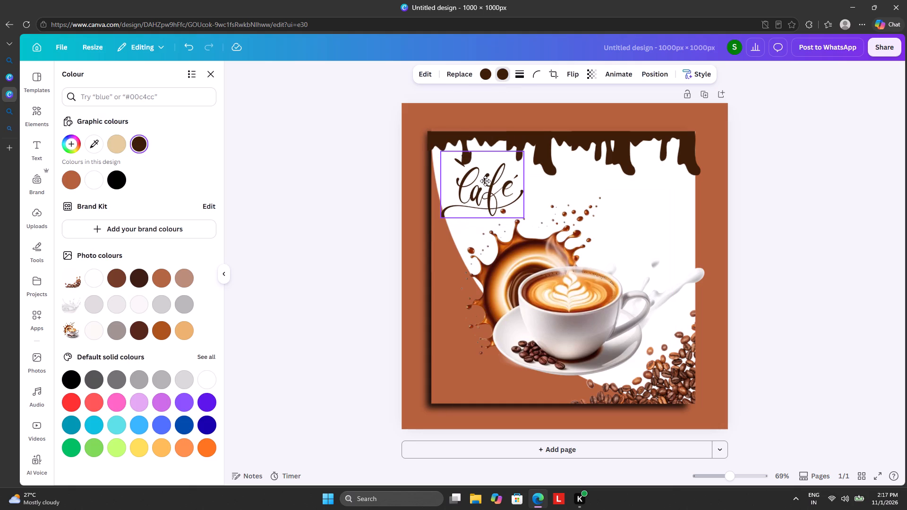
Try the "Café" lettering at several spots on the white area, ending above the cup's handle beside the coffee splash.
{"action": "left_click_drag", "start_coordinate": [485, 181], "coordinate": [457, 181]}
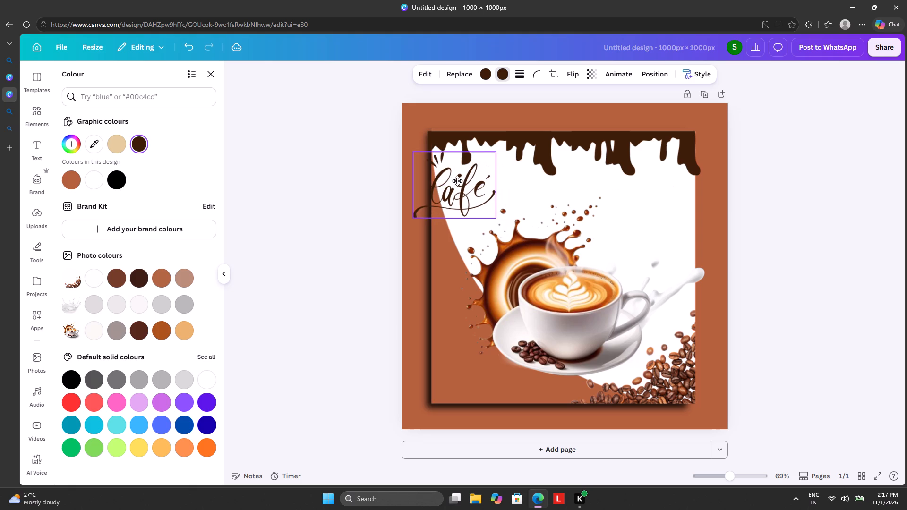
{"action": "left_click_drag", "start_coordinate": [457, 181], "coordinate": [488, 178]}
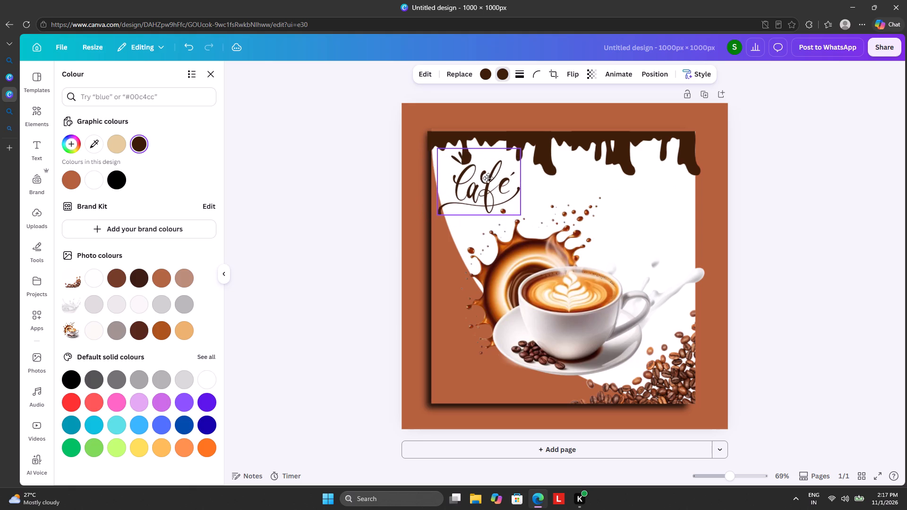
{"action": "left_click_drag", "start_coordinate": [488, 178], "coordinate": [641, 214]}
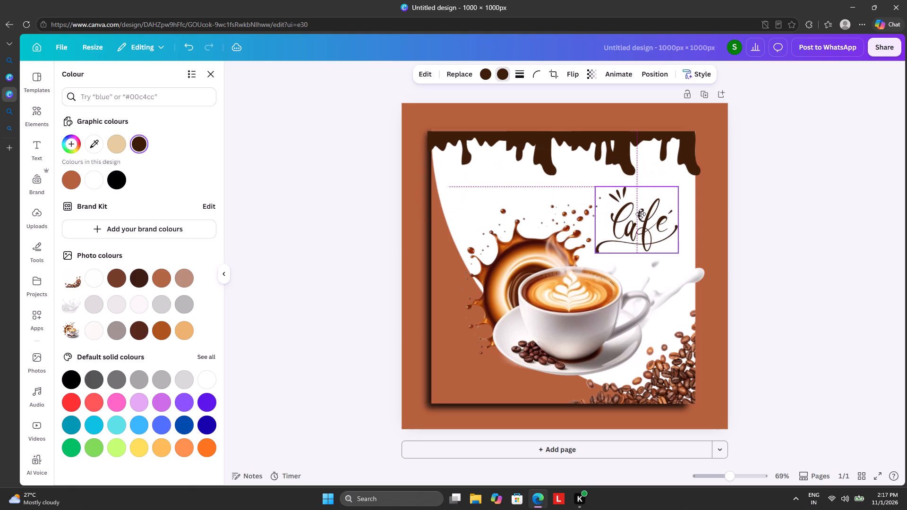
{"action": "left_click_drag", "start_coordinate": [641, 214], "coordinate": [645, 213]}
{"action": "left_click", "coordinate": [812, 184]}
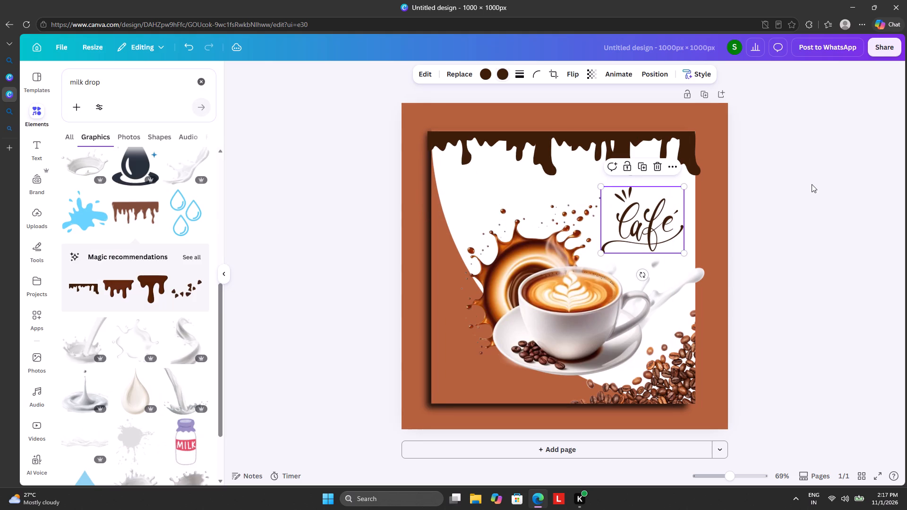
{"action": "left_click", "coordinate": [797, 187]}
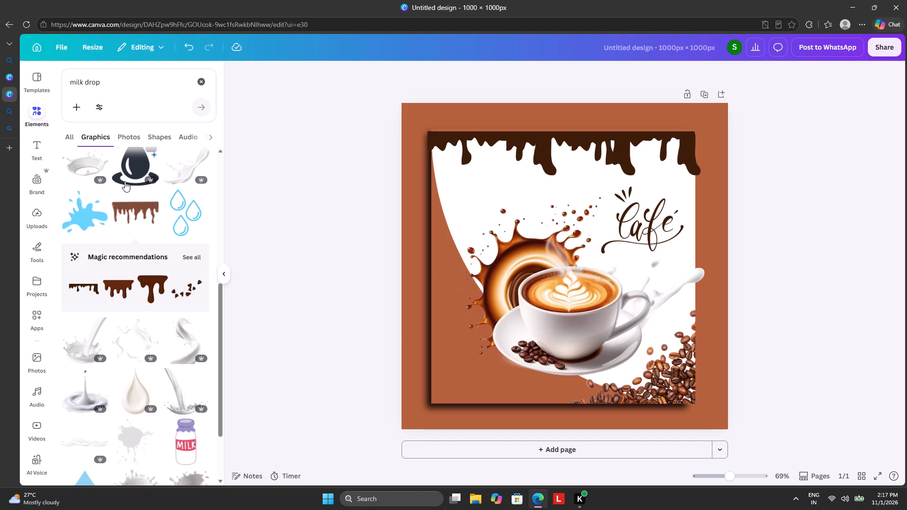
Delete all three dark brown chocolate drip graphics along the rectangle's upper edge.
{"action": "left_click", "coordinate": [483, 140]}
{"action": "left_click", "coordinate": [514, 105]}
{"action": "left_click", "coordinate": [505, 109]}
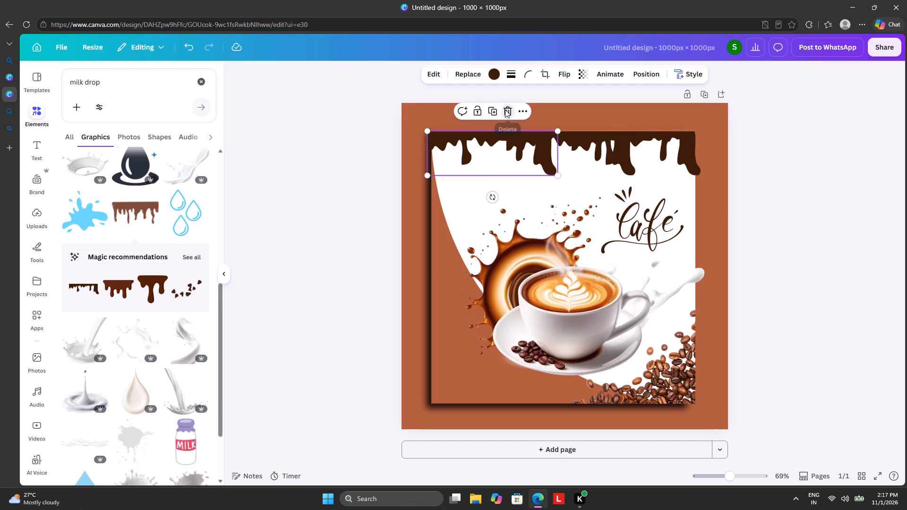
{"action": "left_click", "coordinate": [548, 136]}
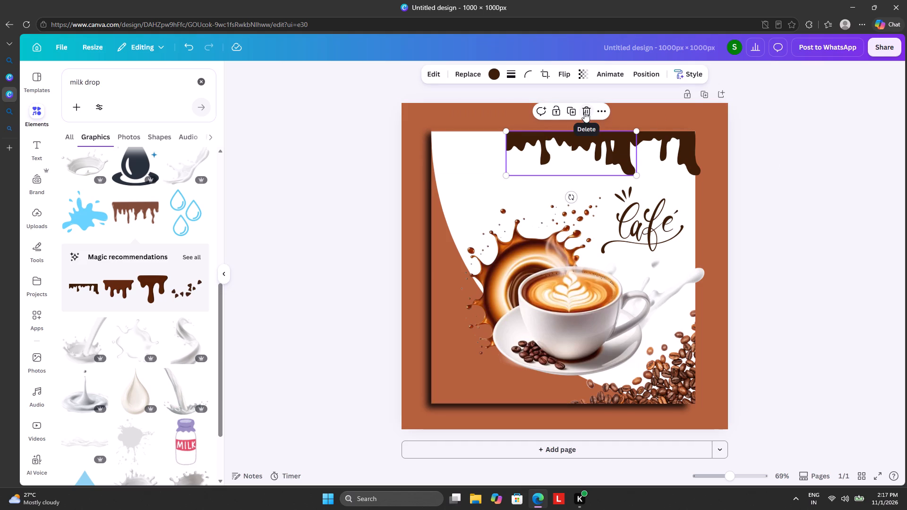
{"action": "left_click", "coordinate": [584, 112]}
{"action": "left_click", "coordinate": [607, 135]}
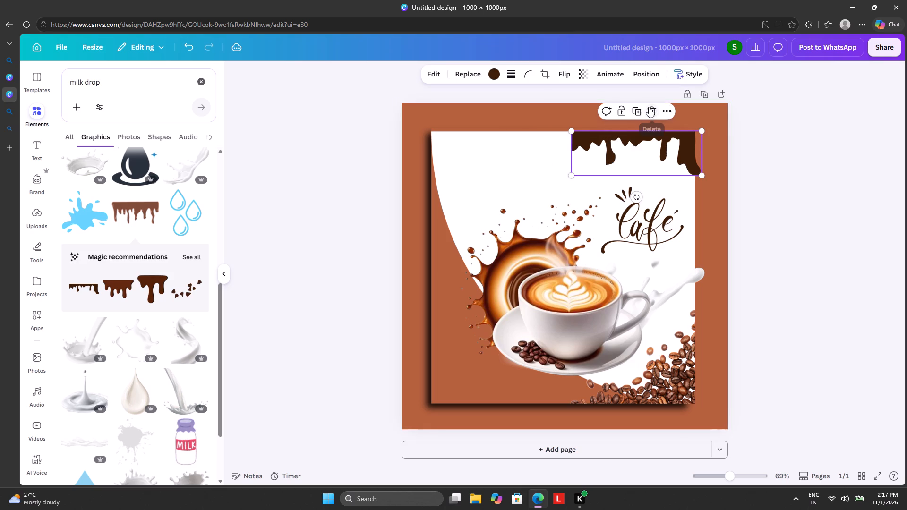
{"action": "left_click", "coordinate": [649, 106]}
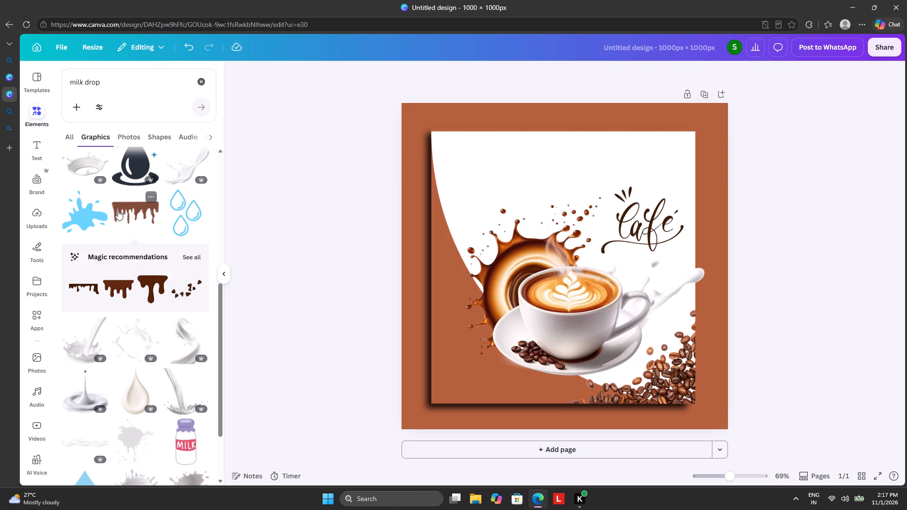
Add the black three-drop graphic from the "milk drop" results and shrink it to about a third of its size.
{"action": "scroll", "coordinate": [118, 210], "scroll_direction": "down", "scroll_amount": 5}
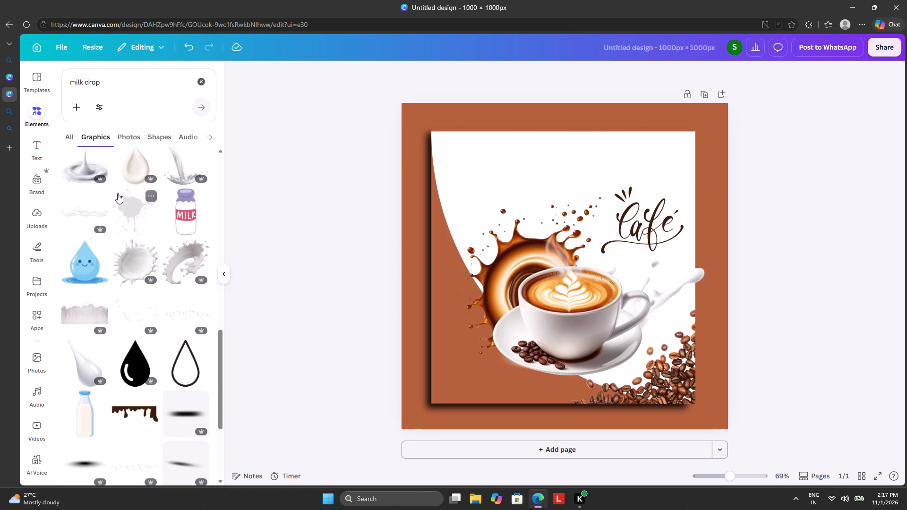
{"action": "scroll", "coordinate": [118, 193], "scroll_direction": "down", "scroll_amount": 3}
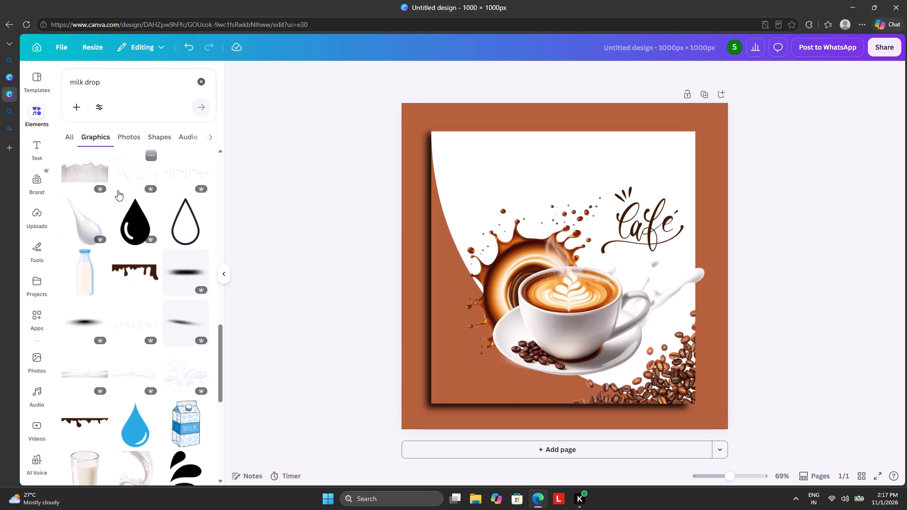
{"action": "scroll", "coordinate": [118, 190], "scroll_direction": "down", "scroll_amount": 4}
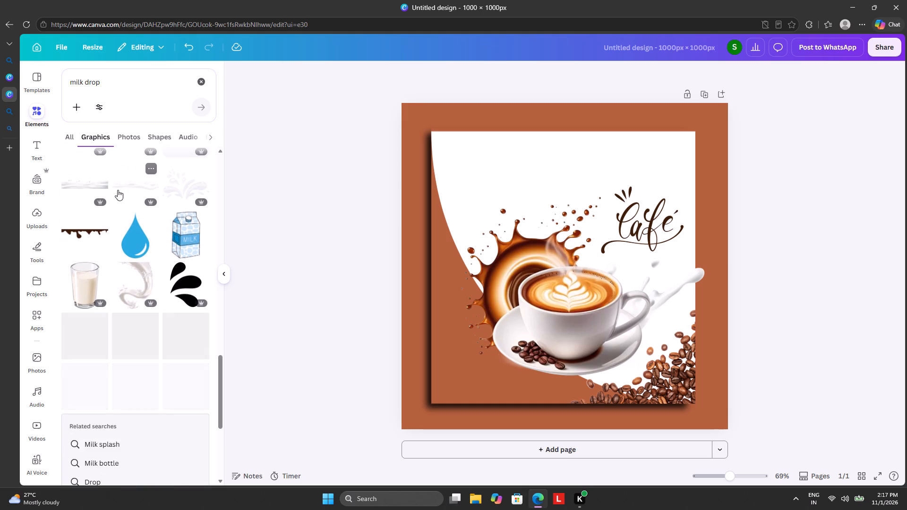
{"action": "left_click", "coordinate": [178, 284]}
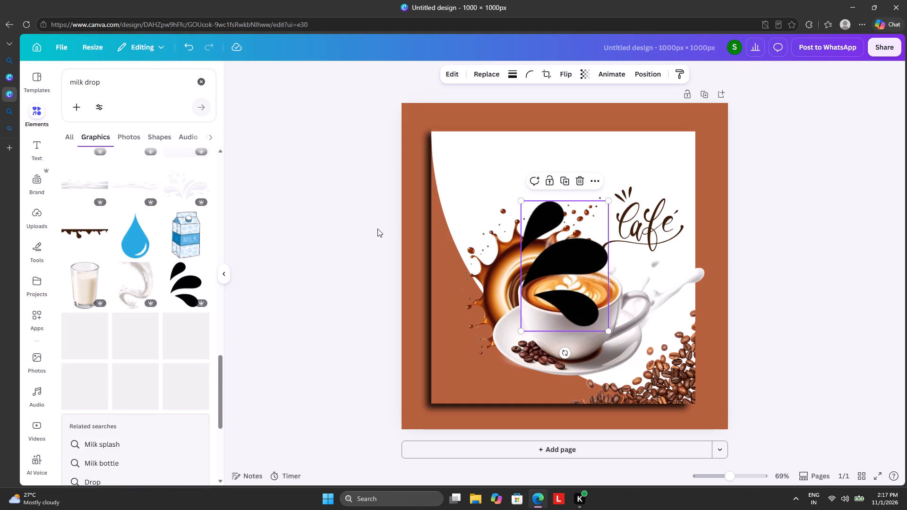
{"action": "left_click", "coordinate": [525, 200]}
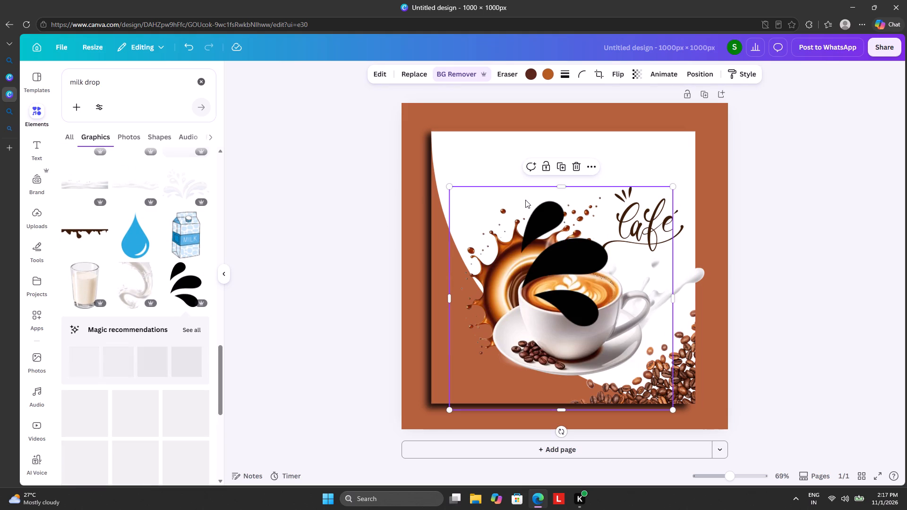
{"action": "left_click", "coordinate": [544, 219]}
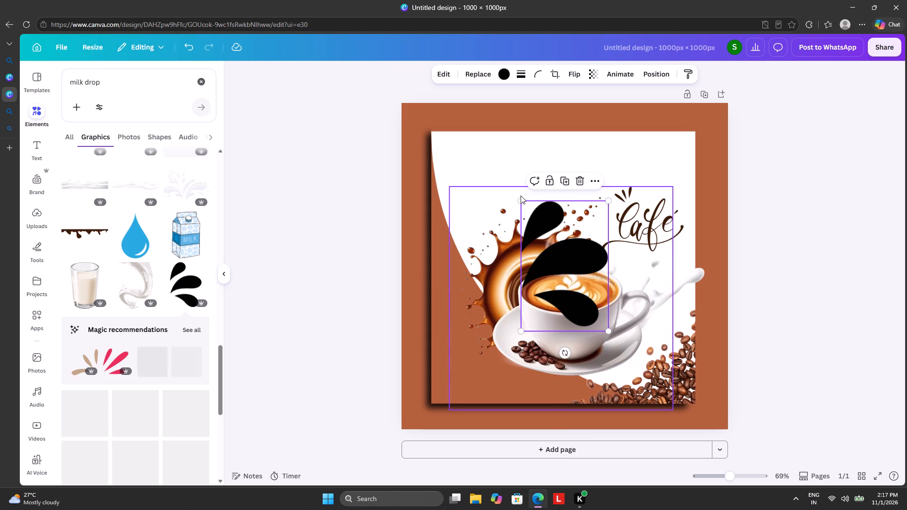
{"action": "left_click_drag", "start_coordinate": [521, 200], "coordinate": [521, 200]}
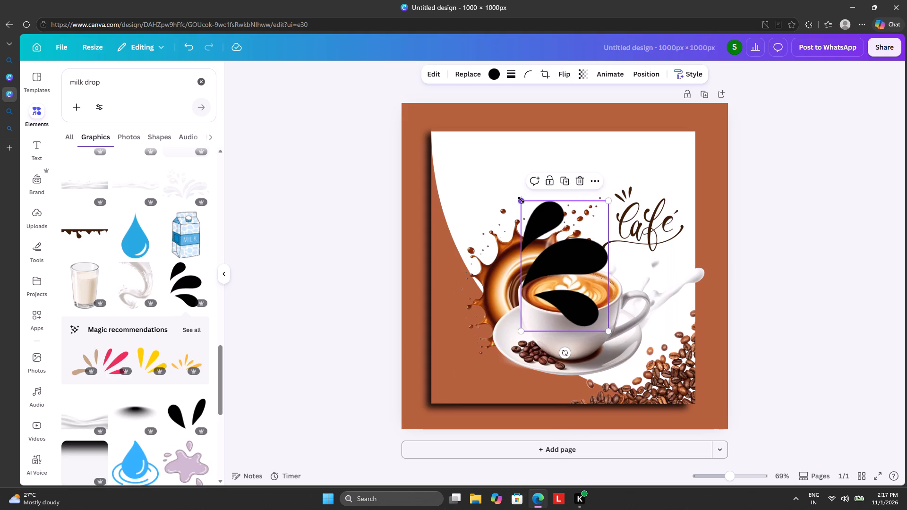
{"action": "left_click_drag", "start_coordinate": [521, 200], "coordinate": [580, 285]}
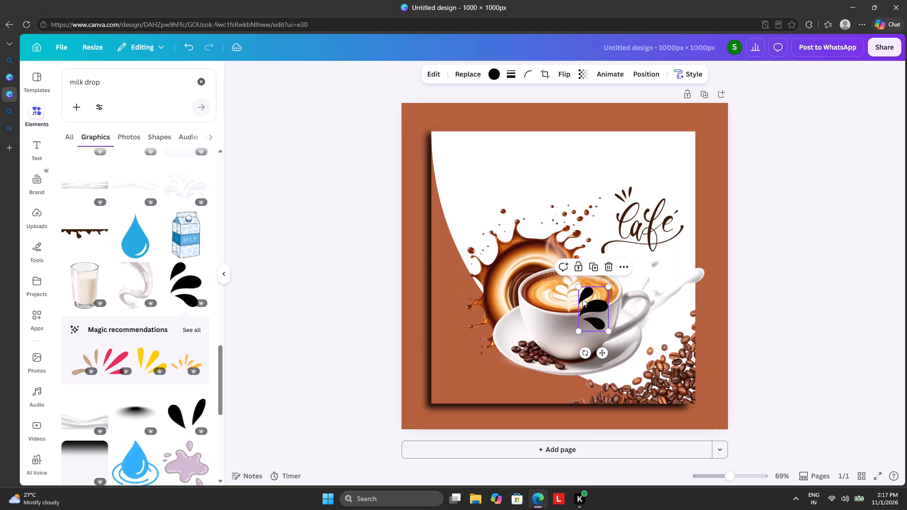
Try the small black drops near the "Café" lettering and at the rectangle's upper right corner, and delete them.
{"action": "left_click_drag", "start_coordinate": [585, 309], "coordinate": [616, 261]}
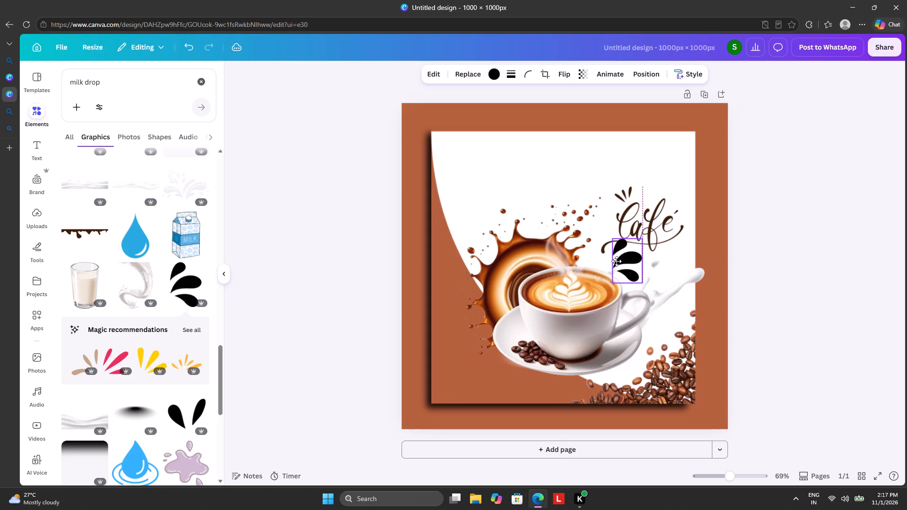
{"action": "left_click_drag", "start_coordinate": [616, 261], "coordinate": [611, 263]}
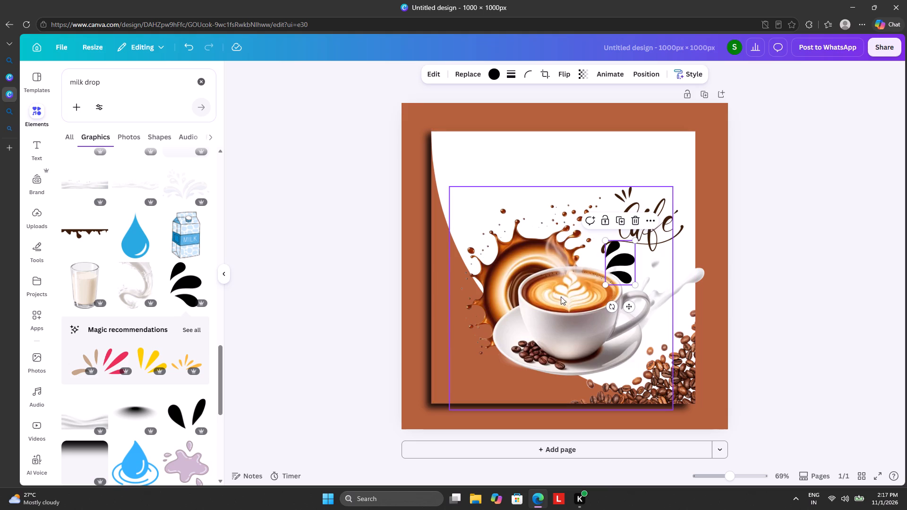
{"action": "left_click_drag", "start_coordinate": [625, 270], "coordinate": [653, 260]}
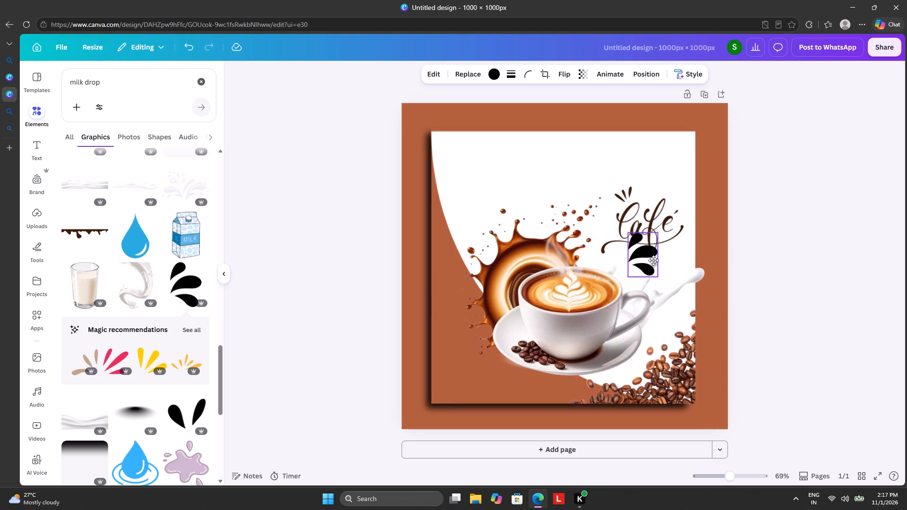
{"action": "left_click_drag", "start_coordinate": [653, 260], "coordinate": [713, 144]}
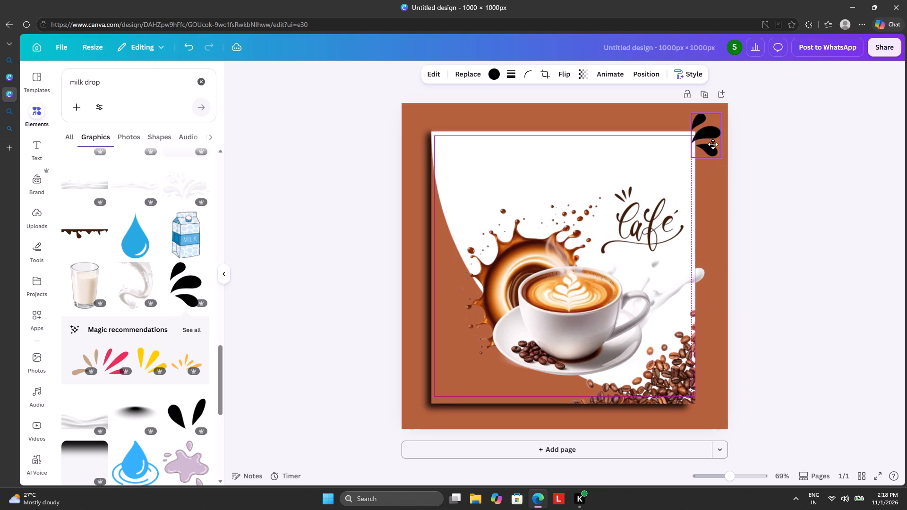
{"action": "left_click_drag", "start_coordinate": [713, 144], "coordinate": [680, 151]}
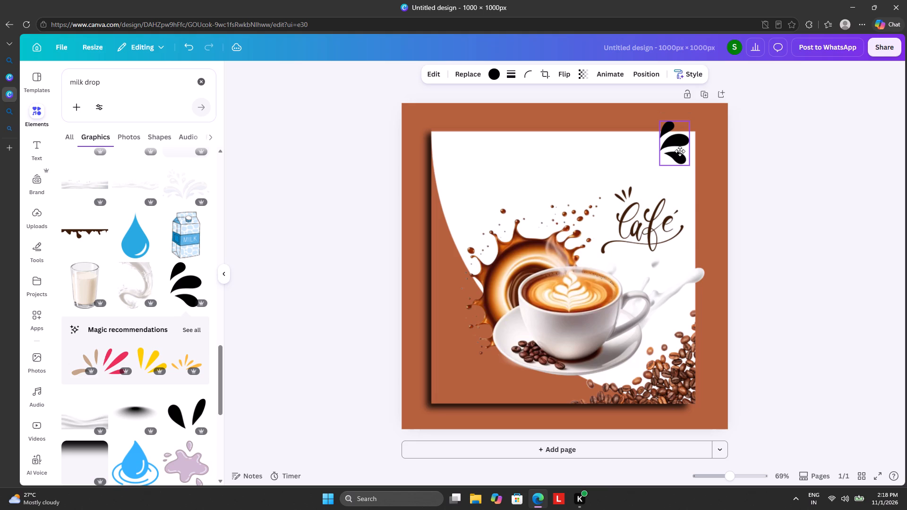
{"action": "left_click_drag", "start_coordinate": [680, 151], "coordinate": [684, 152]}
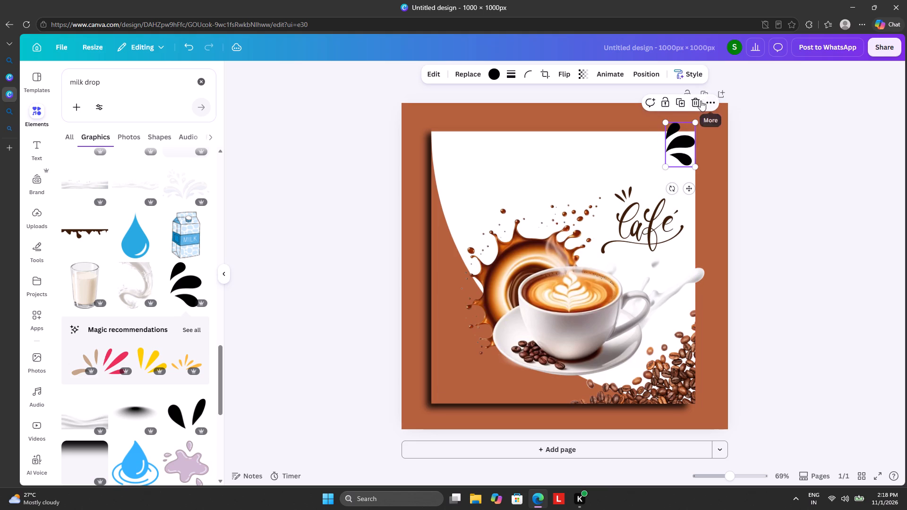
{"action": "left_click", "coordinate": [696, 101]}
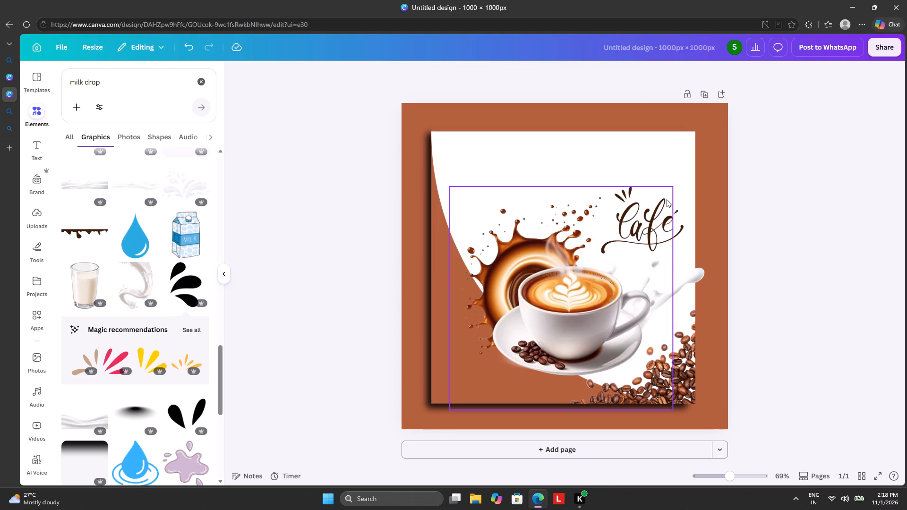
Delete the dark brown "Café" lettering from the design.
{"action": "left_click", "coordinate": [679, 212]}
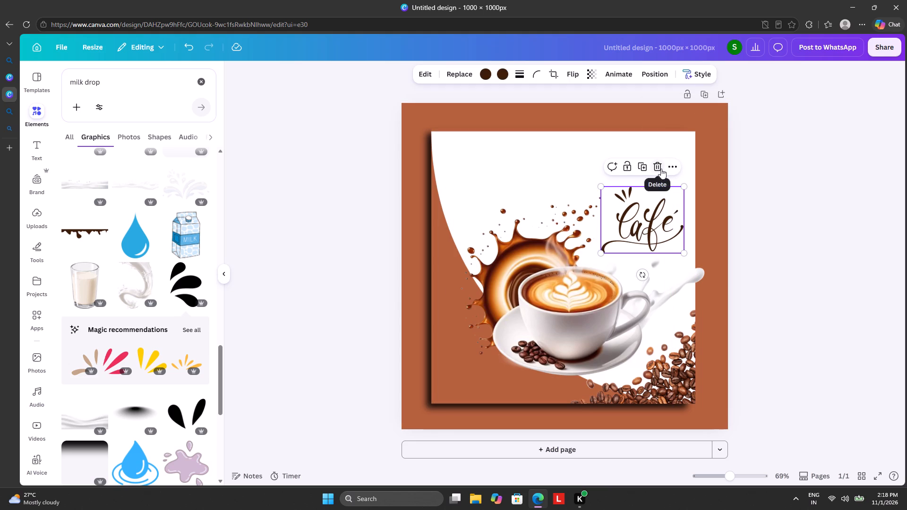
{"action": "left_click", "coordinate": [660, 169]}
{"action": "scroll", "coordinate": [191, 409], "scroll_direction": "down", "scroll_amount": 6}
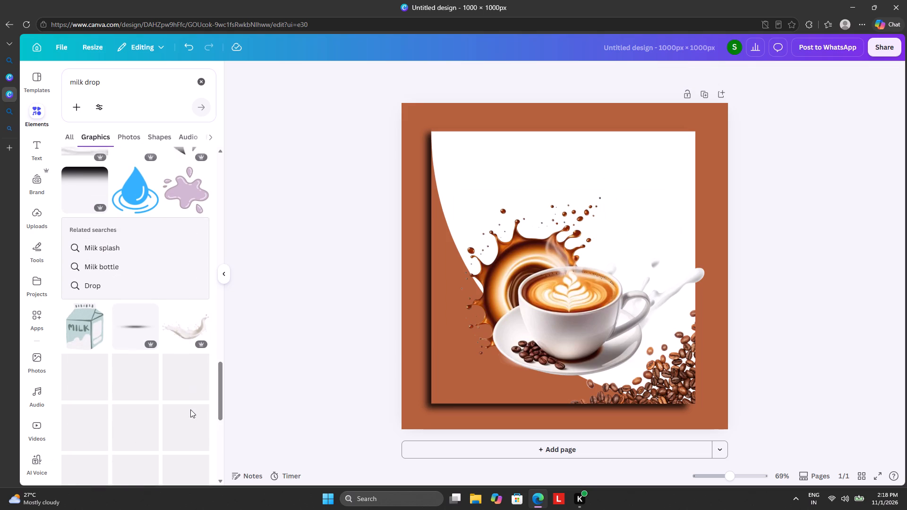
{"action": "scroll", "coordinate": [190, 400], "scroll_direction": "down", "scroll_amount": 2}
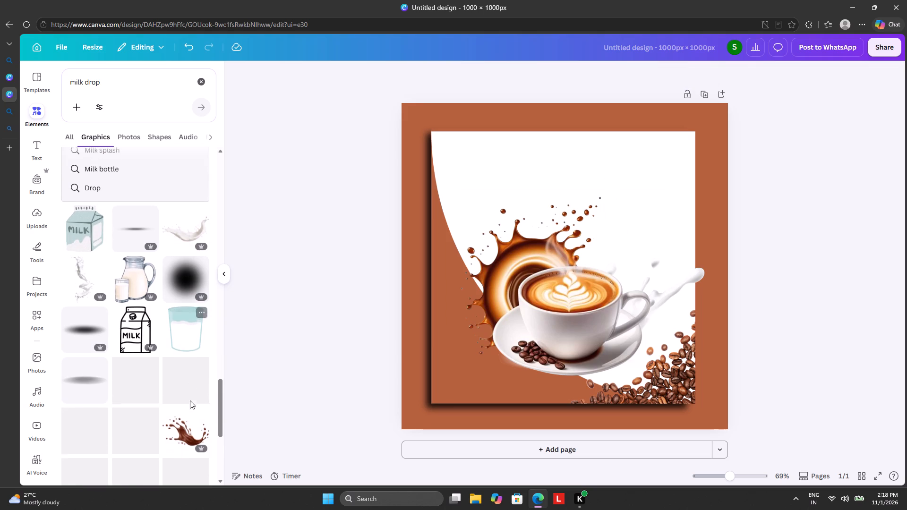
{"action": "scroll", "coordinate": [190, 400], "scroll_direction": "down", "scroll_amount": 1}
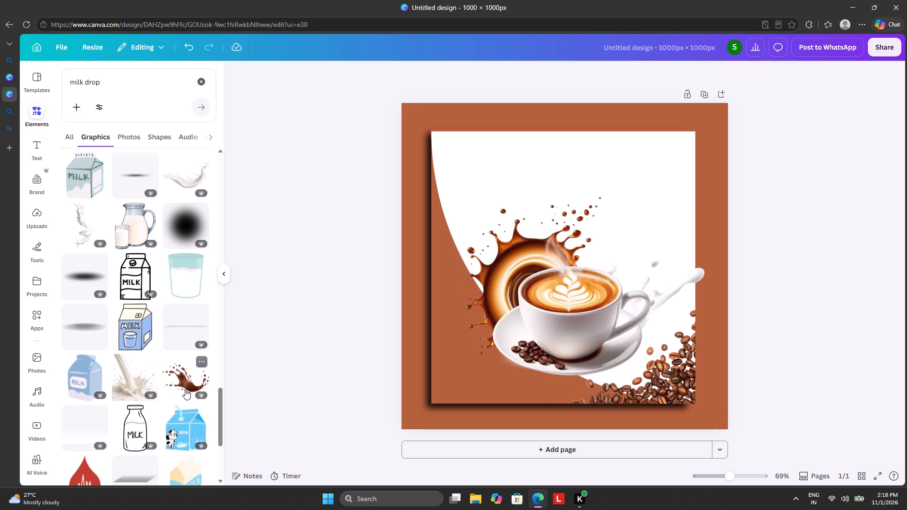
Flip the cappuccino picture horizontally so the cup's handle faces the rectangle's left side.
{"action": "left_click", "coordinate": [693, 278]}
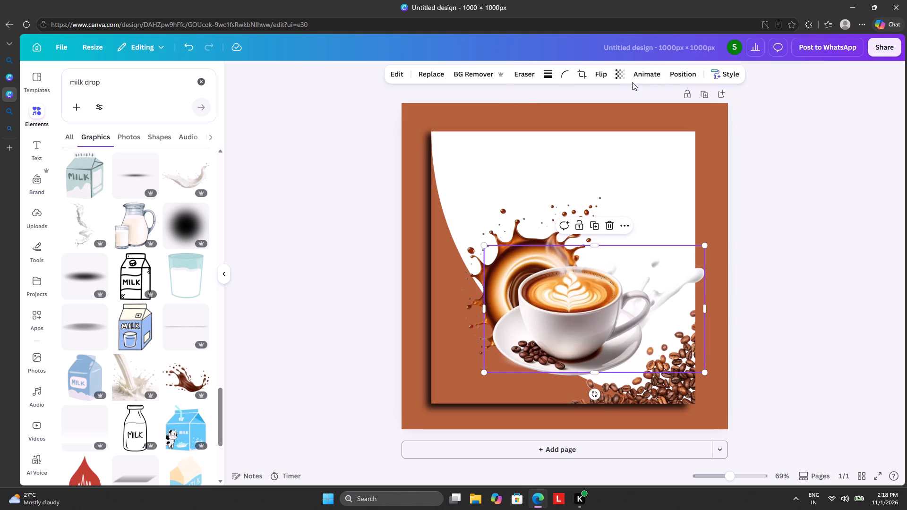
{"action": "left_click", "coordinate": [529, 283]}
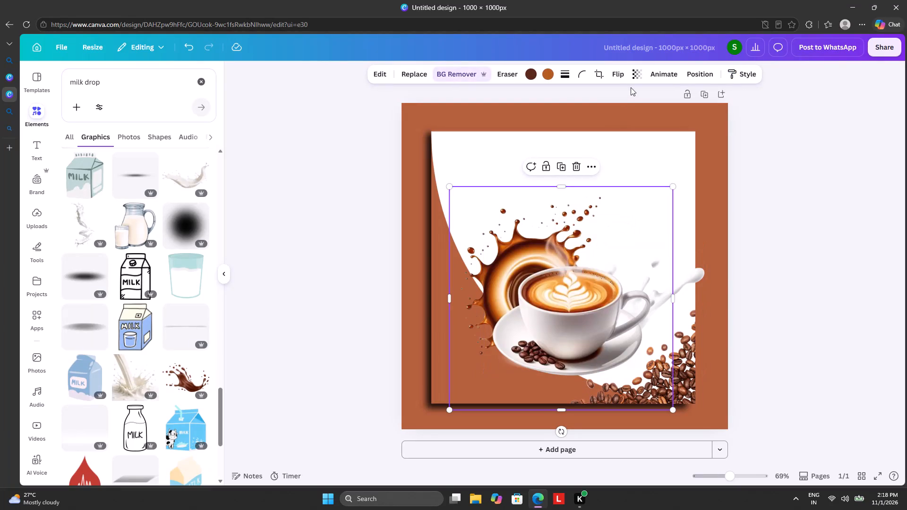
{"action": "left_click", "coordinate": [616, 73]}
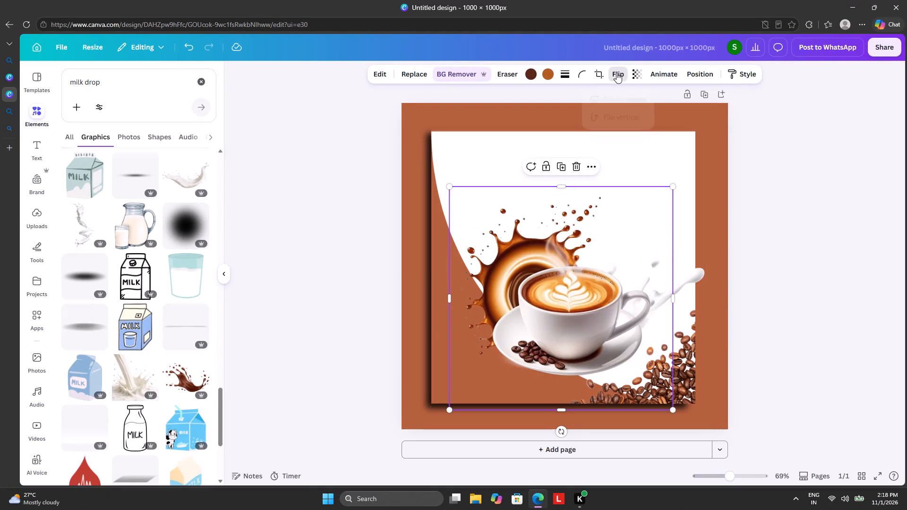
{"action": "left_click", "coordinate": [620, 99]}
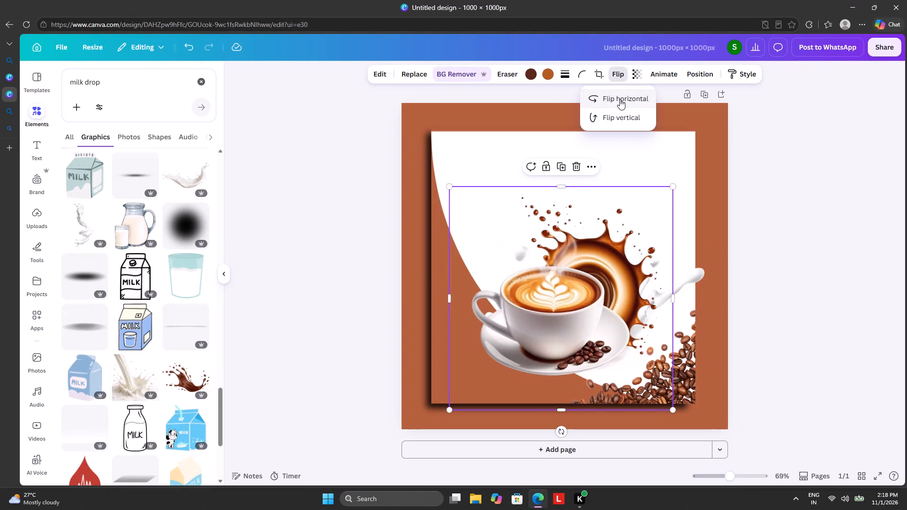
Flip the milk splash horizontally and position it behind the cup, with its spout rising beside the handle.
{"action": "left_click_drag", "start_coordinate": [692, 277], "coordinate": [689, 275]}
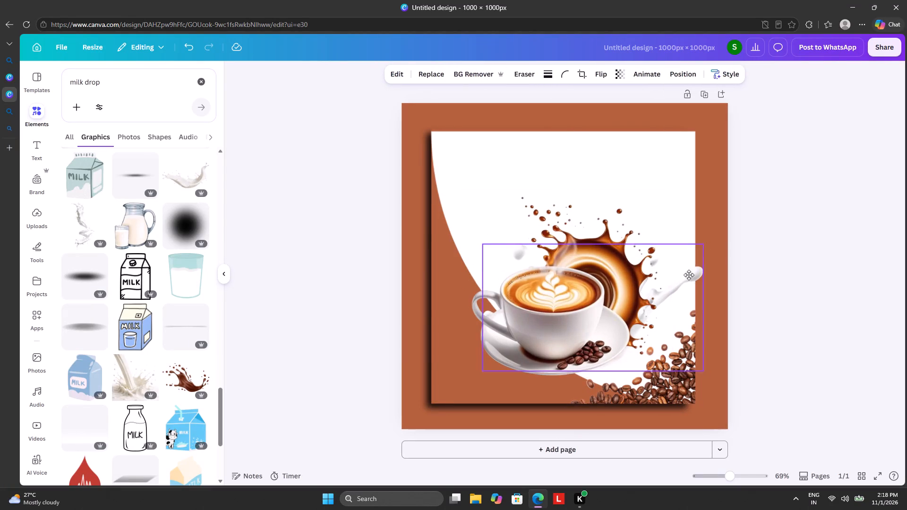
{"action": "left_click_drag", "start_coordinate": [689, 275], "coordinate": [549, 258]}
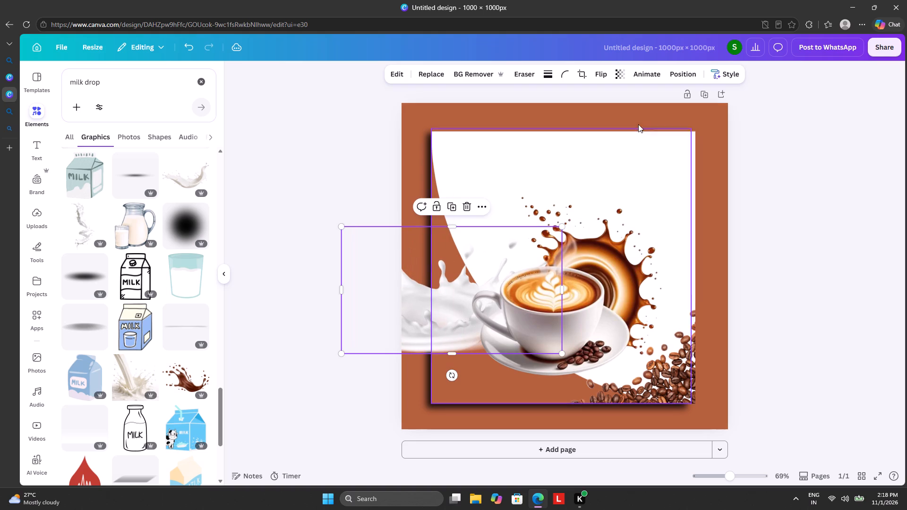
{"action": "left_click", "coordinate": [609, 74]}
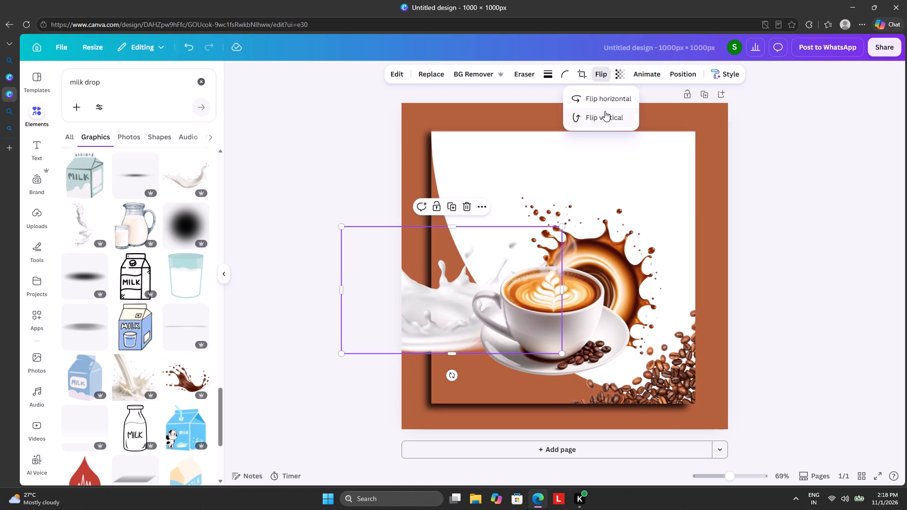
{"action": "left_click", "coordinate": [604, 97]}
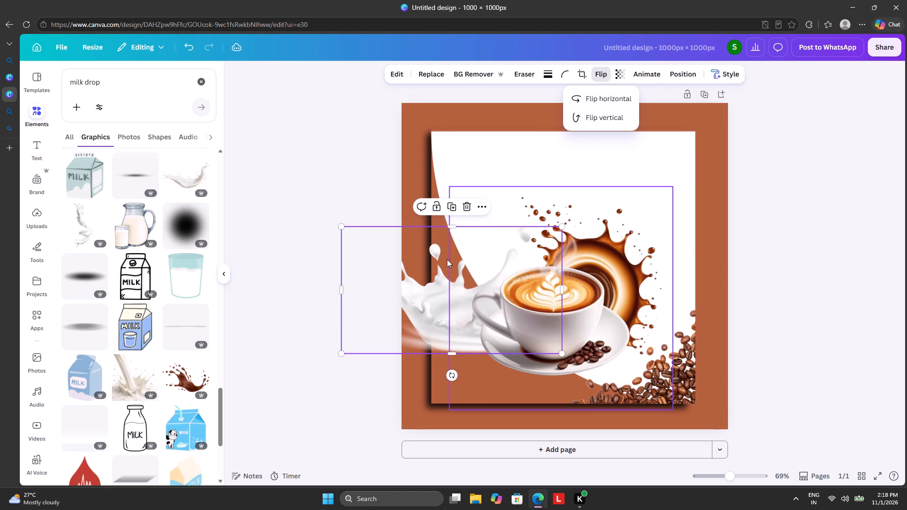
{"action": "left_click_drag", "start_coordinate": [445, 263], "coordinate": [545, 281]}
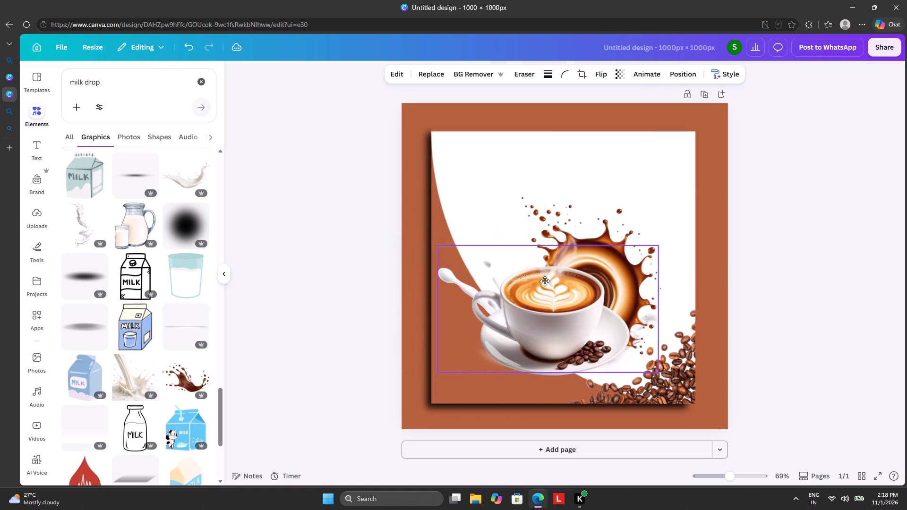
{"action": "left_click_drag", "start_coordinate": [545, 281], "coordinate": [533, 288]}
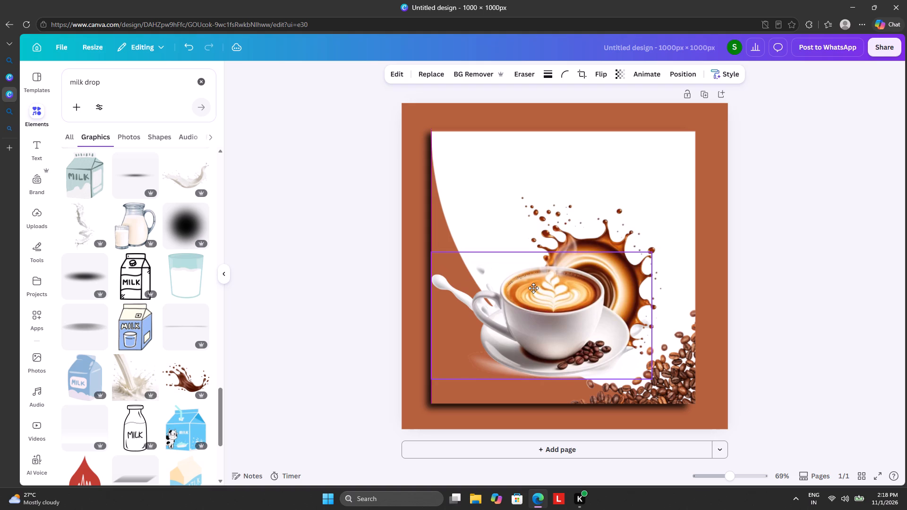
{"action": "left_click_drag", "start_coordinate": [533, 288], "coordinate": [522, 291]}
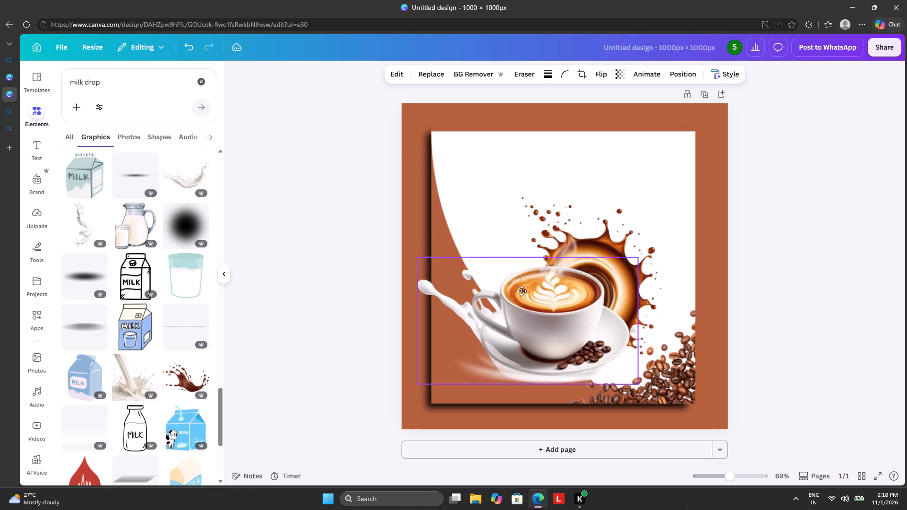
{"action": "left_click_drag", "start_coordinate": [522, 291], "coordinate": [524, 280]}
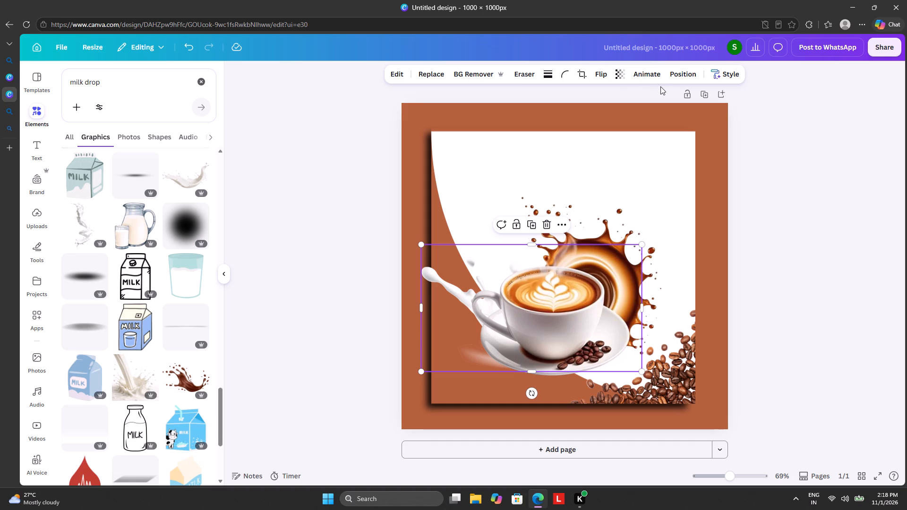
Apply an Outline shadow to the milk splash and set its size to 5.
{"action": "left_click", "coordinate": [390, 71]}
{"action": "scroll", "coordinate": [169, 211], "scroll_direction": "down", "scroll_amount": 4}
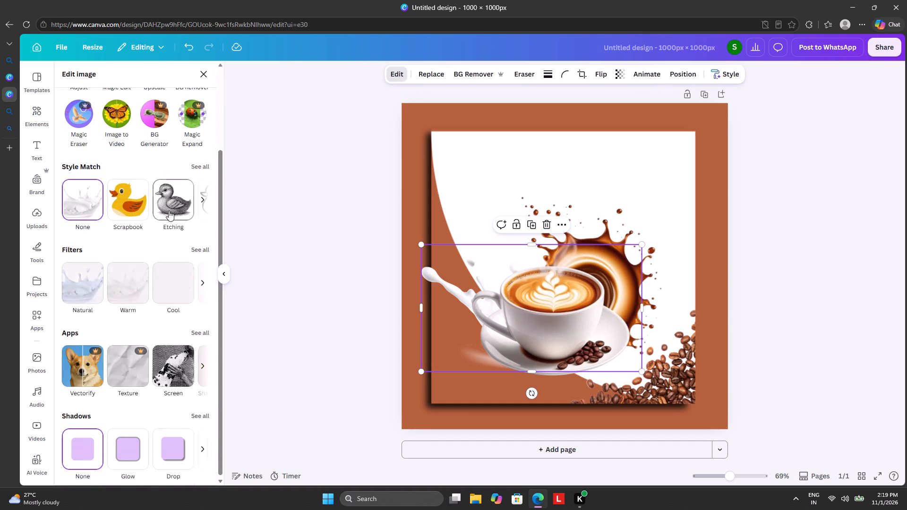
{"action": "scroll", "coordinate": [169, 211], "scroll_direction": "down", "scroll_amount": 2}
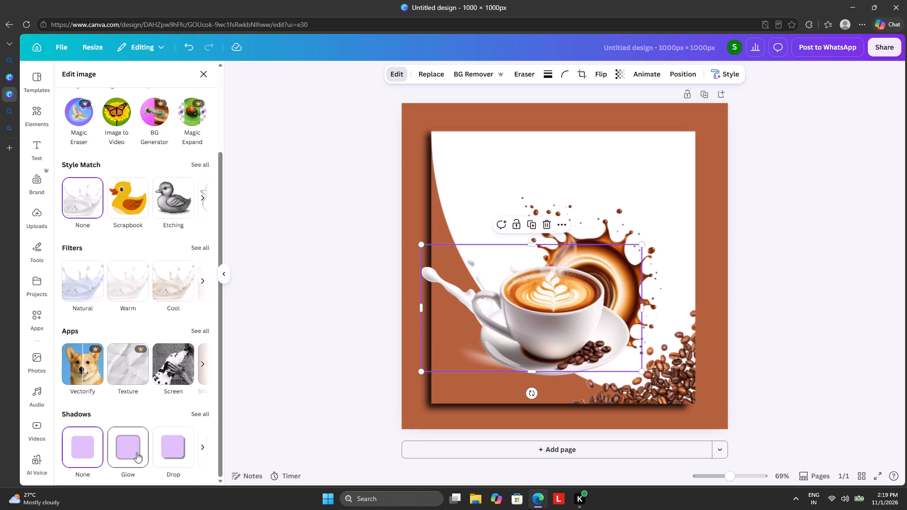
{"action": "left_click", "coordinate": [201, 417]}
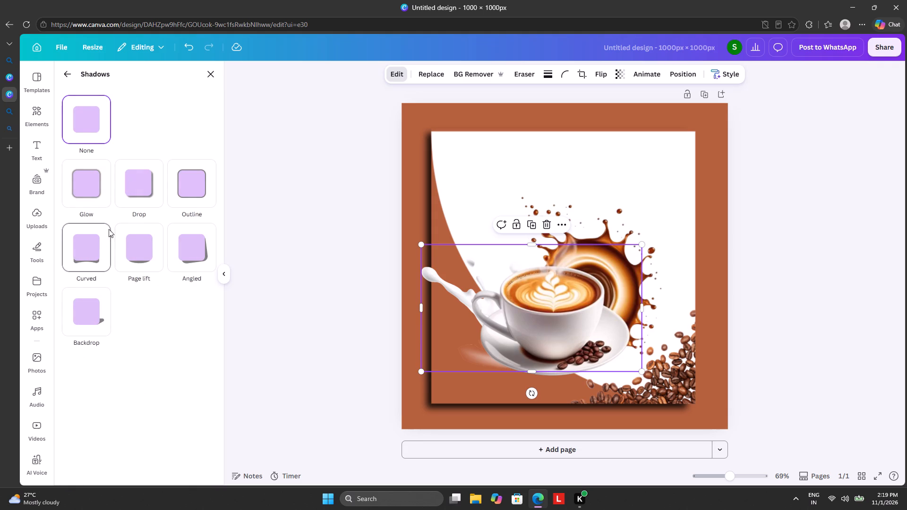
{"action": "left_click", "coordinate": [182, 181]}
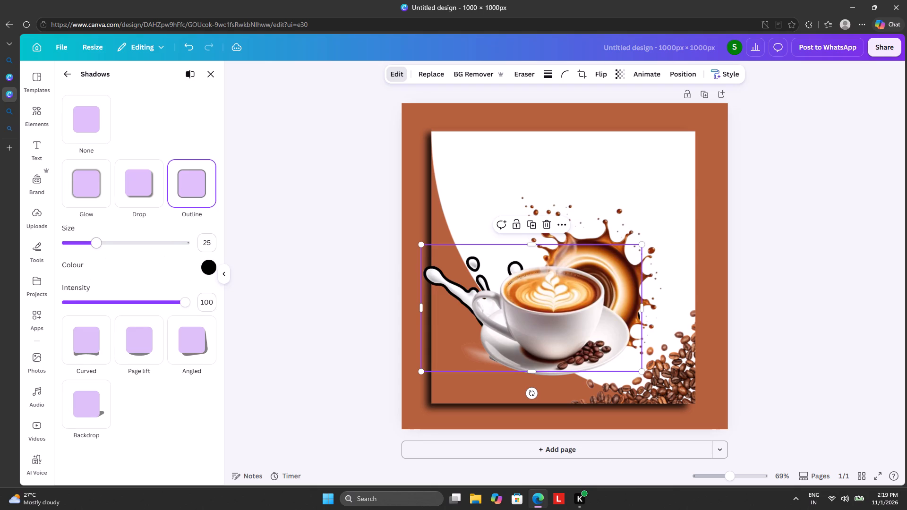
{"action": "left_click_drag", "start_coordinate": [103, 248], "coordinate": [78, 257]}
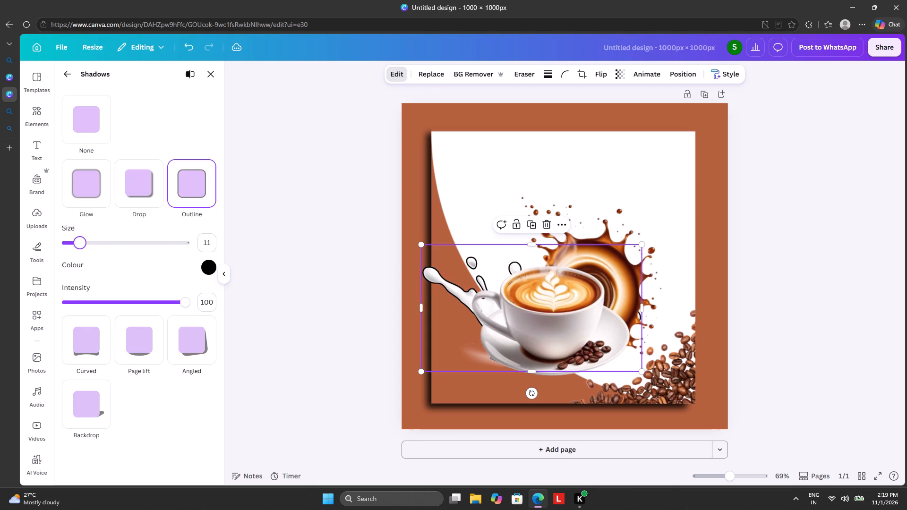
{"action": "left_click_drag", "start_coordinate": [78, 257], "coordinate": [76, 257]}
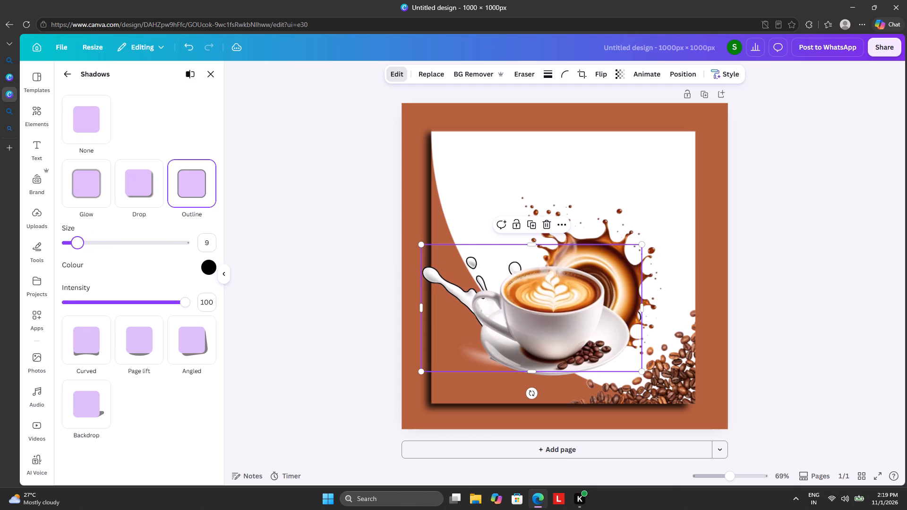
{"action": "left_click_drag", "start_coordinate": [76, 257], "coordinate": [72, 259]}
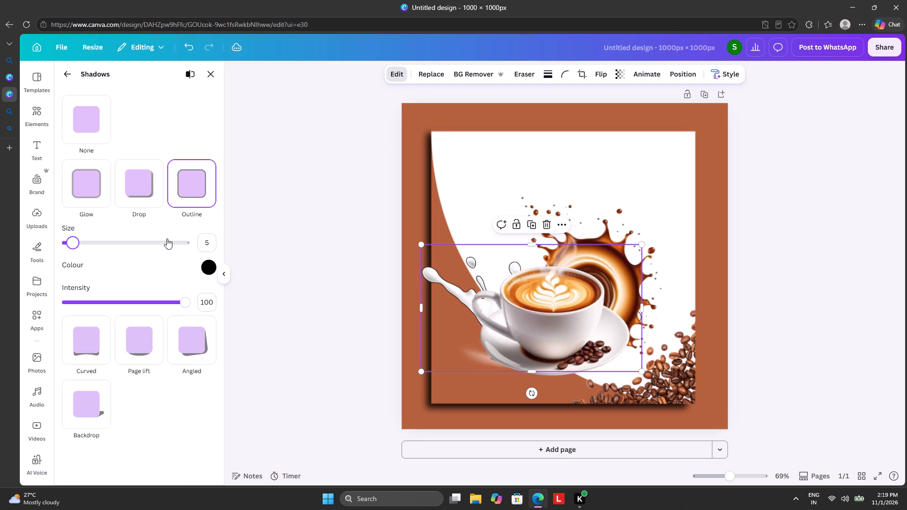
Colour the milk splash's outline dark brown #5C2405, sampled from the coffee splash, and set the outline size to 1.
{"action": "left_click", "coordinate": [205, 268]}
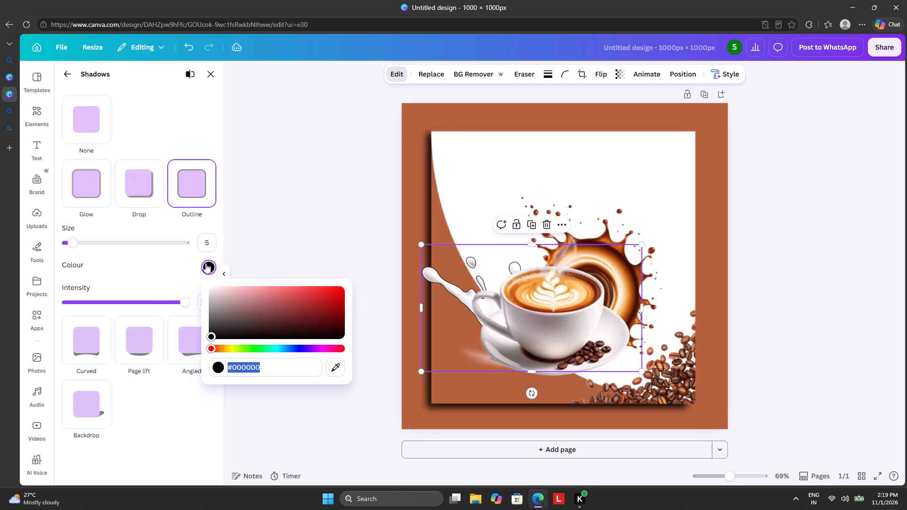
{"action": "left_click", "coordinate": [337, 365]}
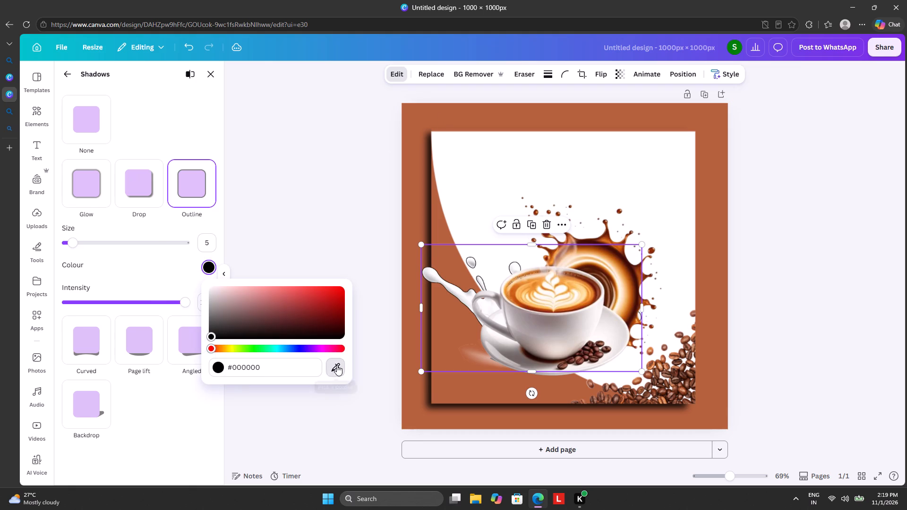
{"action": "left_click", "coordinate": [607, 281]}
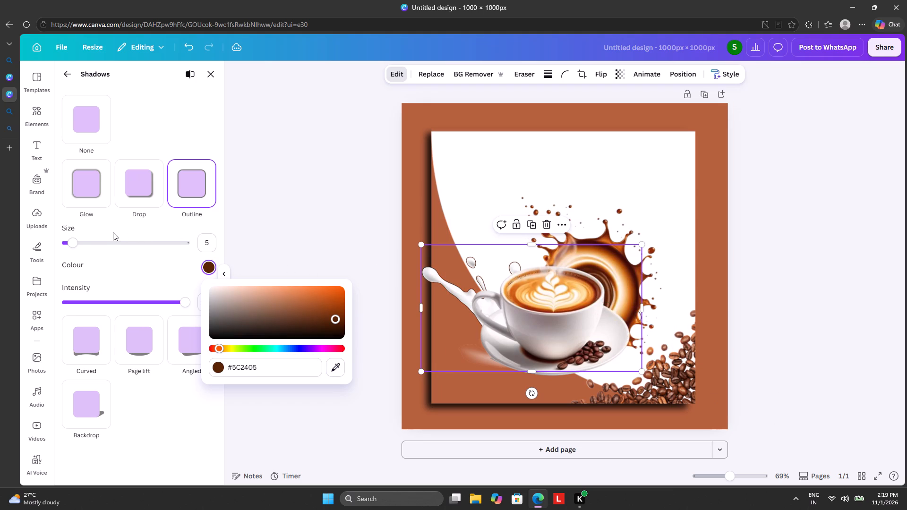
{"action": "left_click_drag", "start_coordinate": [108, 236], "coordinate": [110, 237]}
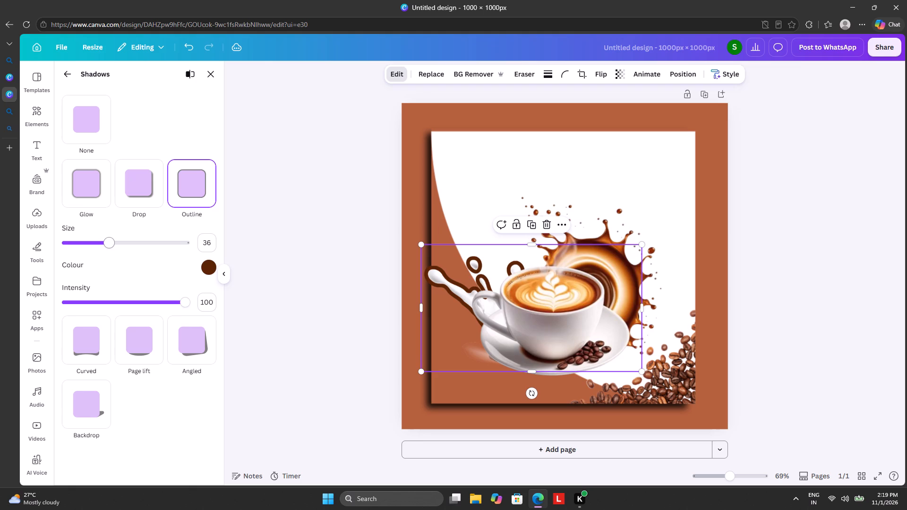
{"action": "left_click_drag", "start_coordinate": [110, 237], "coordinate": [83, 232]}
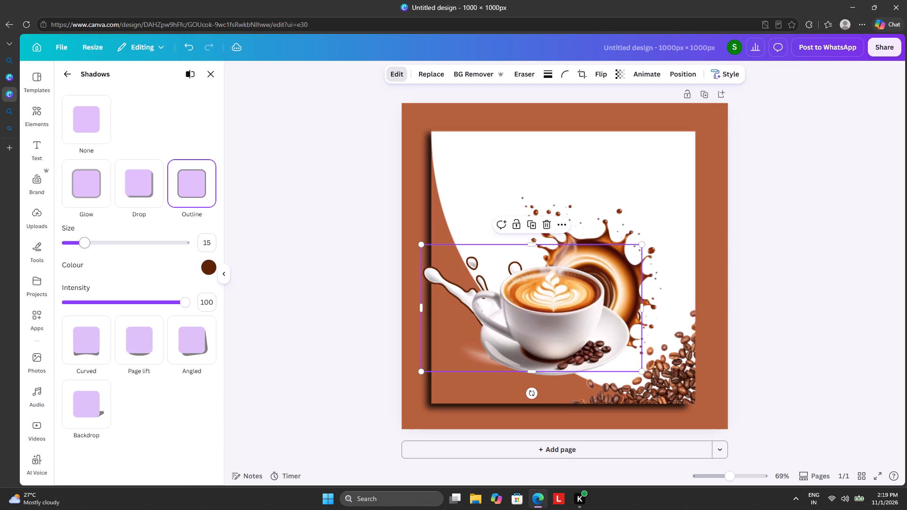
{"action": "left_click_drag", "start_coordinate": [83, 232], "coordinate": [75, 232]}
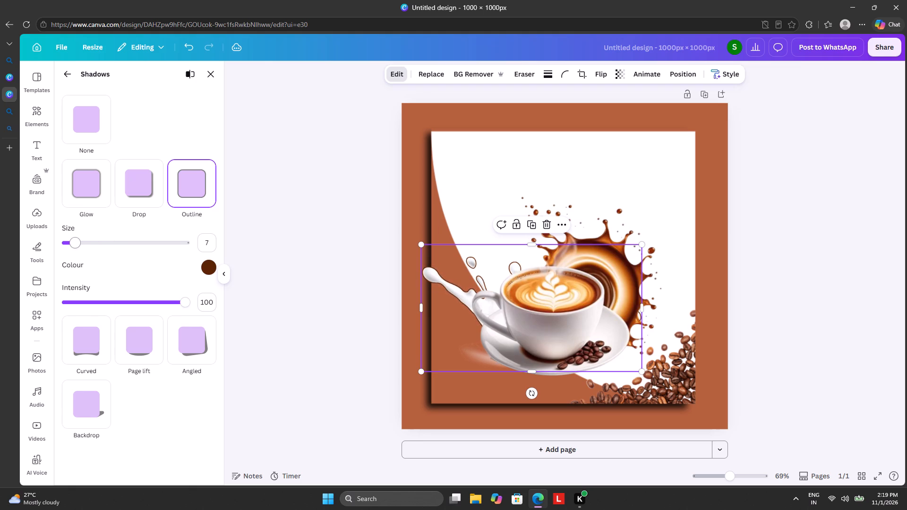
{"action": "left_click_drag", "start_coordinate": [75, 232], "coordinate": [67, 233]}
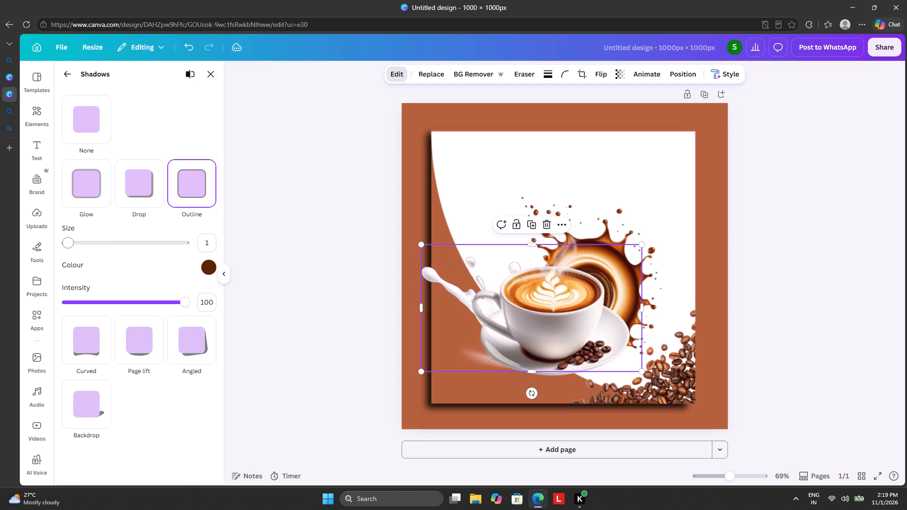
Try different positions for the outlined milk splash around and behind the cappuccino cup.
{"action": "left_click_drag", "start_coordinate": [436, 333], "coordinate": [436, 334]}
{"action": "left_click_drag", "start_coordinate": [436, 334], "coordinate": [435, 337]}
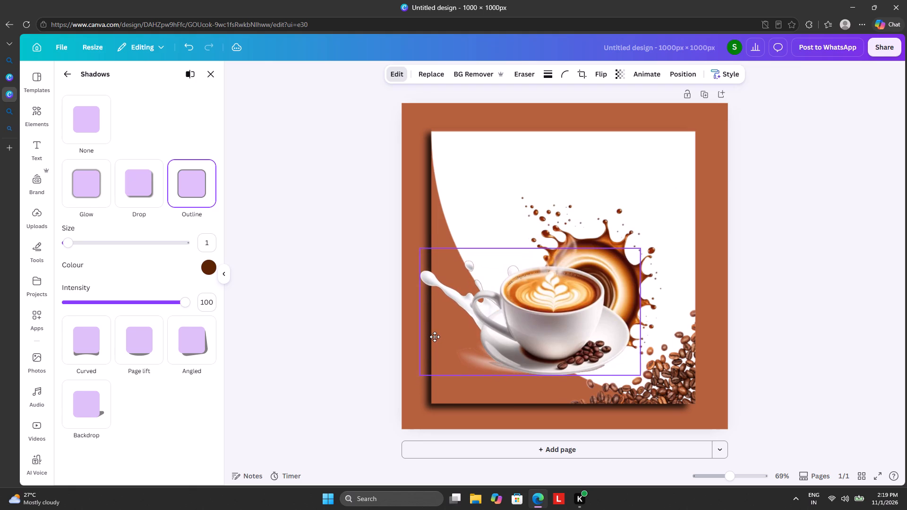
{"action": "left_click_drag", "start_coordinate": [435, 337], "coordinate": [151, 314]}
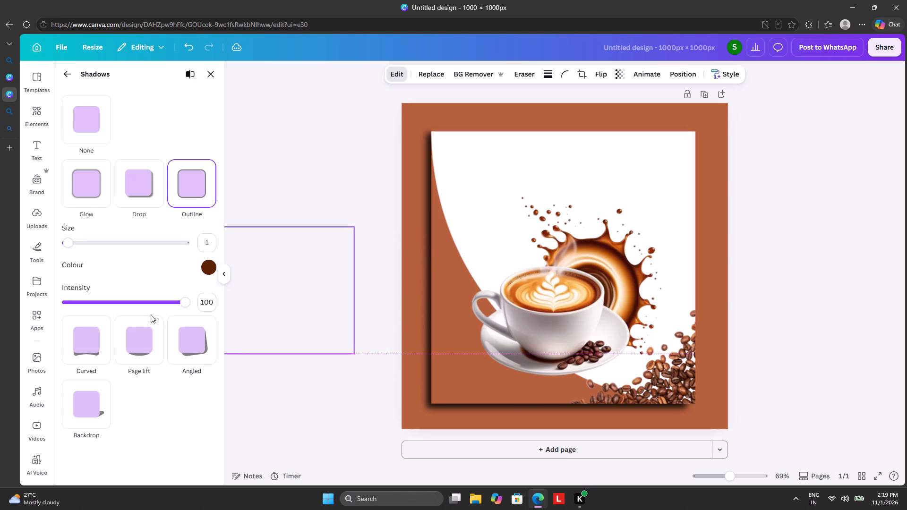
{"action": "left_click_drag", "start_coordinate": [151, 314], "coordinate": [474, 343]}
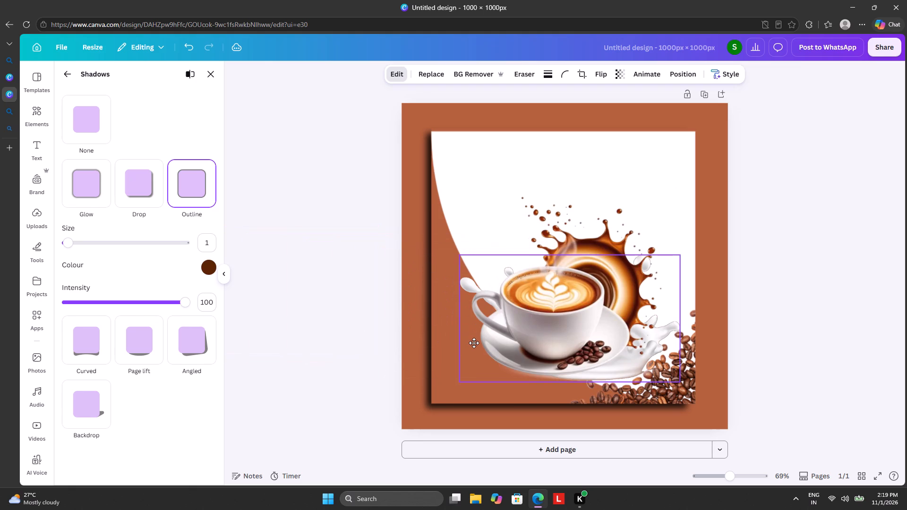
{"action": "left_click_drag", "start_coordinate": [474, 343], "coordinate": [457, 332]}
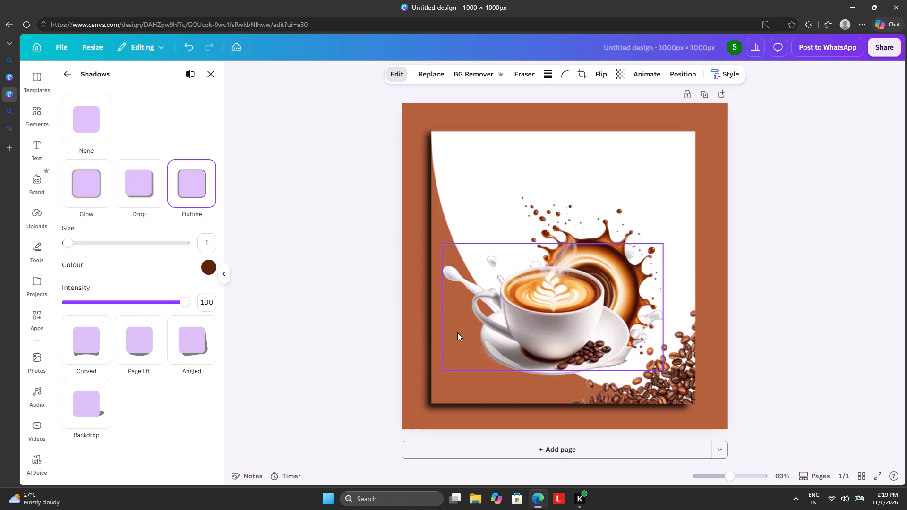
Delete the milk splash from the design.
{"action": "left_click", "coordinate": [568, 215]}
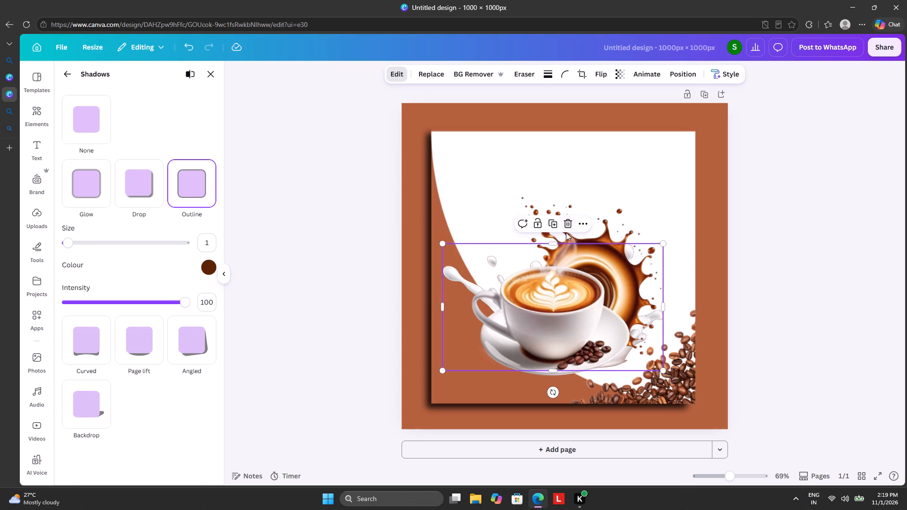
{"action": "left_click", "coordinate": [566, 226]}
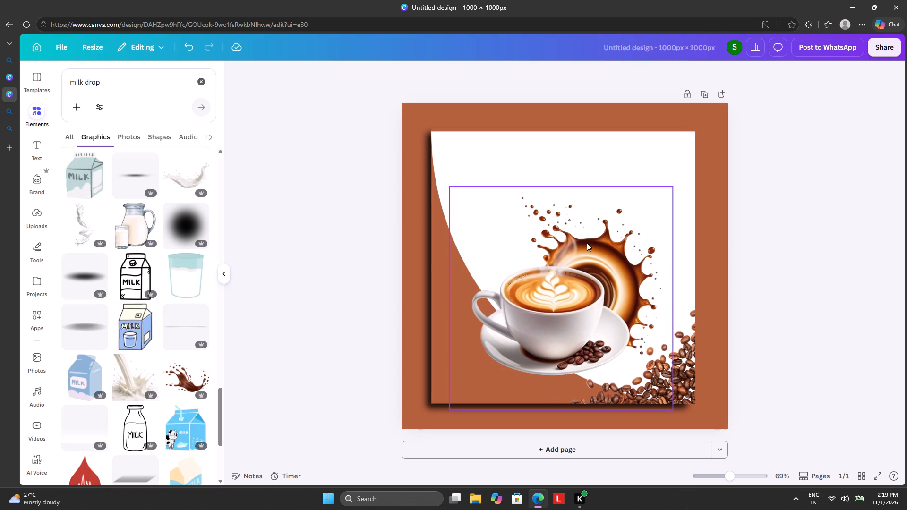
Enlarge the cappuccino picture to about 1.3 times its size and centre it over the white-and-brown rectangle.
{"action": "left_click_drag", "start_coordinate": [606, 253], "coordinate": [599, 220]}
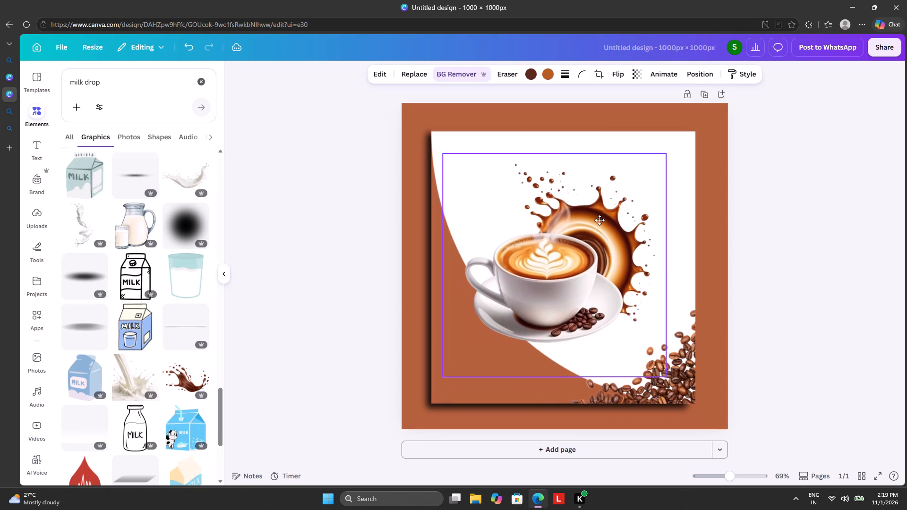
{"action": "left_click_drag", "start_coordinate": [599, 220], "coordinate": [599, 220]}
{"action": "left_click_drag", "start_coordinate": [664, 374], "coordinate": [664, 374]}
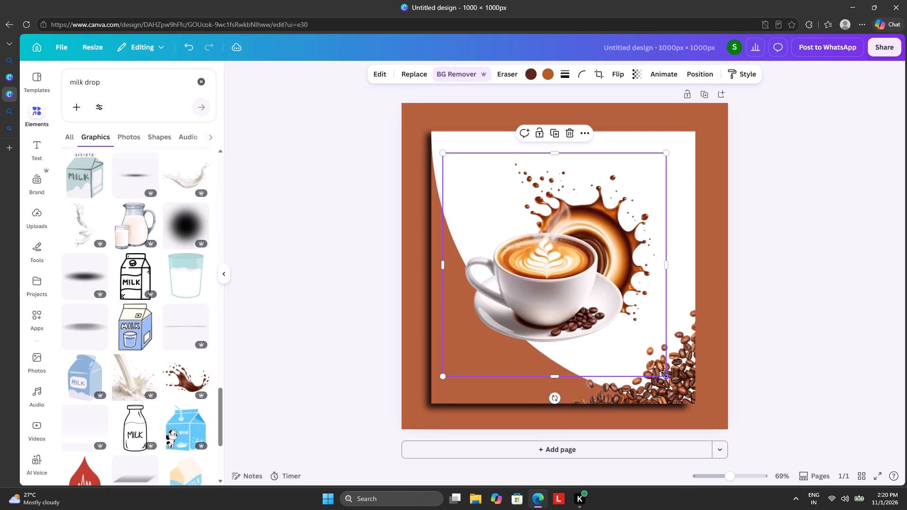
{"action": "left_click_drag", "start_coordinate": [664, 374], "coordinate": [755, 419]}
{"action": "left_click_drag", "start_coordinate": [618, 334], "coordinate": [585, 310]}
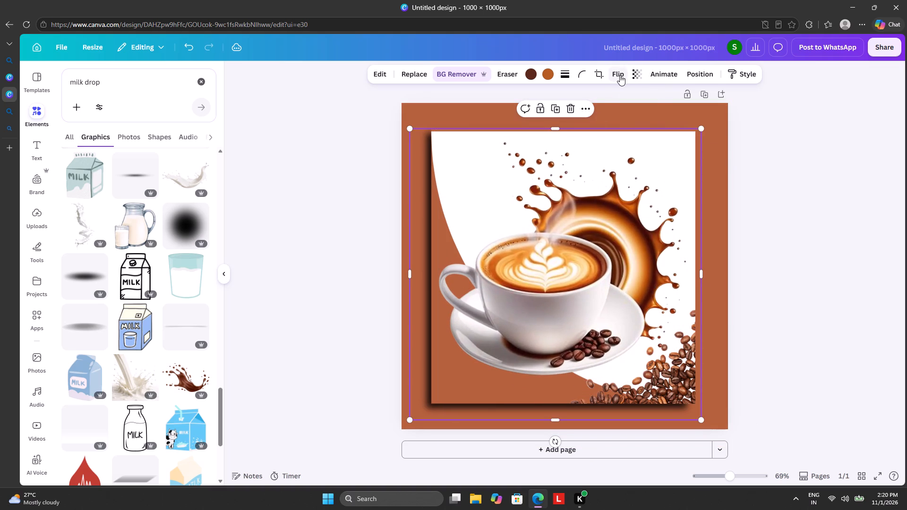
Flip the cappuccino picture horizontally.
{"action": "left_click", "coordinate": [620, 75]}
{"action": "left_click", "coordinate": [616, 98]}
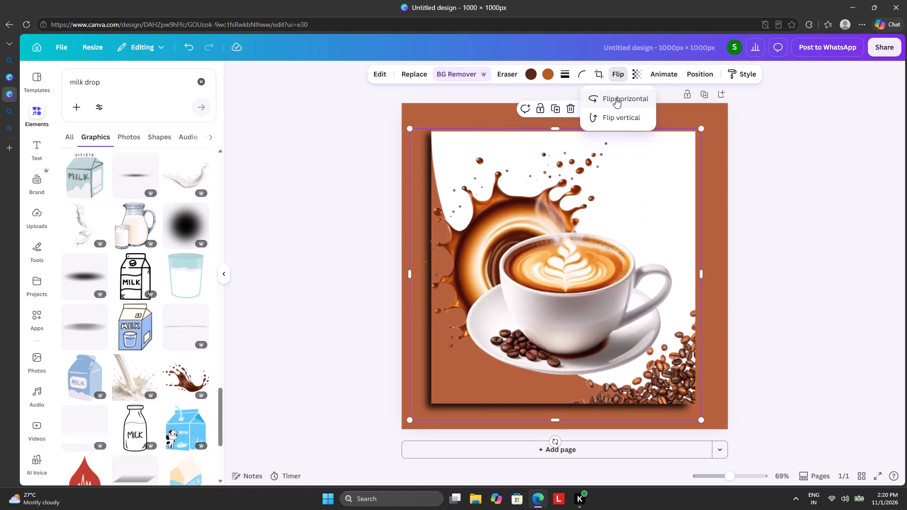
Shrink the cappuccino picture to about 0.85 of its size and place it over the lower part of the white-and-brown rectangle.
{"action": "left_click_drag", "start_coordinate": [527, 270], "coordinate": [516, 285]}
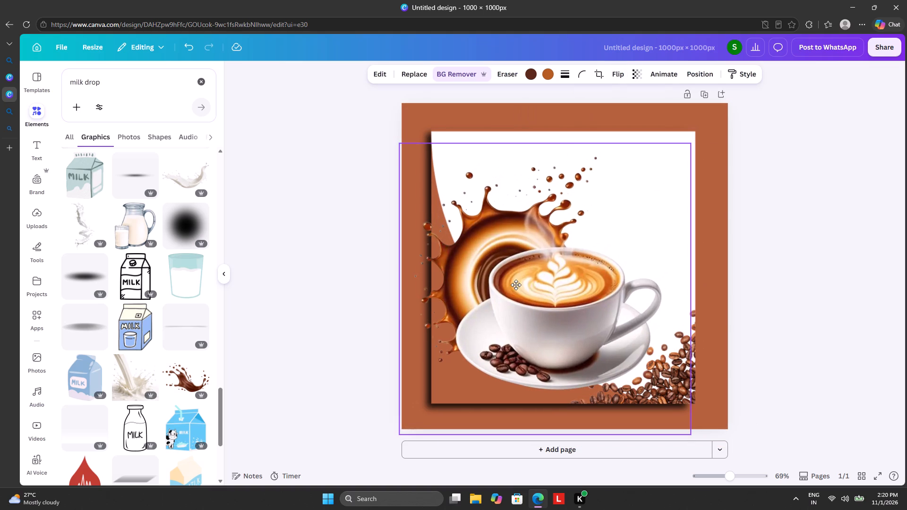
{"action": "left_click_drag", "start_coordinate": [516, 285], "coordinate": [537, 289]}
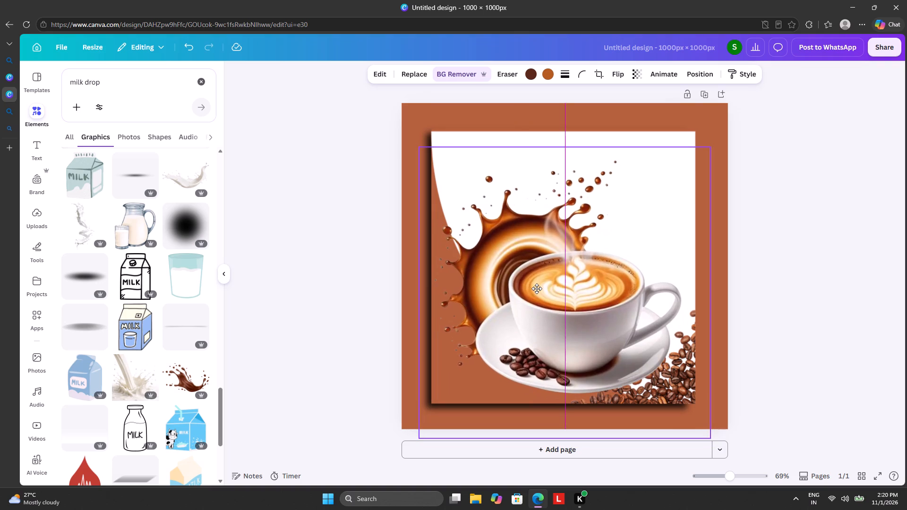
{"action": "left_click_drag", "start_coordinate": [537, 289], "coordinate": [522, 268]}
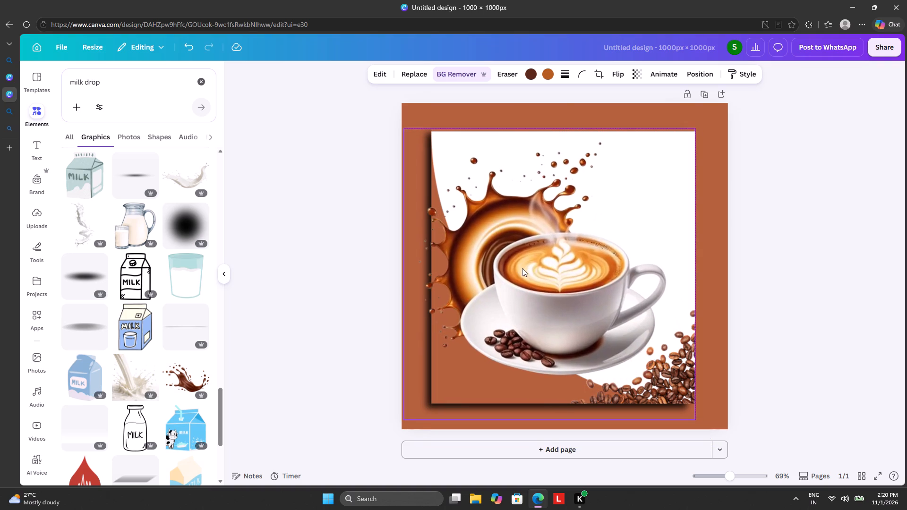
{"action": "left_click_drag", "start_coordinate": [404, 126], "coordinate": [410, 139]}
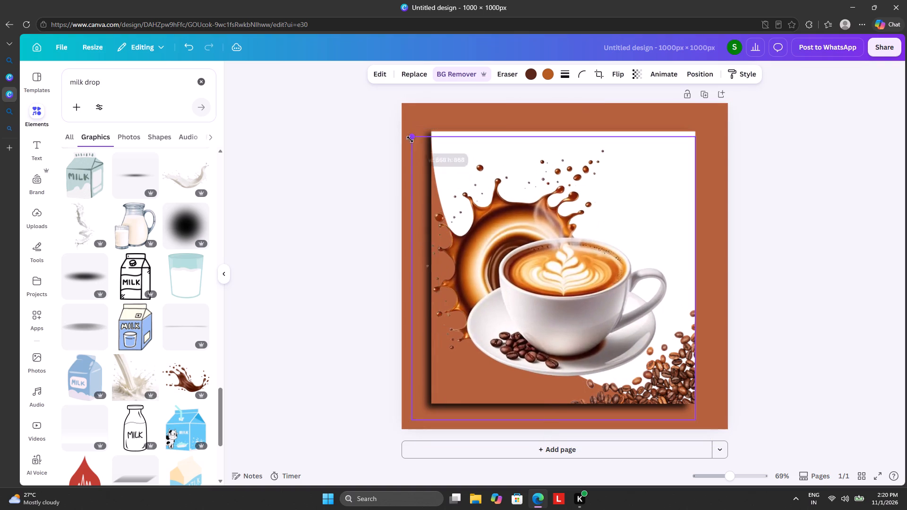
{"action": "left_click_drag", "start_coordinate": [410, 139], "coordinate": [431, 184]}
{"action": "left_click_drag", "start_coordinate": [520, 279], "coordinate": [509, 271]}
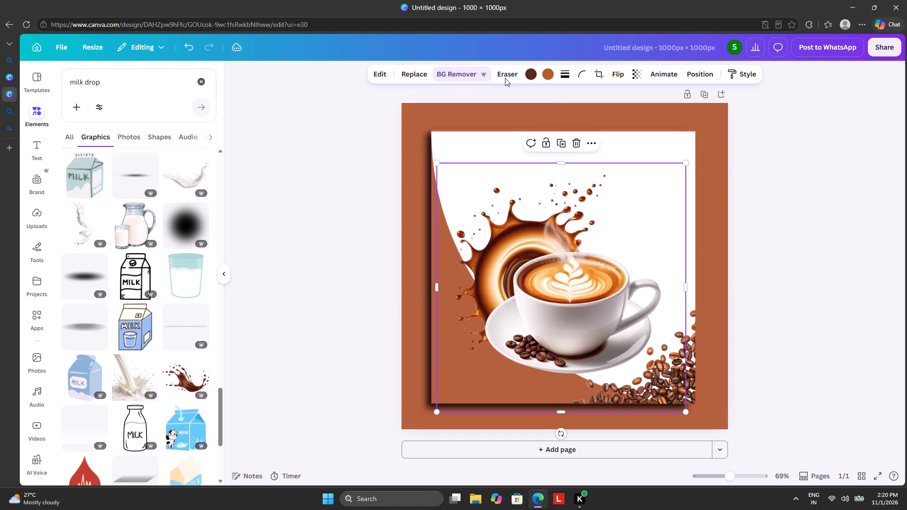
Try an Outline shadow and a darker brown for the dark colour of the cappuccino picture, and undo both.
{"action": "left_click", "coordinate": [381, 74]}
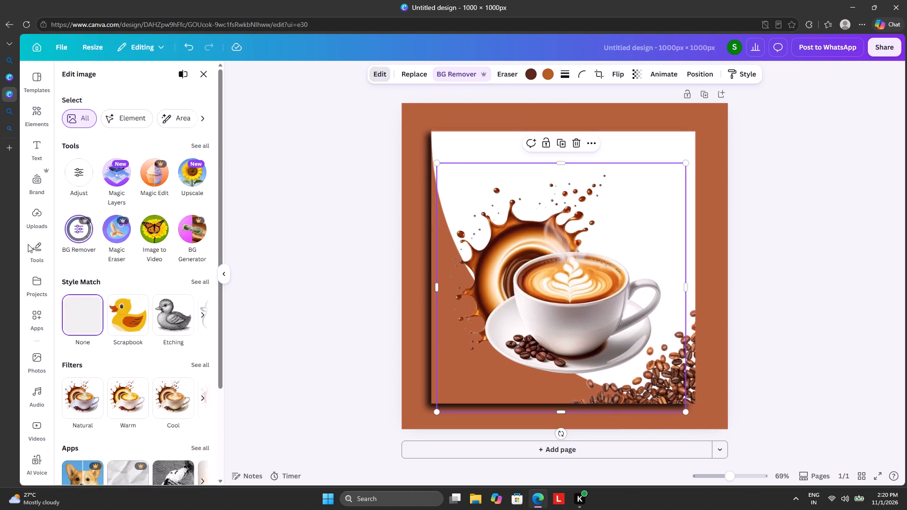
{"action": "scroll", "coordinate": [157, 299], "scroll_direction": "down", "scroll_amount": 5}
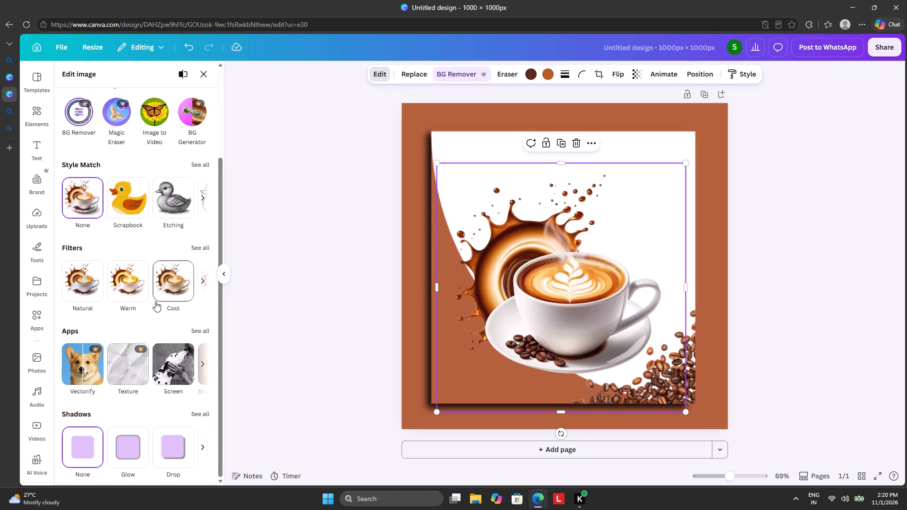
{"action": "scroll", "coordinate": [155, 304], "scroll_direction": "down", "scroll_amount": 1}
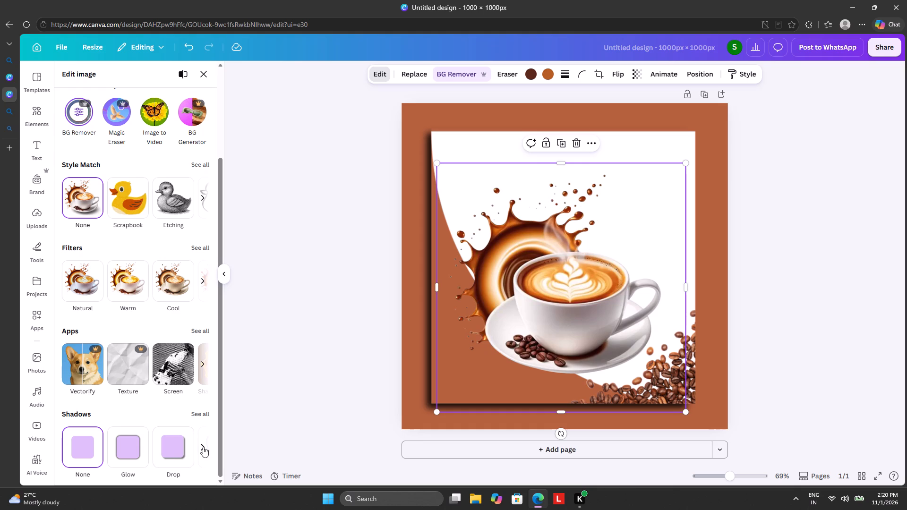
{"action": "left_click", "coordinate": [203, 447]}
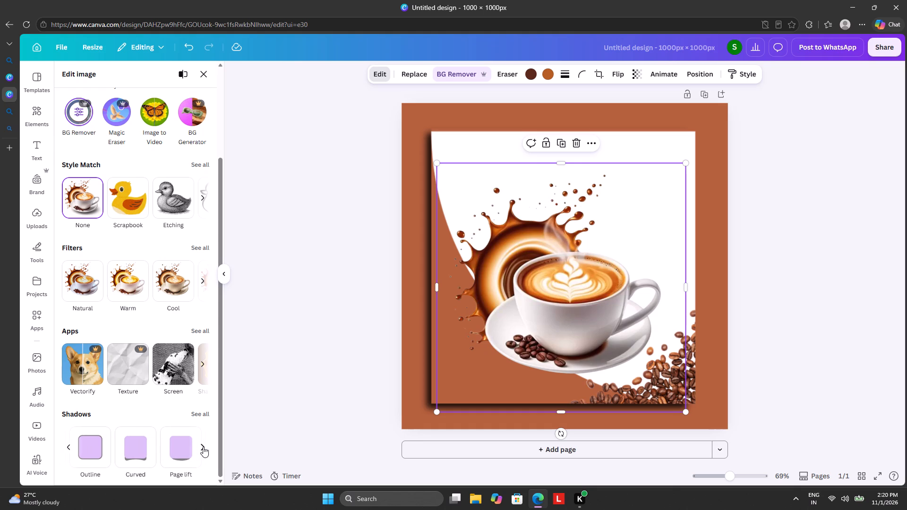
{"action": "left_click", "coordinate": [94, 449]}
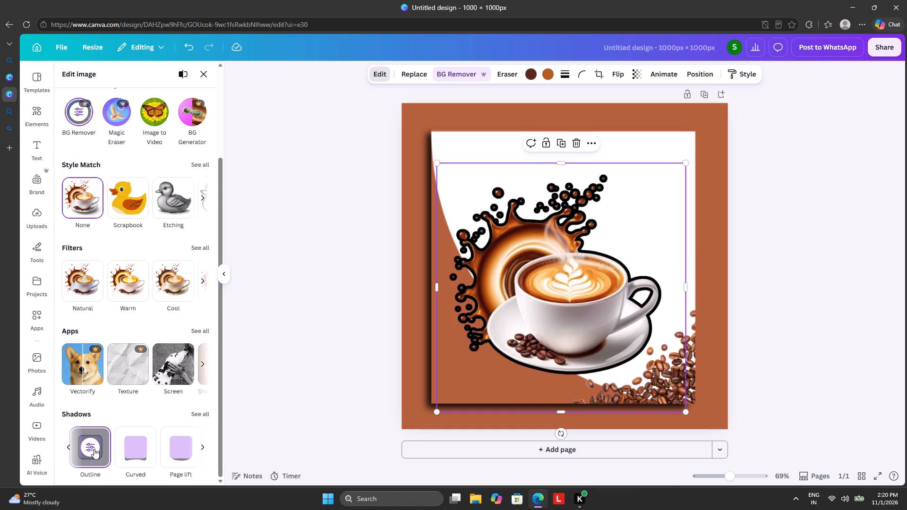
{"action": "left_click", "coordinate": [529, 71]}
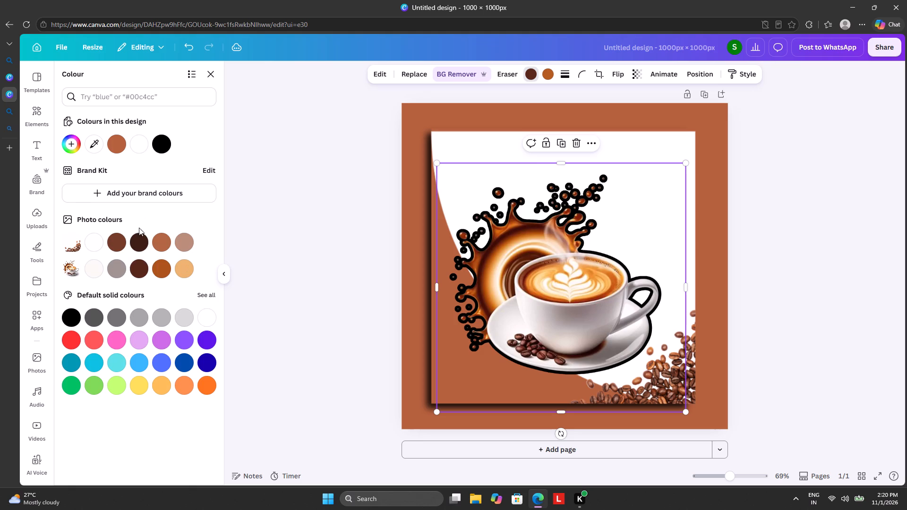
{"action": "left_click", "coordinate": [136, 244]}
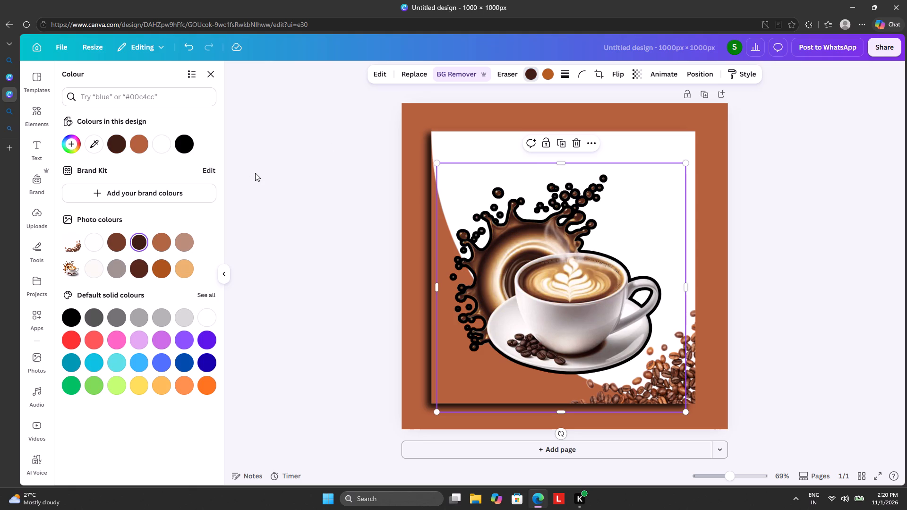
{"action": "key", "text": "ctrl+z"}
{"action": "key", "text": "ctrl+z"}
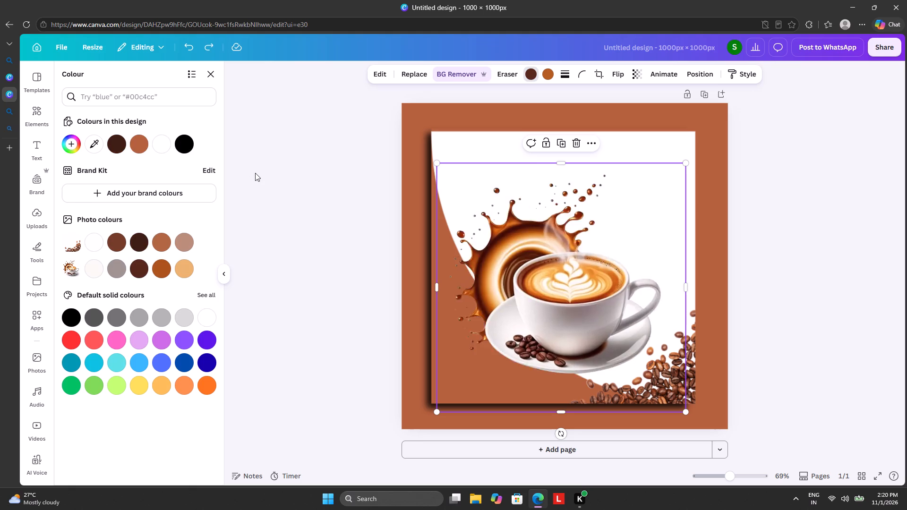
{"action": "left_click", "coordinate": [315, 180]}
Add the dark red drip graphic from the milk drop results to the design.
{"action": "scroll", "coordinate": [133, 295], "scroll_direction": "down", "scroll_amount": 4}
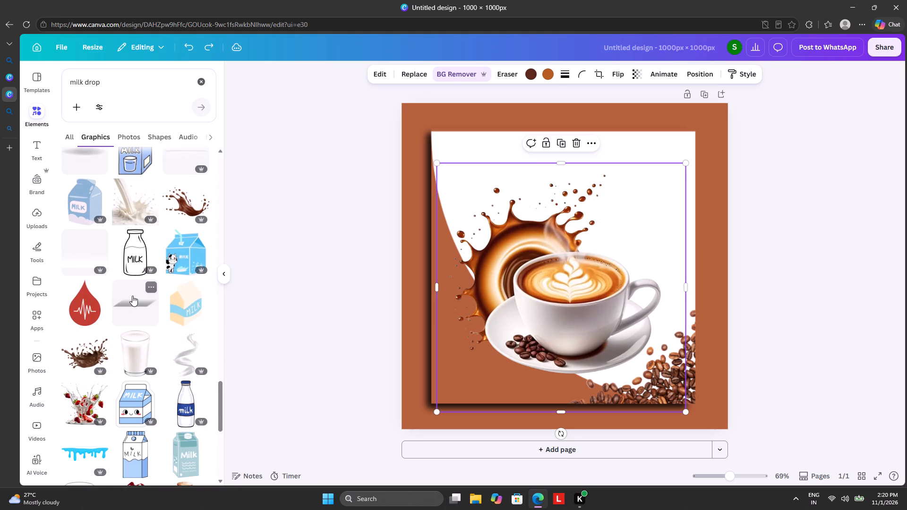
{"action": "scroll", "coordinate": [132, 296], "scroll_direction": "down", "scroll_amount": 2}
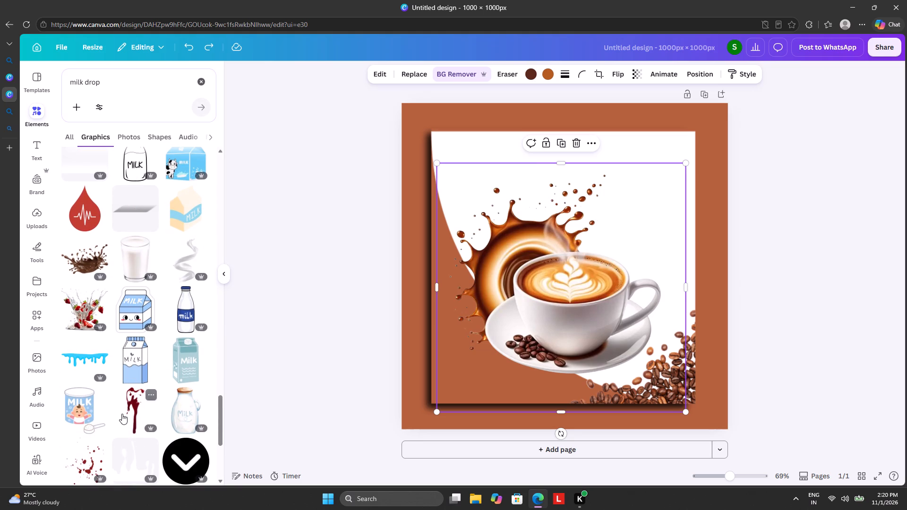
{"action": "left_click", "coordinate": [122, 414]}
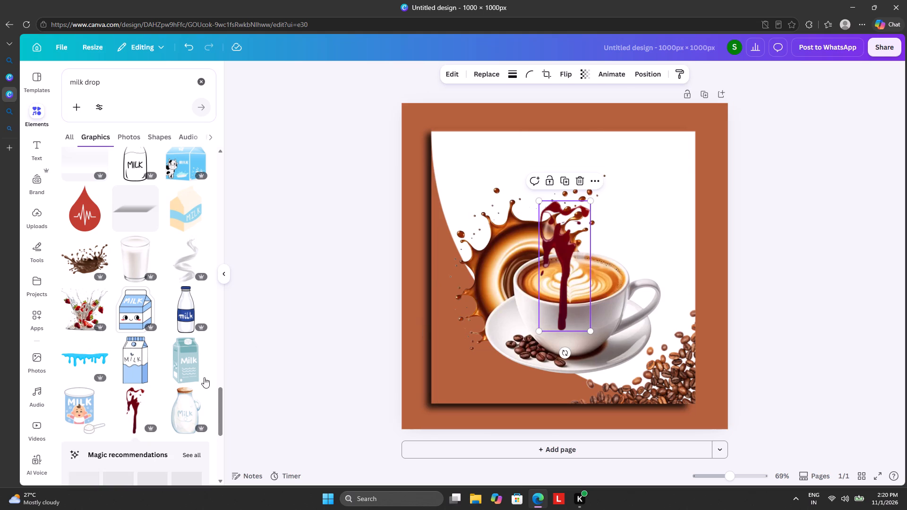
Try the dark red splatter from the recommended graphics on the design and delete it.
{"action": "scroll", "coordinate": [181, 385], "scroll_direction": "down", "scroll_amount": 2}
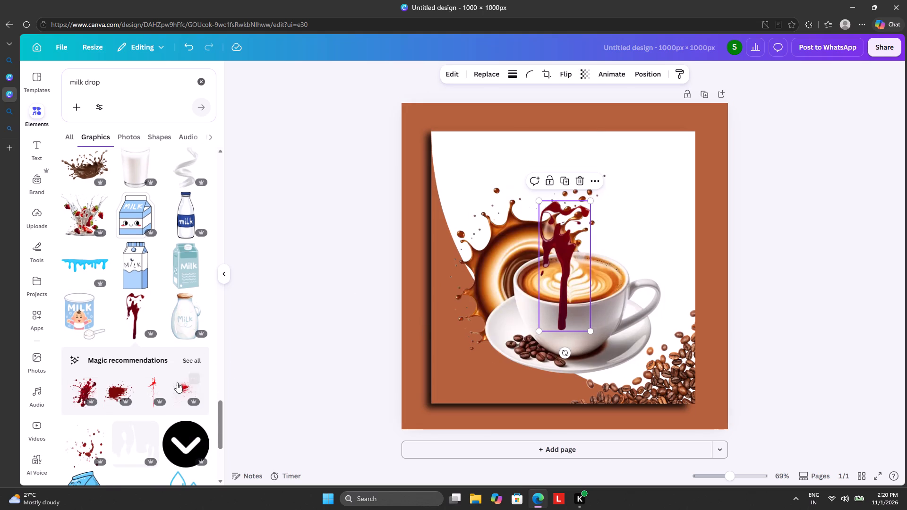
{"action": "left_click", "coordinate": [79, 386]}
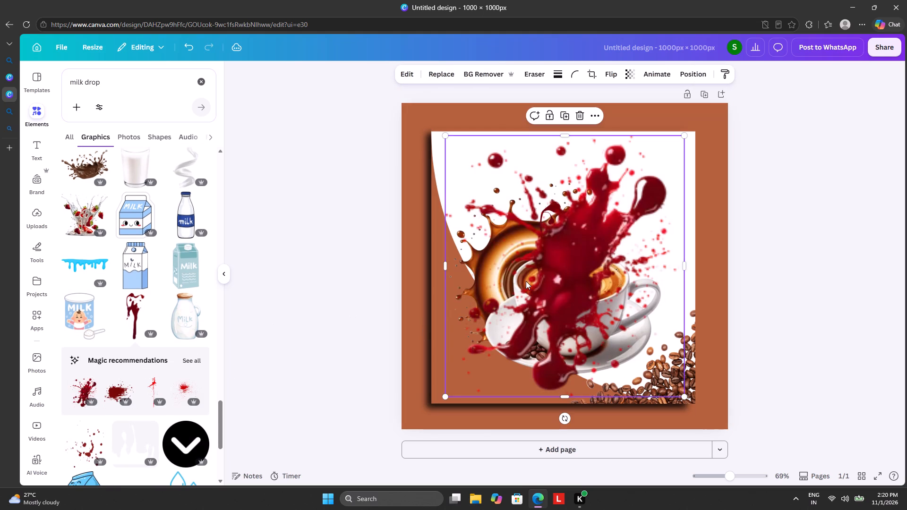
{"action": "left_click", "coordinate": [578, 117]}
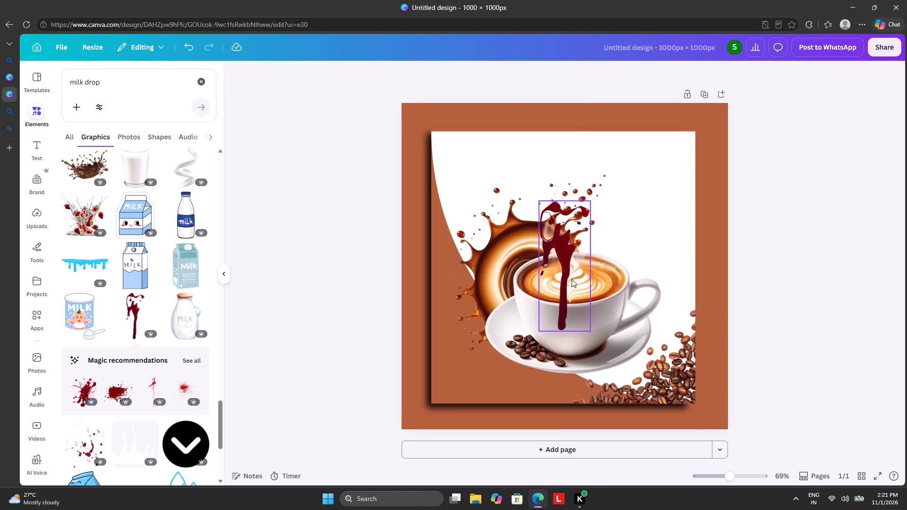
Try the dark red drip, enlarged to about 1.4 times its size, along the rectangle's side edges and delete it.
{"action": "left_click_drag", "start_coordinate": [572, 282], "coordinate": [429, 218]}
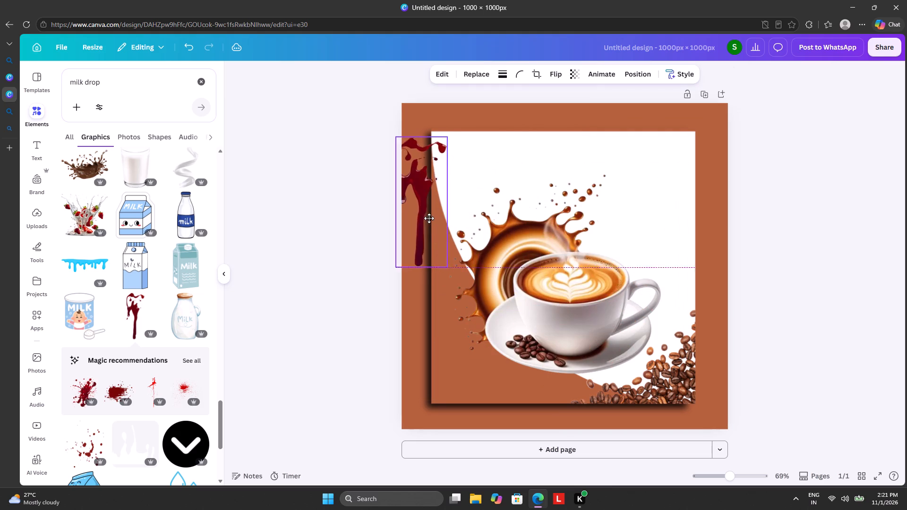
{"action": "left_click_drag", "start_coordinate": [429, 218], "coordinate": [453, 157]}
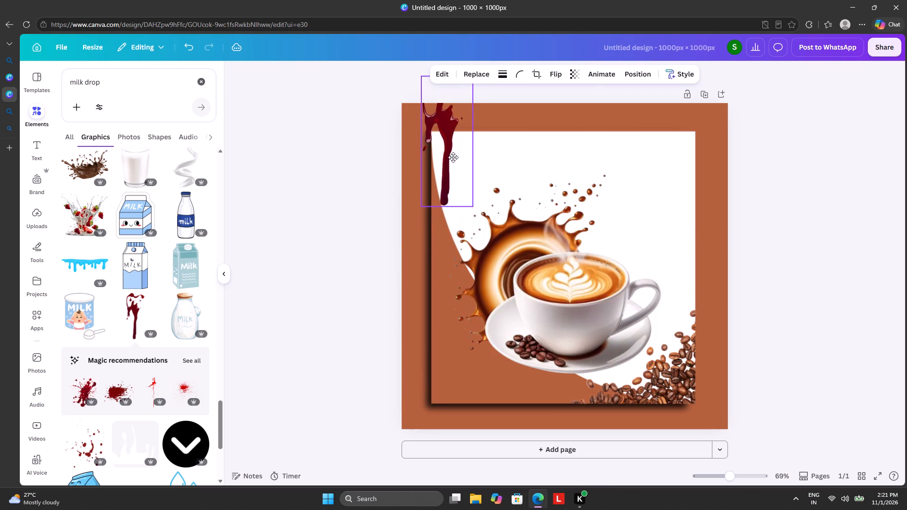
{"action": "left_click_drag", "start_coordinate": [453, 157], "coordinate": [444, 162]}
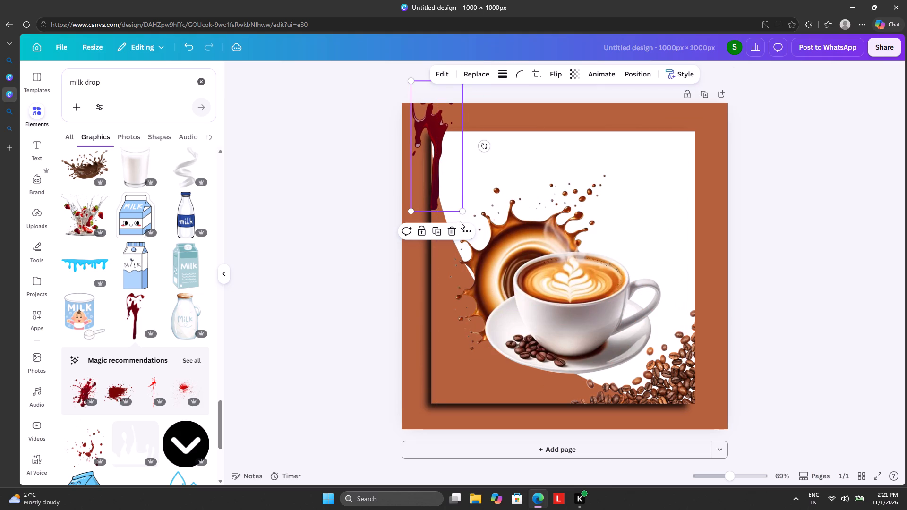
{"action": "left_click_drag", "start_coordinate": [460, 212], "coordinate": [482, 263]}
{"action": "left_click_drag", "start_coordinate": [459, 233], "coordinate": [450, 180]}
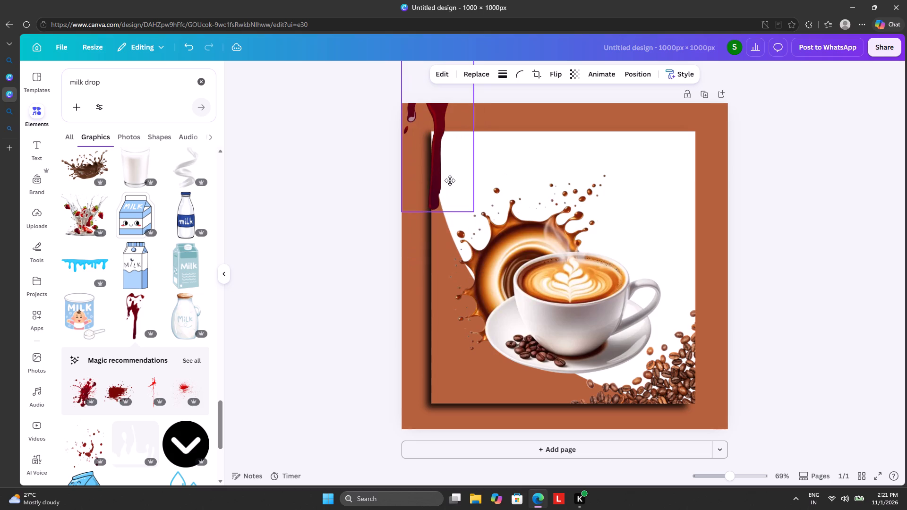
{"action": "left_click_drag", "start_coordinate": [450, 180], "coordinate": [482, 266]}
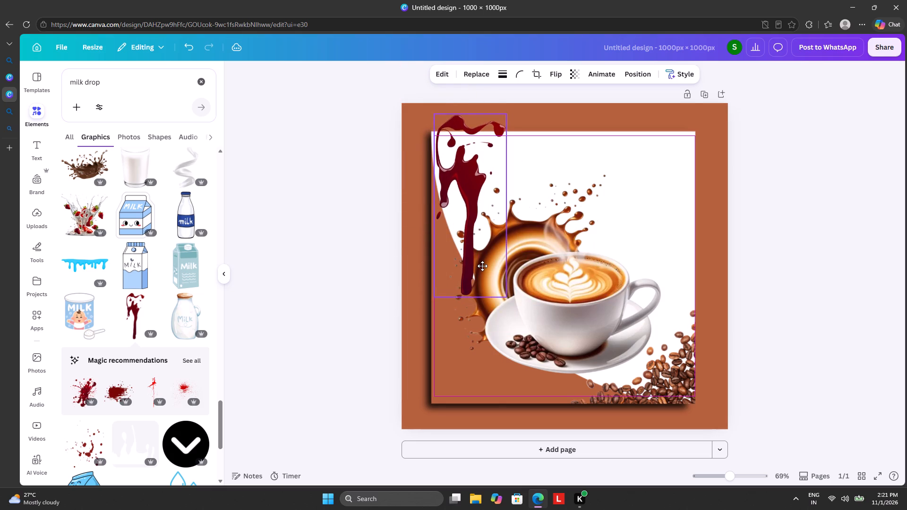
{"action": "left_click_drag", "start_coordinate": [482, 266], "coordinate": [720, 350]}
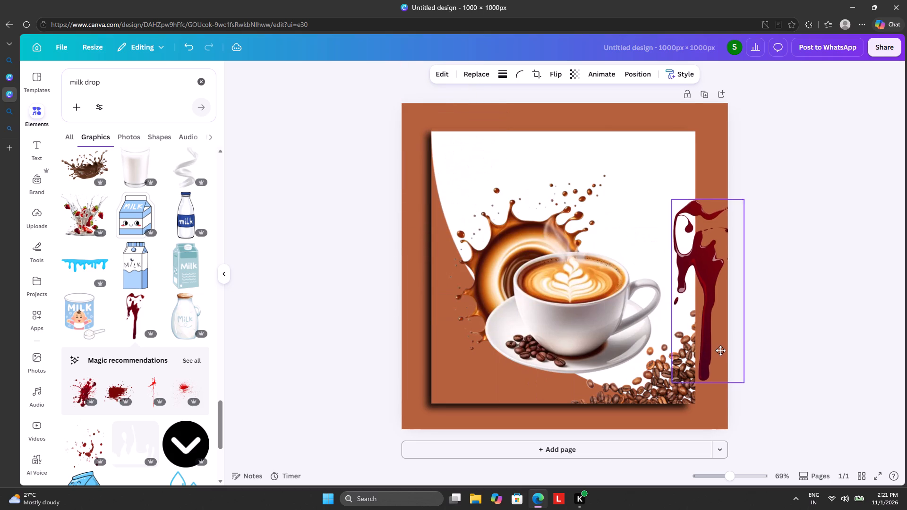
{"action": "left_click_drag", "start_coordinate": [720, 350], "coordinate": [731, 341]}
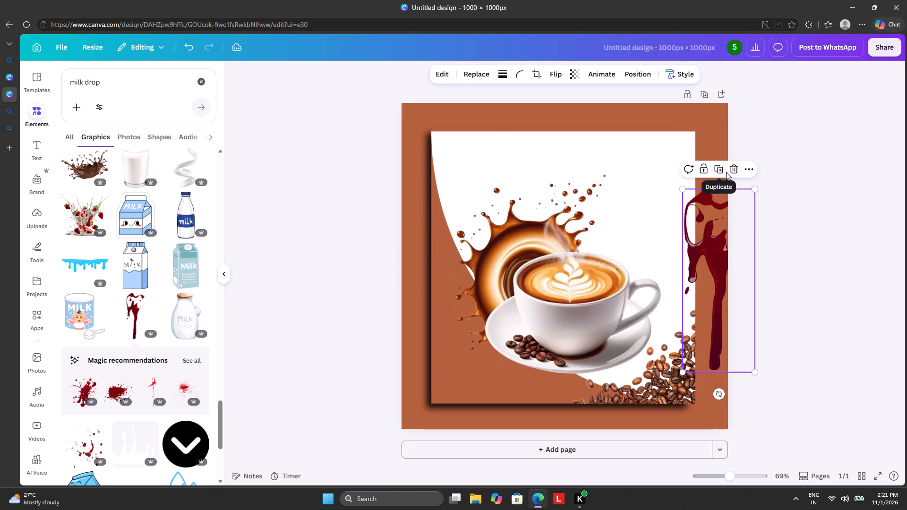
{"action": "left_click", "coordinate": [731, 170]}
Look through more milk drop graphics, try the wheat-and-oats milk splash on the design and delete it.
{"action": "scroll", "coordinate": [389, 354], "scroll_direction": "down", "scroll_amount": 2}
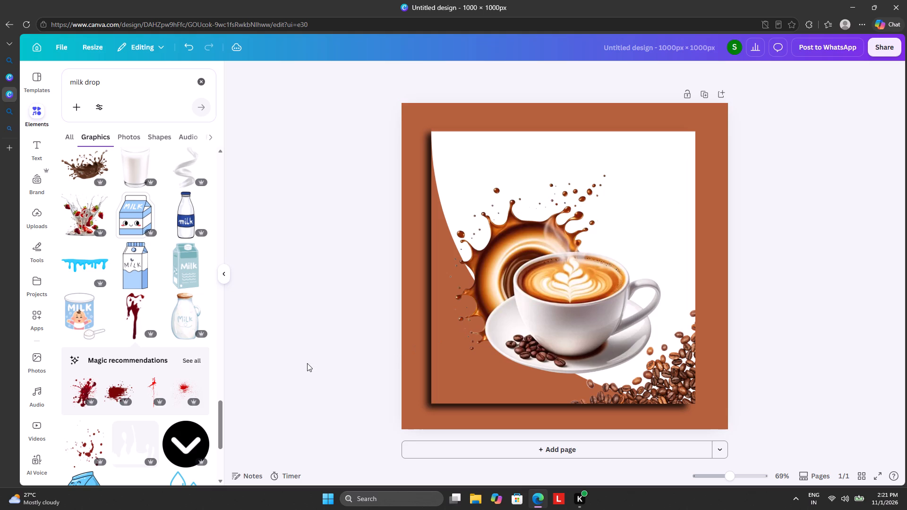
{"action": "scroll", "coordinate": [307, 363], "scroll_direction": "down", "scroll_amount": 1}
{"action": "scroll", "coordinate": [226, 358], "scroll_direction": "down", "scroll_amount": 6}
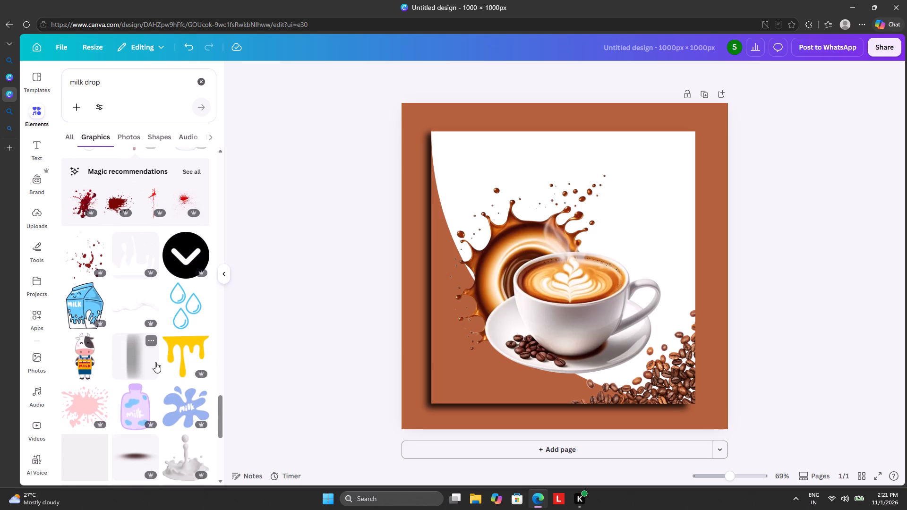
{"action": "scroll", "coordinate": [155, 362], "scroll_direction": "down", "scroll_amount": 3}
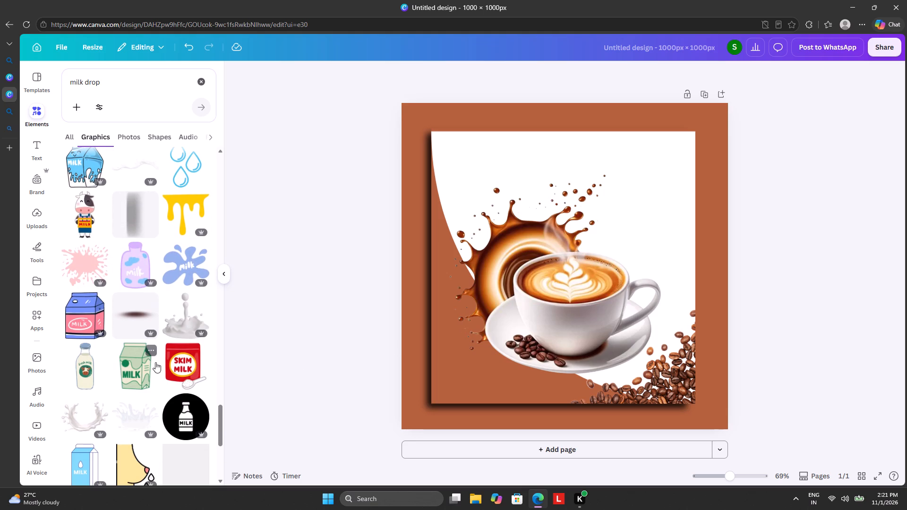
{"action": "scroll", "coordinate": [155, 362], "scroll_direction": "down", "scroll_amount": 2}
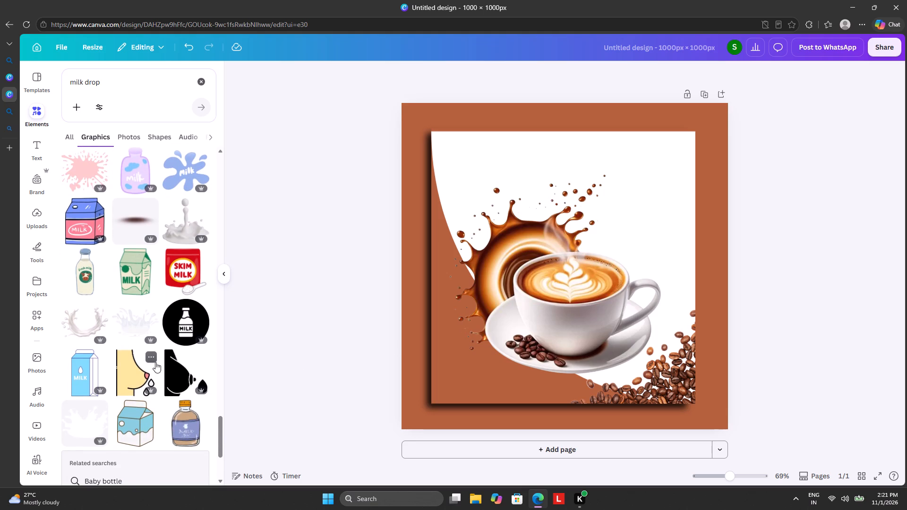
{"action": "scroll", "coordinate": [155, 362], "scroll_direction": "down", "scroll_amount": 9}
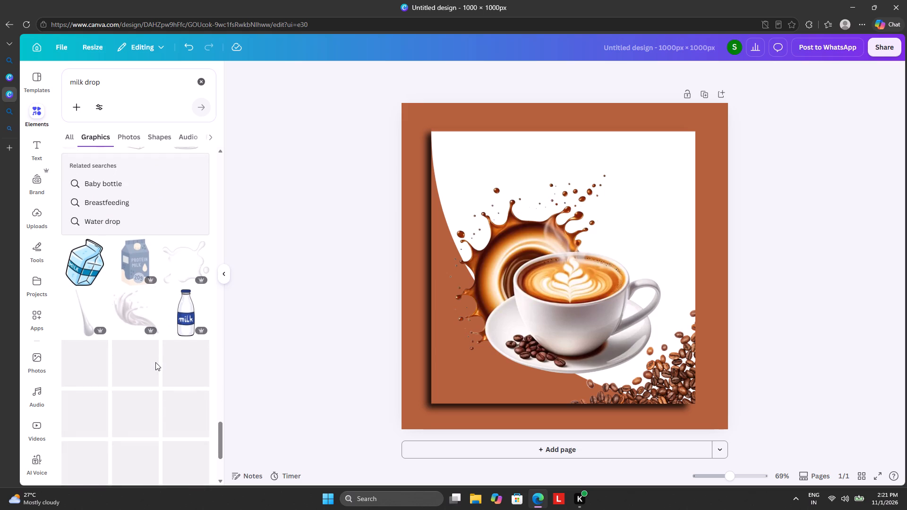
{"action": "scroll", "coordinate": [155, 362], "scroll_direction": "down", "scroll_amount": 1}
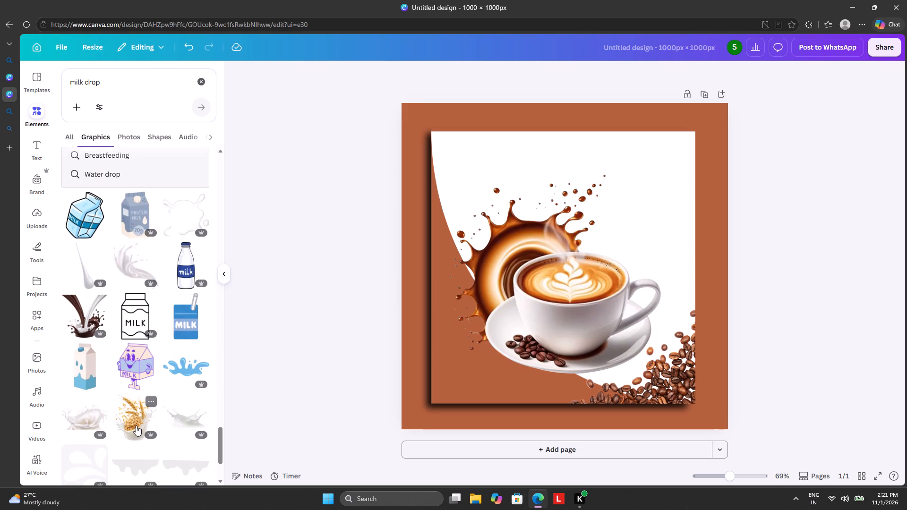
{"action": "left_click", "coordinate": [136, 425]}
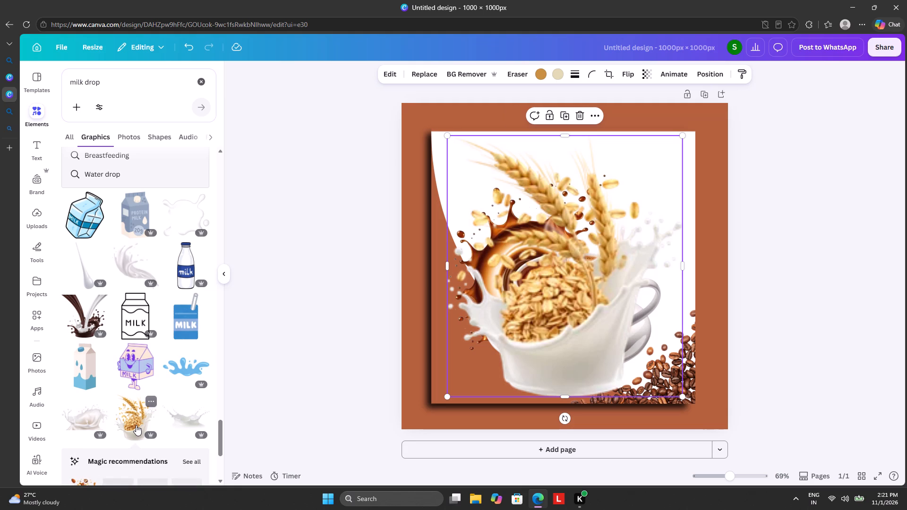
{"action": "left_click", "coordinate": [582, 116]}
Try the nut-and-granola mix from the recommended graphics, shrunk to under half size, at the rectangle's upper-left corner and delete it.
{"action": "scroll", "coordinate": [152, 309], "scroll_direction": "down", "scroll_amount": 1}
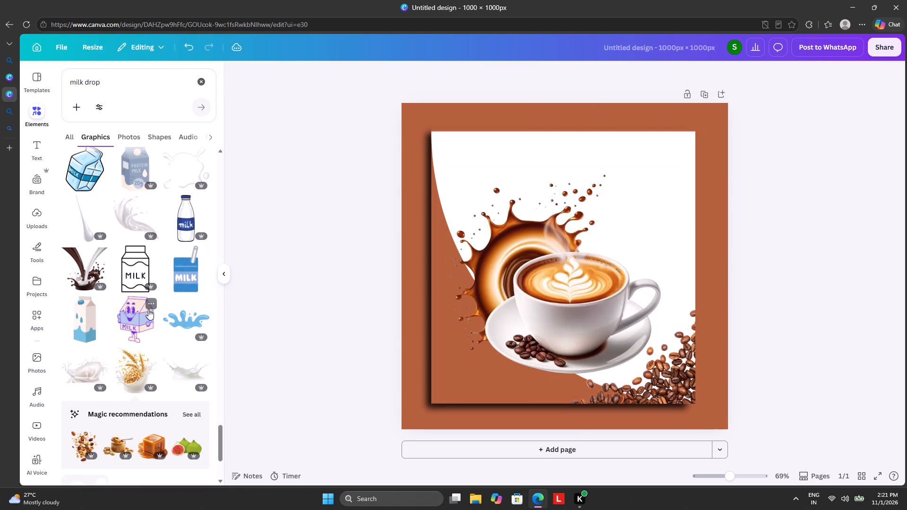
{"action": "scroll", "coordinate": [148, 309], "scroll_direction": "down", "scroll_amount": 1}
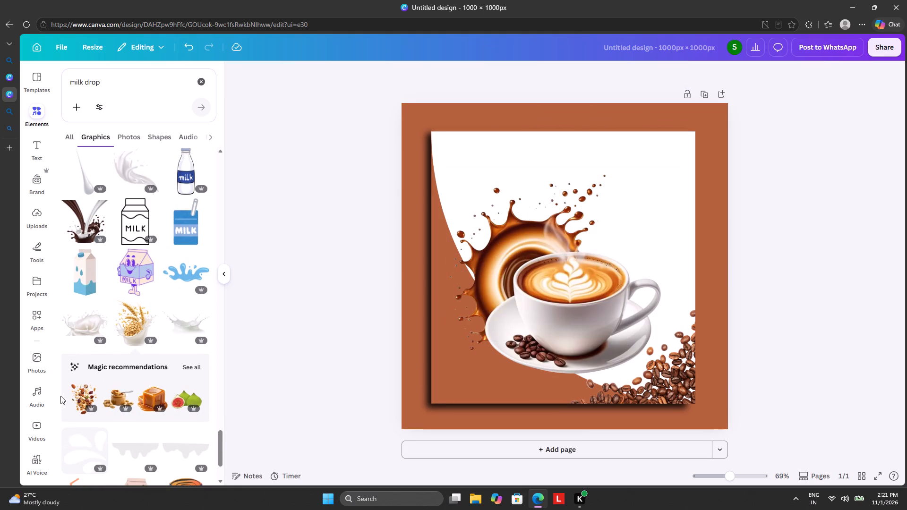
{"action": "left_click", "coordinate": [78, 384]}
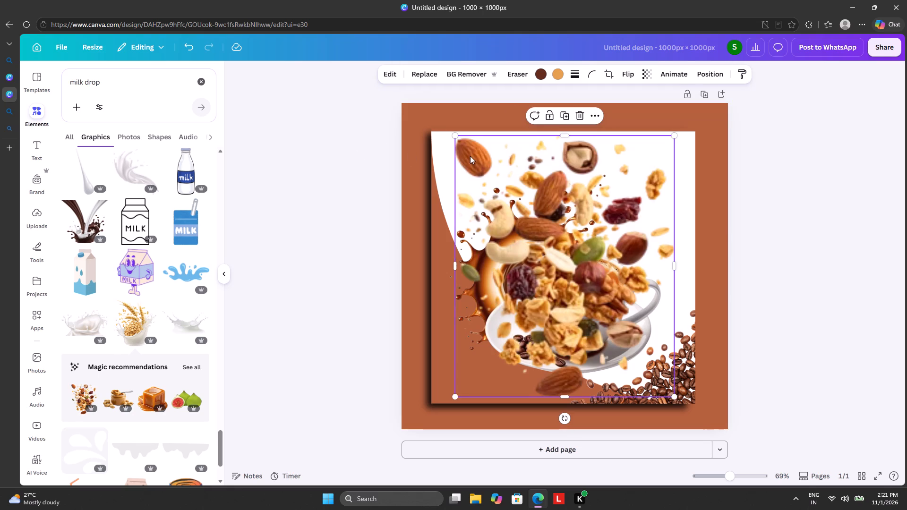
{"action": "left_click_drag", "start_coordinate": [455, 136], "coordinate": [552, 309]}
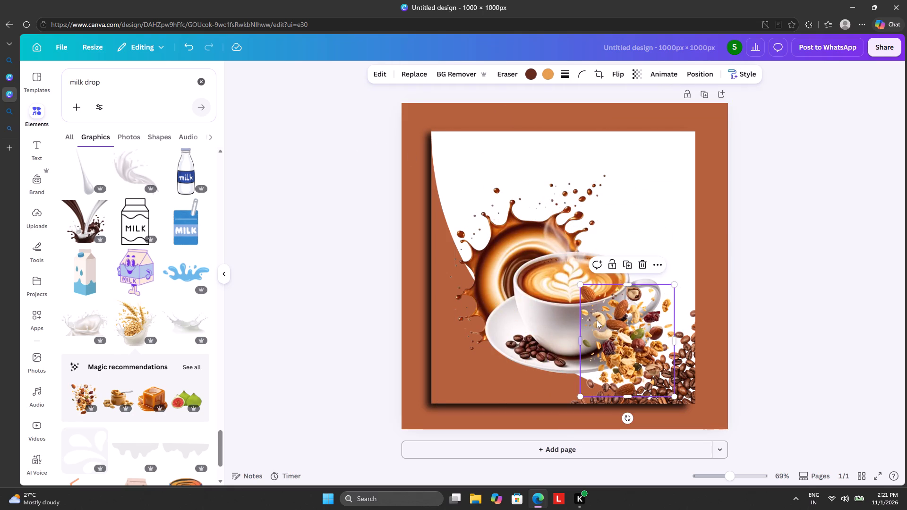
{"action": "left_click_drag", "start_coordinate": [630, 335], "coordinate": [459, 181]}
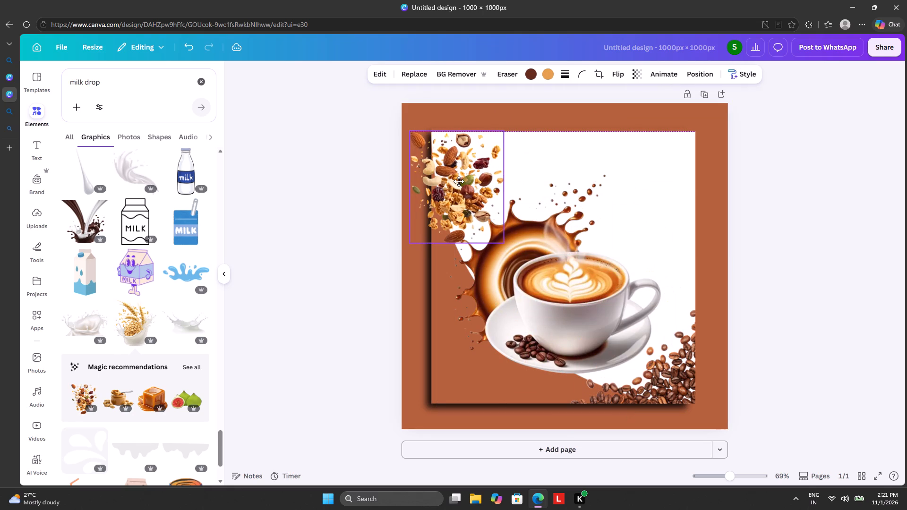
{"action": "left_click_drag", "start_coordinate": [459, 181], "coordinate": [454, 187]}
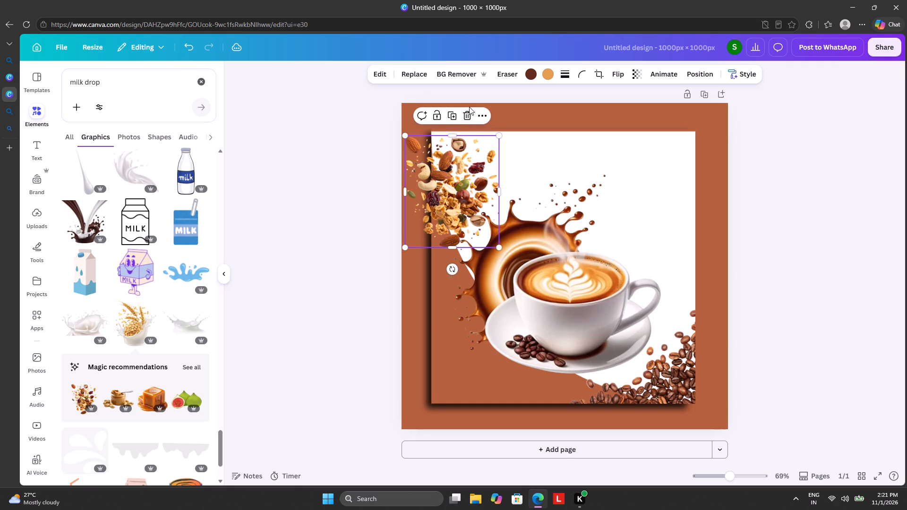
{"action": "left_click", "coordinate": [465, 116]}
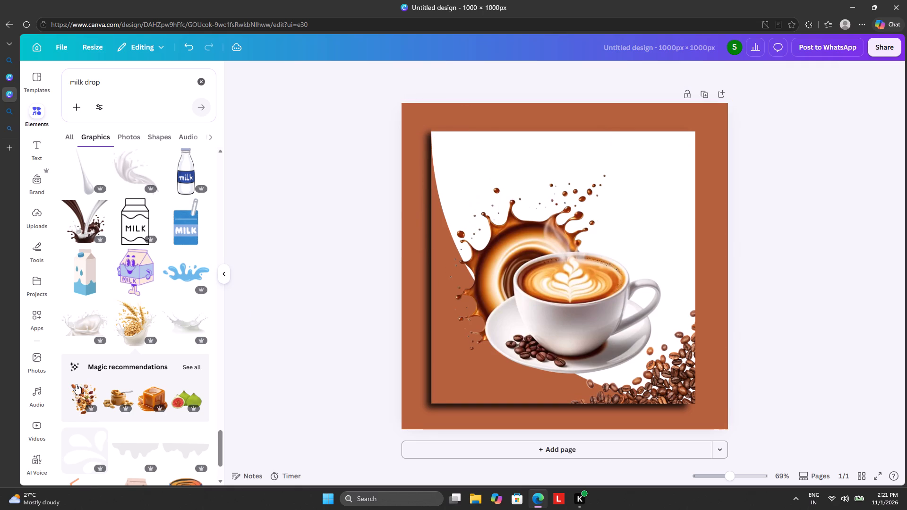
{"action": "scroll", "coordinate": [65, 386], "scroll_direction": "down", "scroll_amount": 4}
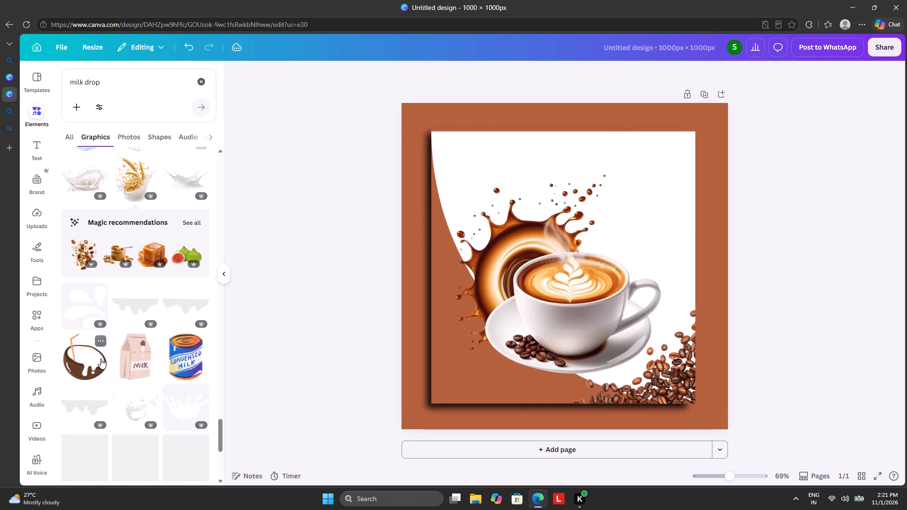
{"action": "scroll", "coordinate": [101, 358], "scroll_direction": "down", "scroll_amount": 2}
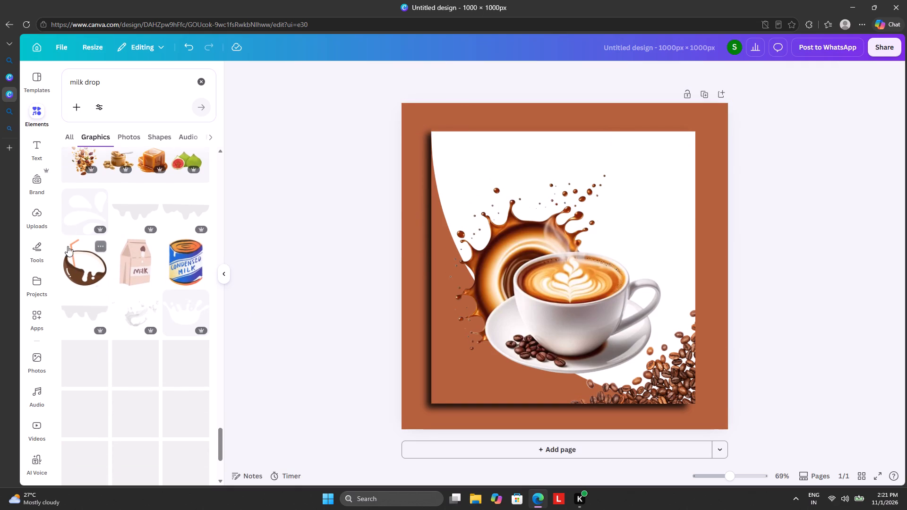
Add a text box to the design reading "Coffee Sosial Media Post".
{"action": "left_click", "coordinate": [34, 152]}
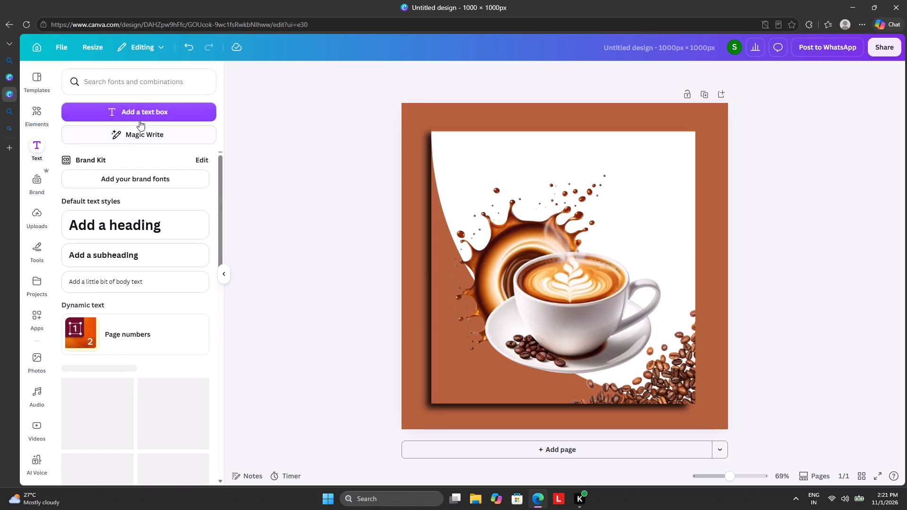
{"action": "left_click", "coordinate": [147, 109]}
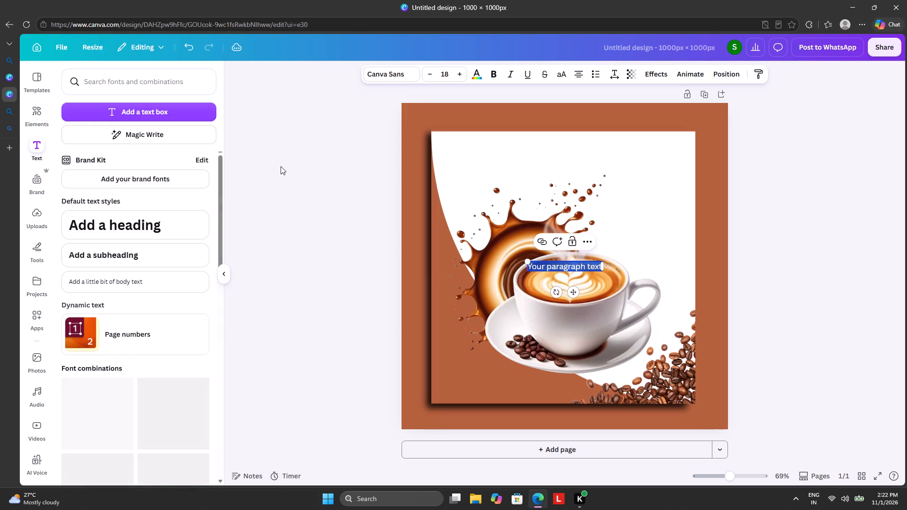
{"action": "key", "text": "BackSpace"}
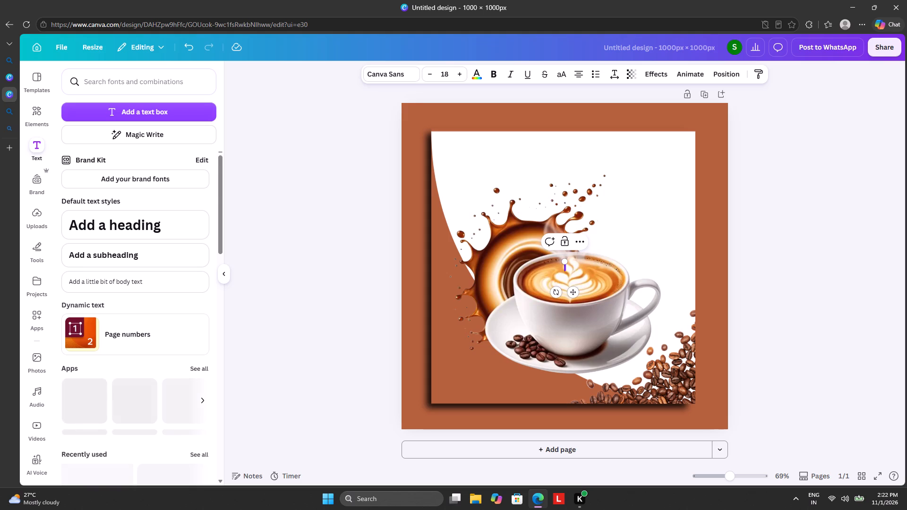
{"action": "key", "text": "c"}
{"action": "key", "text": "o"}
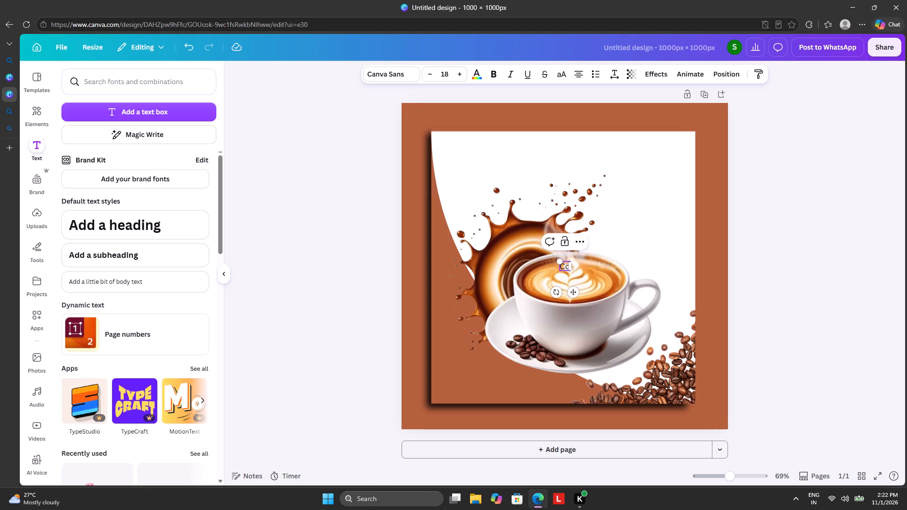
{"action": "type", "text": "ff"}
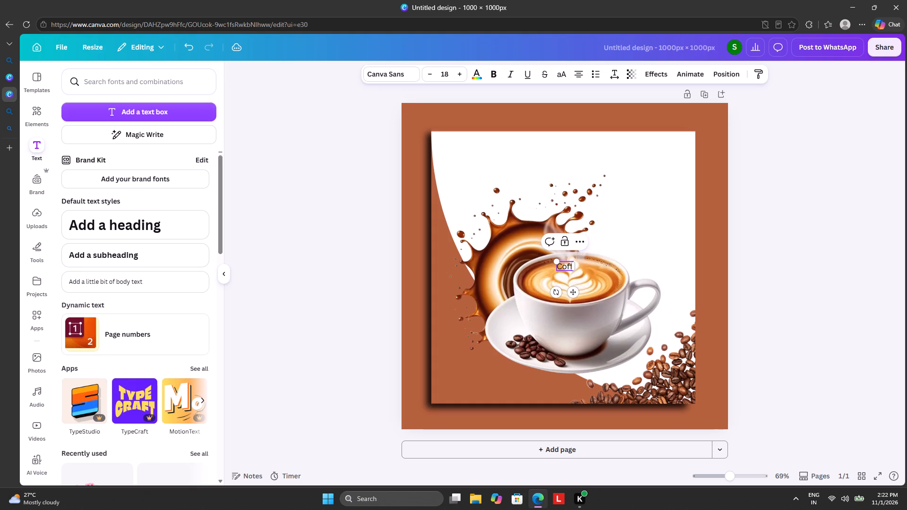
{"action": "type", "text": "ee"}
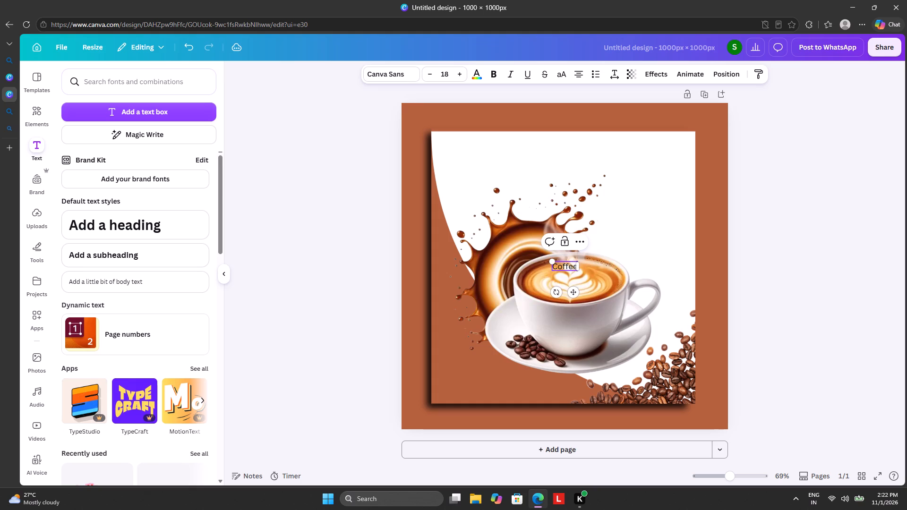
{"action": "key", "text": "space"}
{"action": "key", "text": "s"}
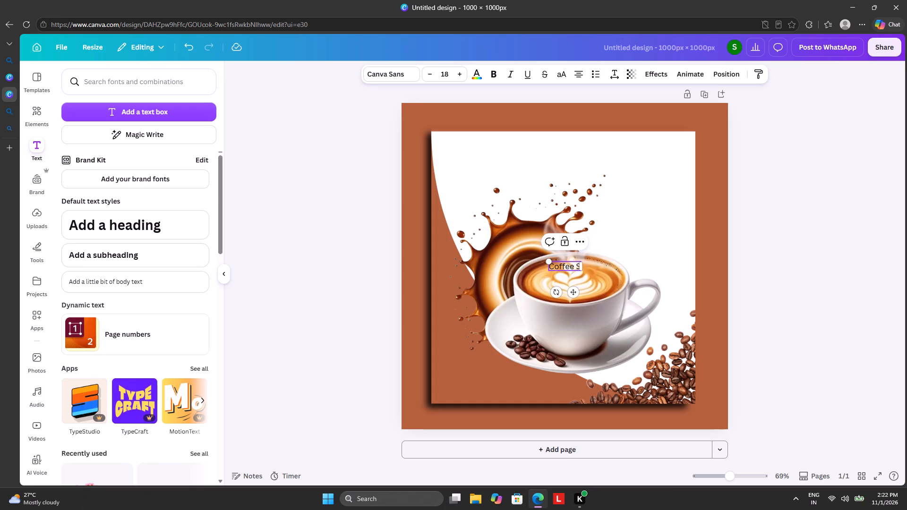
{"action": "key", "text": "o"}
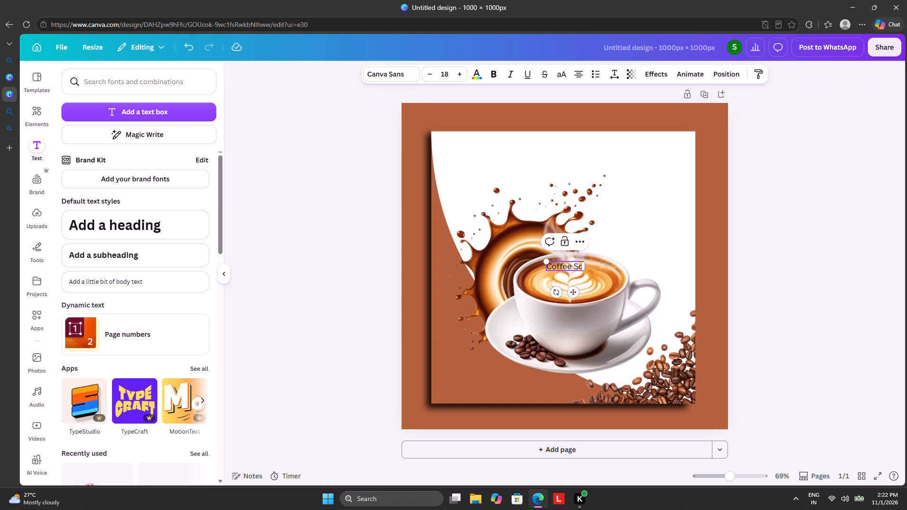
{"action": "key", "text": "s"}
{"action": "key", "text": "i"}
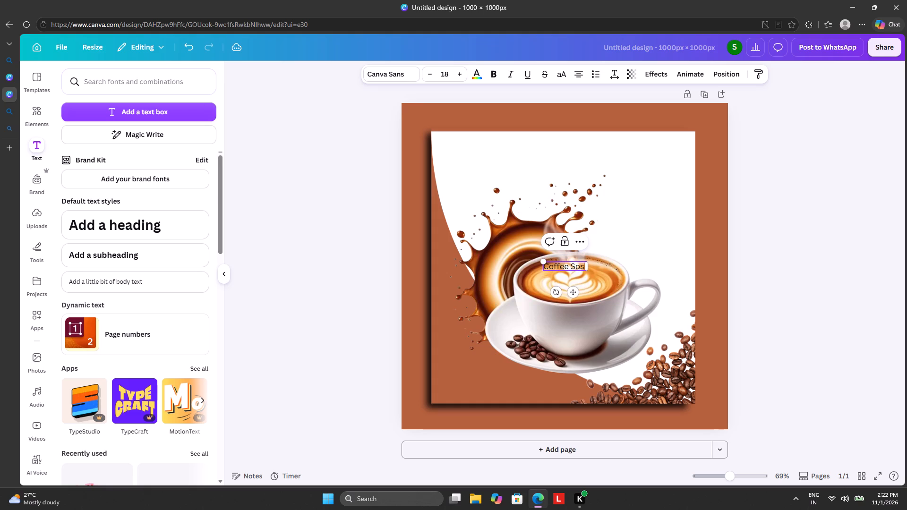
{"action": "key", "text": "a"}
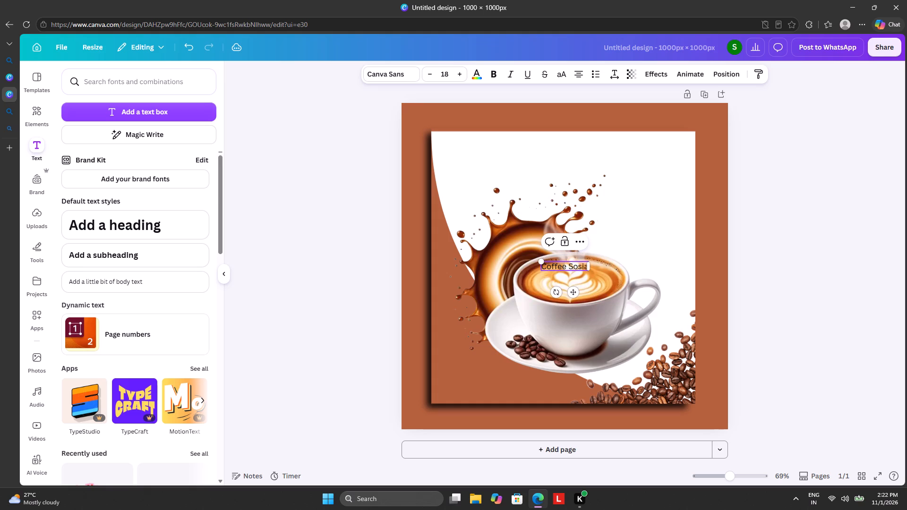
{"action": "key", "text": "l"}
{"action": "key", "text": "space"}
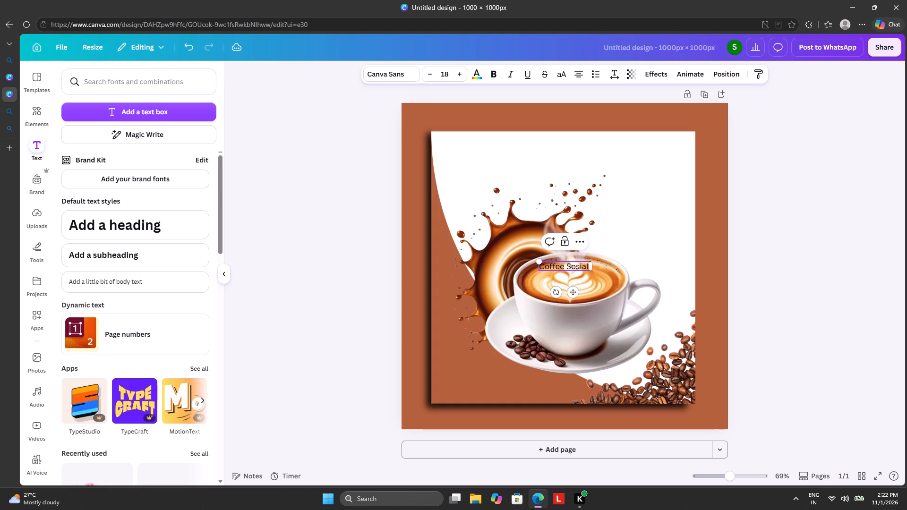
{"action": "key", "text": "m"}
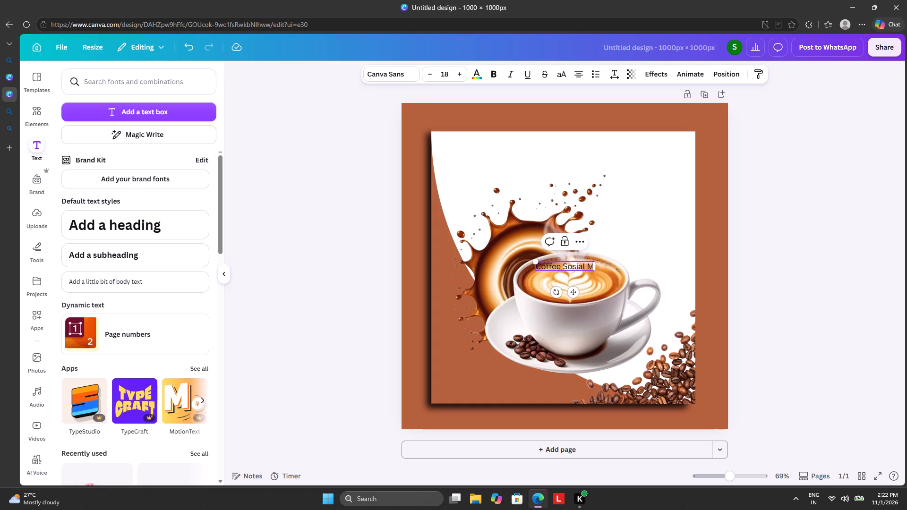
{"action": "type", "text": "ed"}
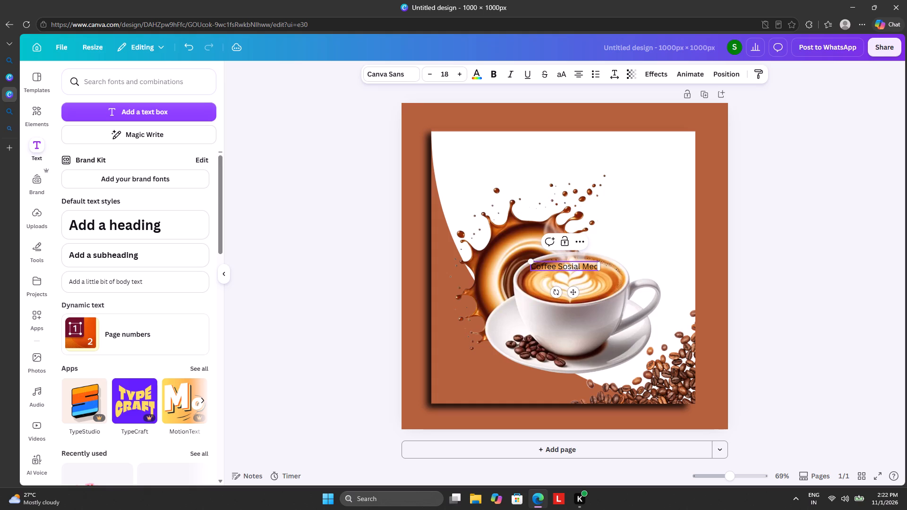
{"action": "key", "text": "i"}
{"action": "key", "text": "a"}
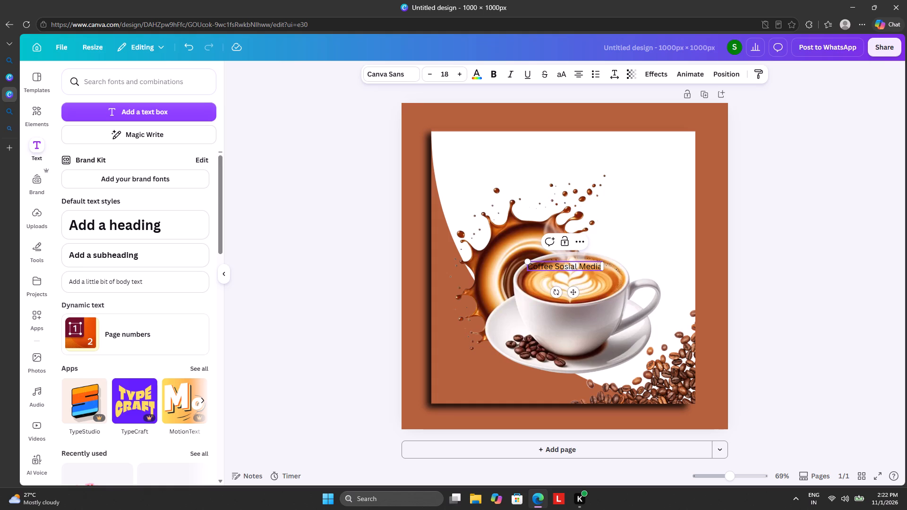
{"action": "key", "text": "space"}
{"action": "key", "text": "p"}
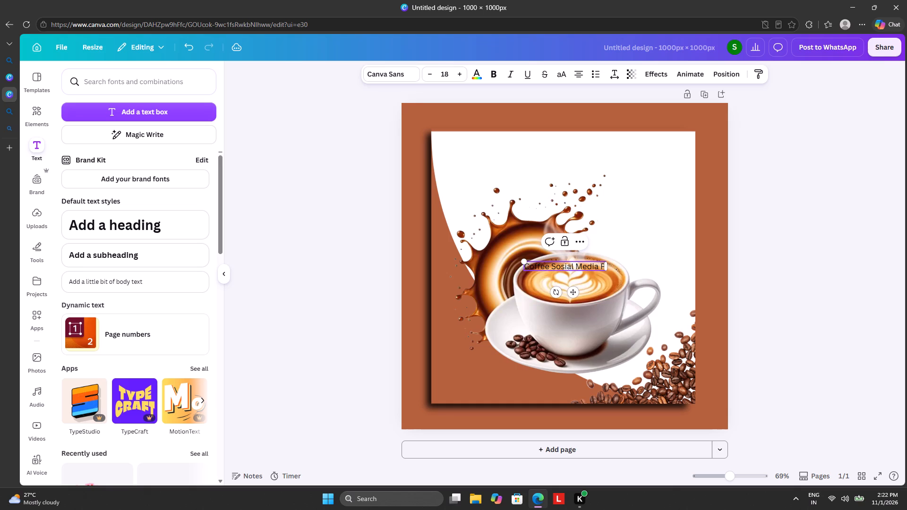
{"action": "type", "text": "OST"}
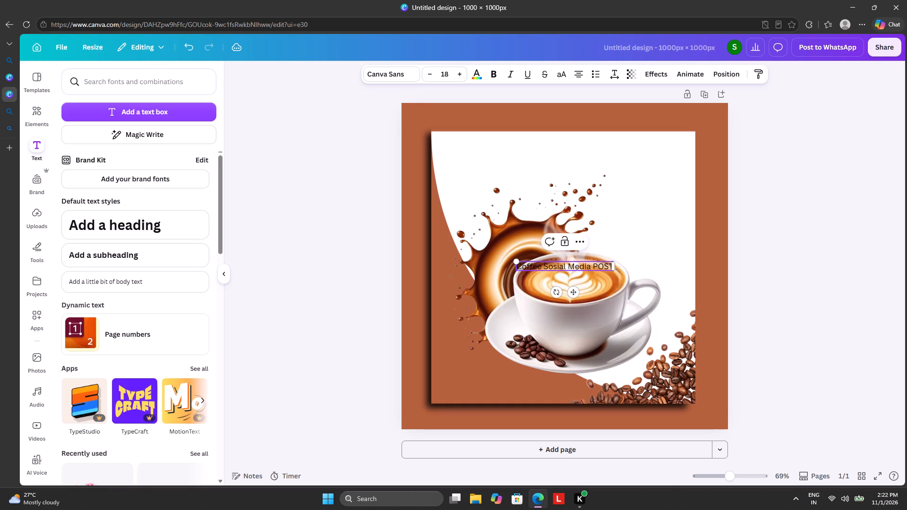
{"action": "key", "text": "BackSpace"}
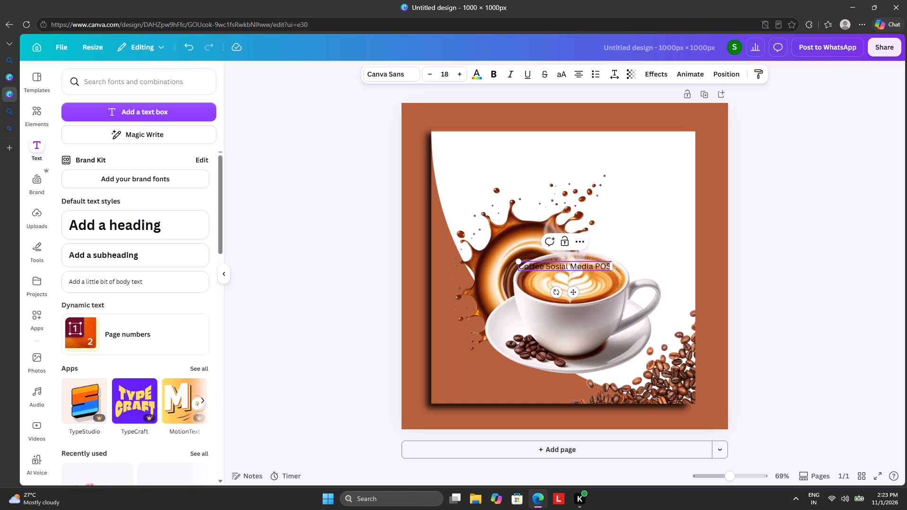
{"action": "key", "text": "BackSpace"}
{"action": "key", "text": "BackSpace"}
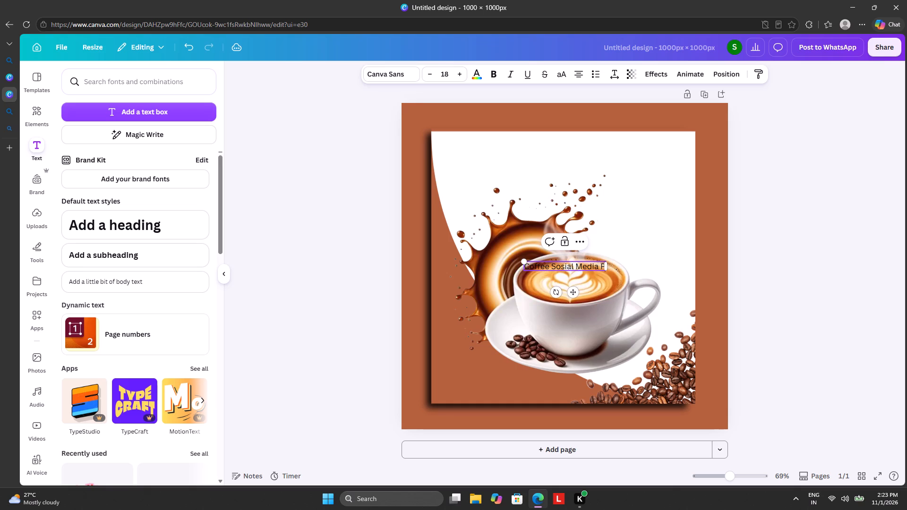
{"action": "type", "text": "ost"}
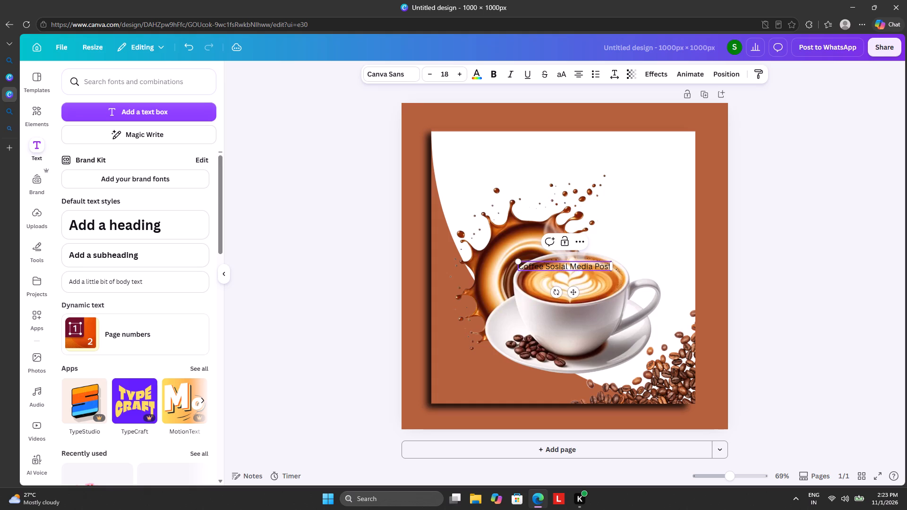
Enlarge the "Coffee Sosial Media Post" text box to a font size of about 46.1.
{"action": "scroll", "coordinate": [281, 166], "scroll_direction": "up", "scroll_amount": 1}
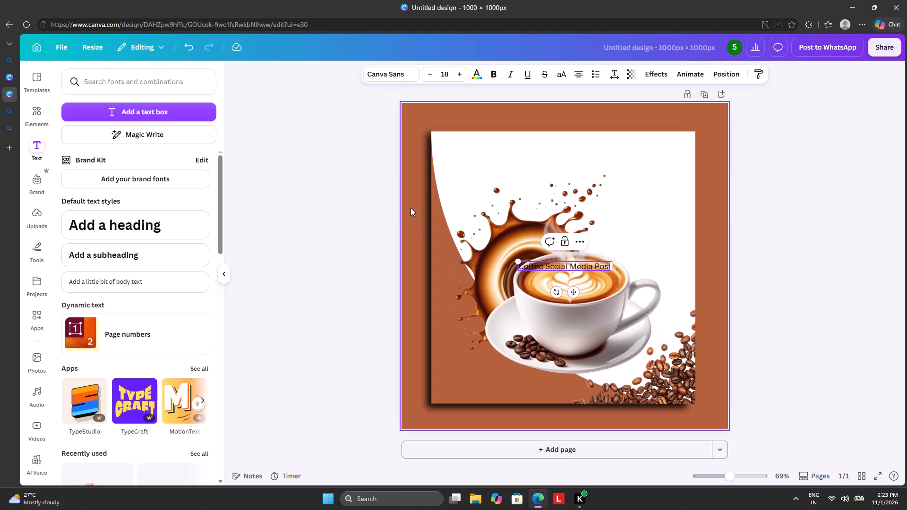
{"action": "scroll", "coordinate": [432, 269], "scroll_direction": "up", "scroll_amount": 1}
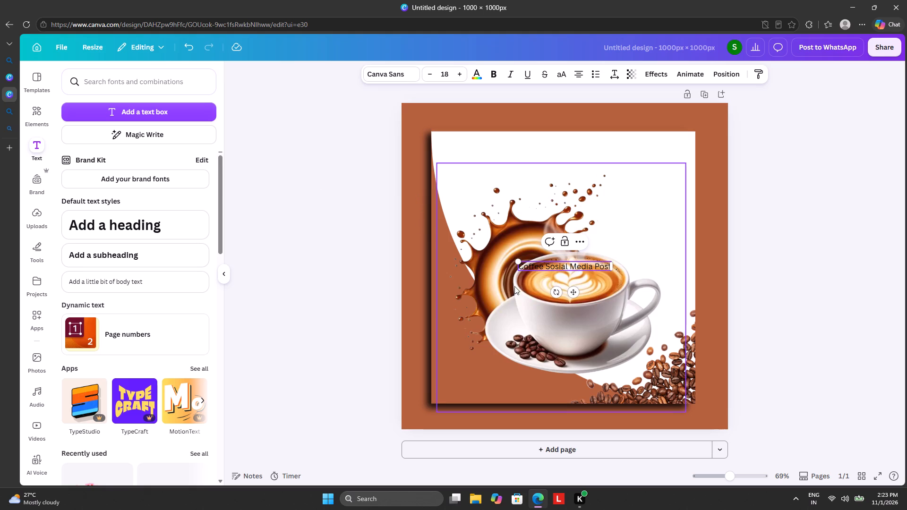
{"action": "left_click_drag", "start_coordinate": [516, 259], "coordinate": [434, 242]}
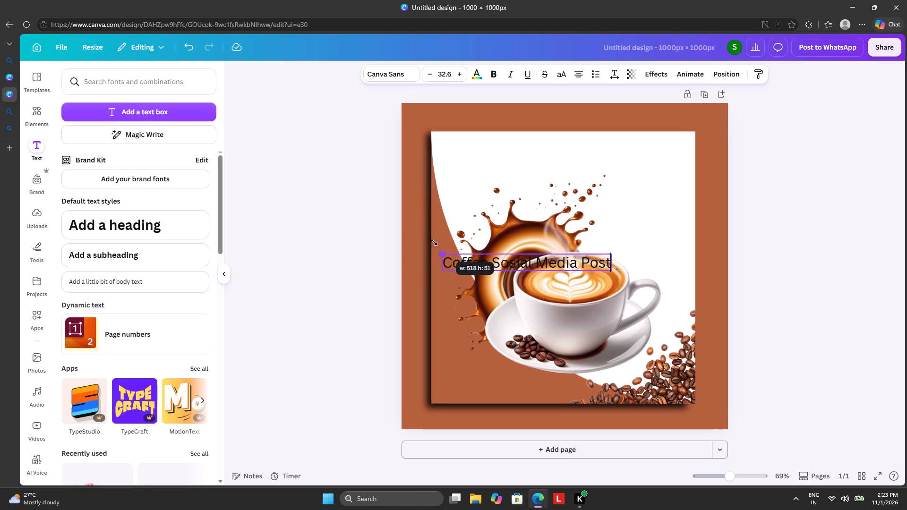
{"action": "left_click_drag", "start_coordinate": [434, 242], "coordinate": [374, 212]}
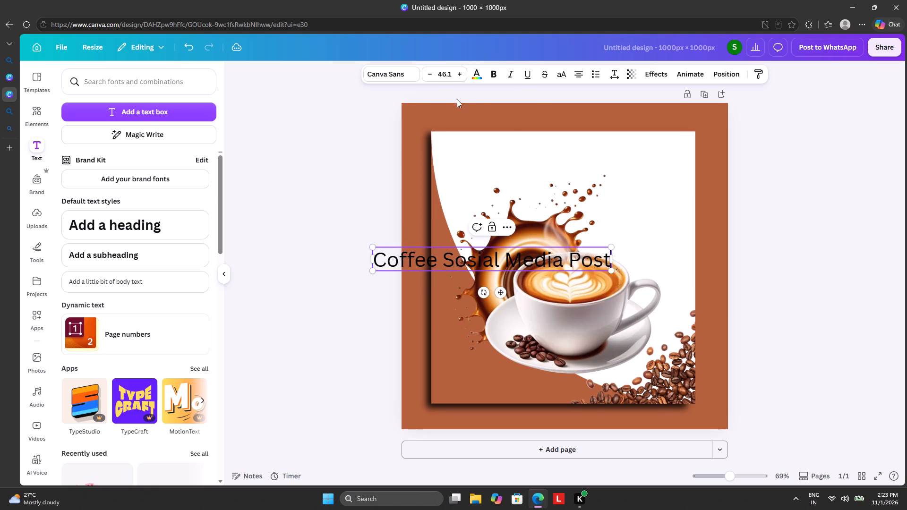
Colour the whole "Coffee Sosial Media Post" title white (#ffffff).
{"action": "left_click", "coordinate": [475, 74]}
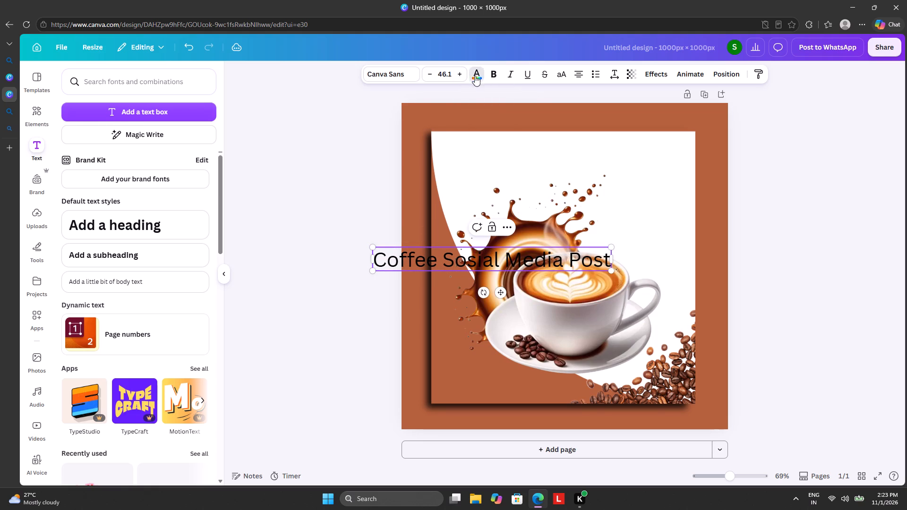
{"action": "left_click", "coordinate": [200, 349]}
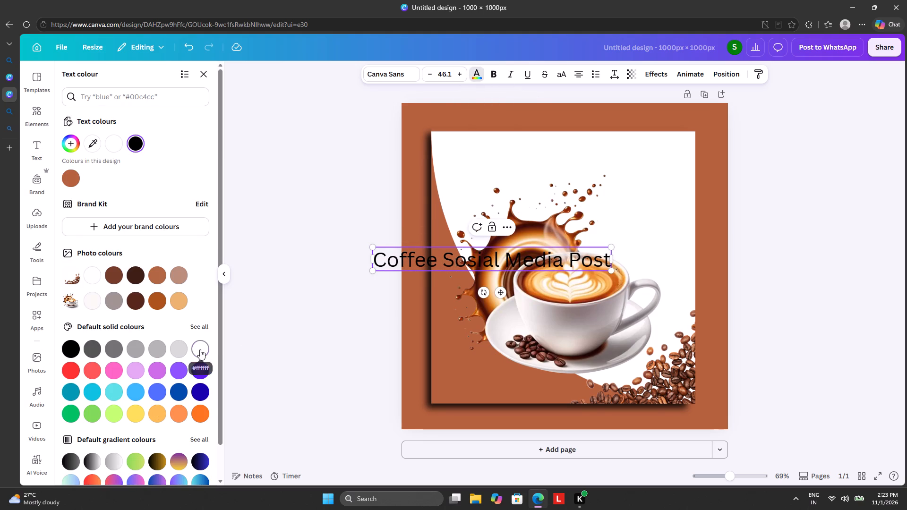
{"action": "left_click", "coordinate": [428, 264]}
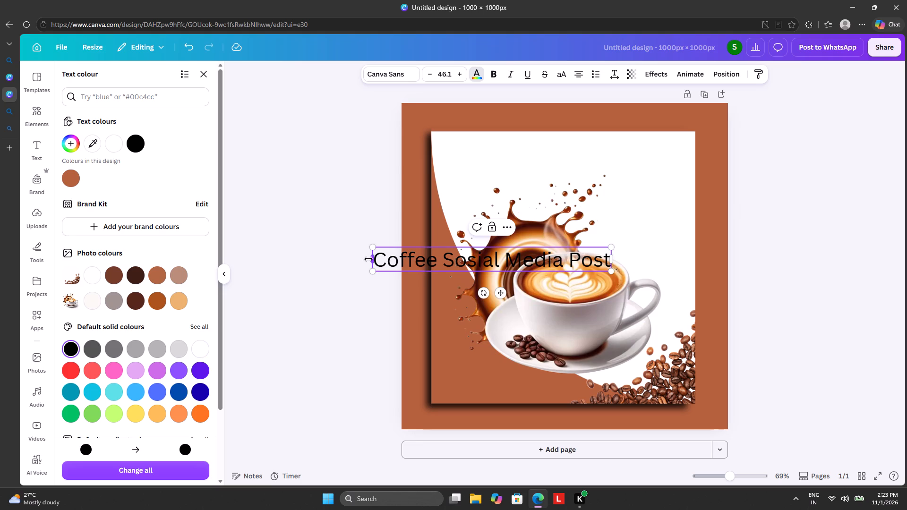
{"action": "left_click_drag", "start_coordinate": [373, 258], "coordinate": [587, 269]}
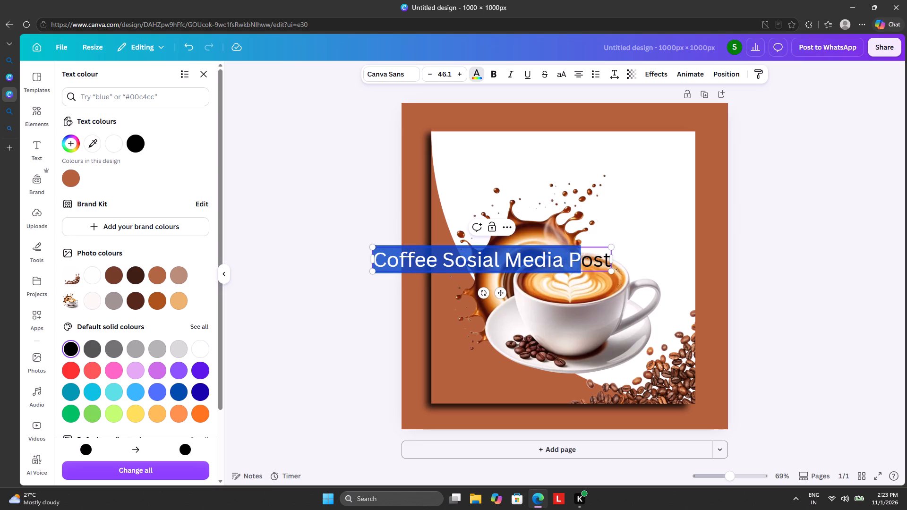
{"action": "left_click_drag", "start_coordinate": [587, 269], "coordinate": [611, 266]}
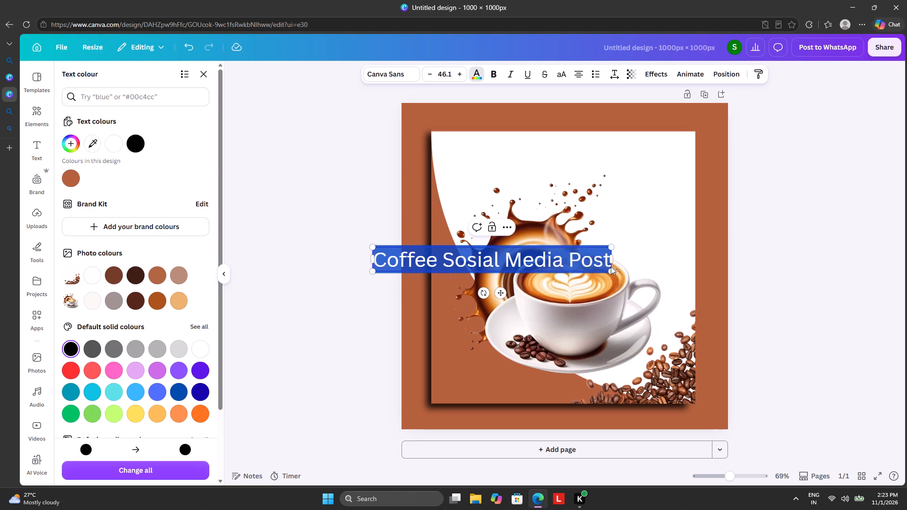
{"action": "left_click_drag", "start_coordinate": [611, 266], "coordinate": [610, 265]}
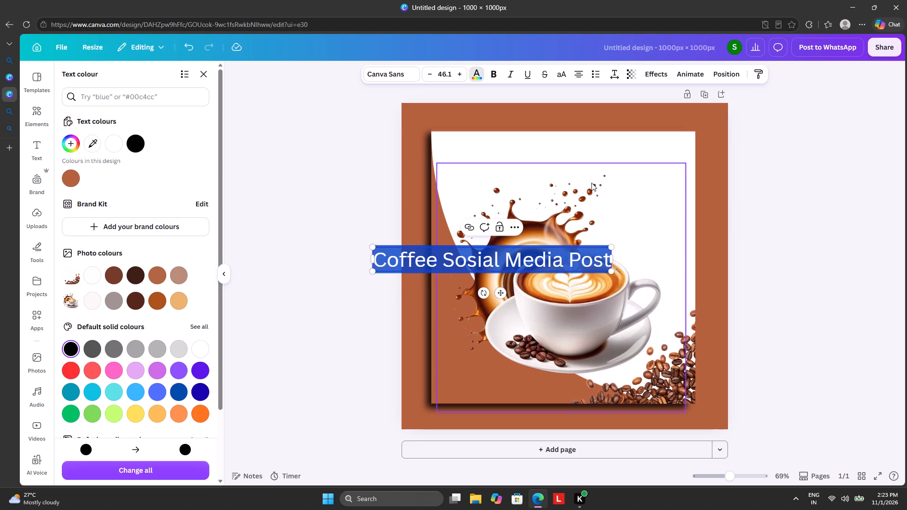
{"action": "left_click", "coordinate": [205, 353]}
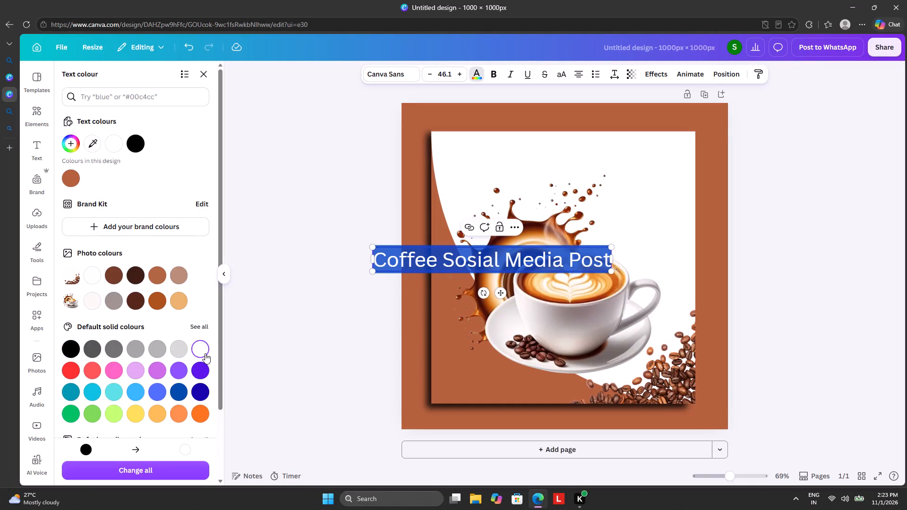
{"action": "left_click", "coordinate": [407, 266]}
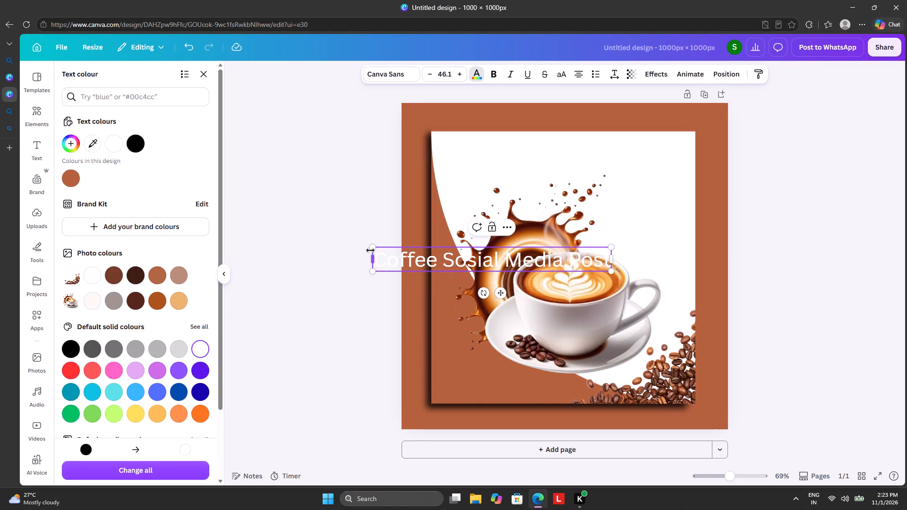
Shrink the "Coffee Sosial Media Post" title to font size 23 and place it in the brown border above the rectangle.
{"action": "left_click_drag", "start_coordinate": [372, 247], "coordinate": [489, 283]}
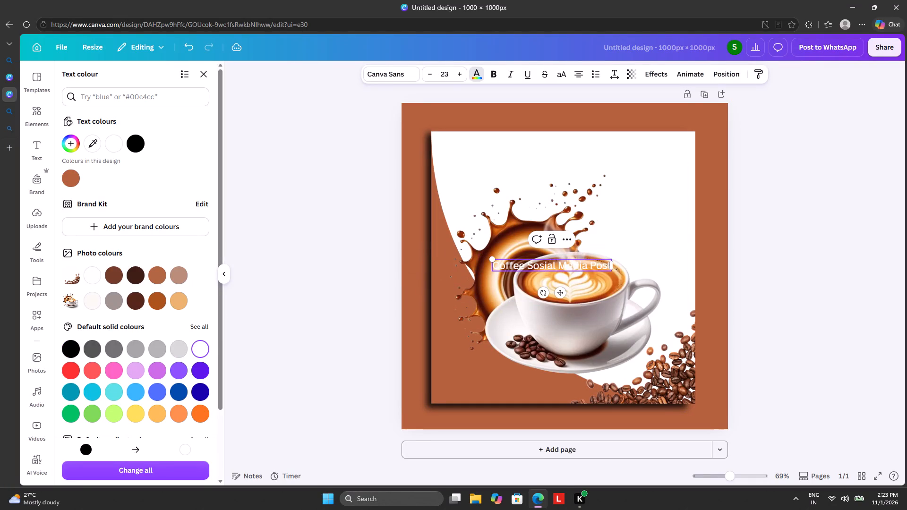
{"action": "left_click_drag", "start_coordinate": [561, 294], "coordinate": [582, 151]}
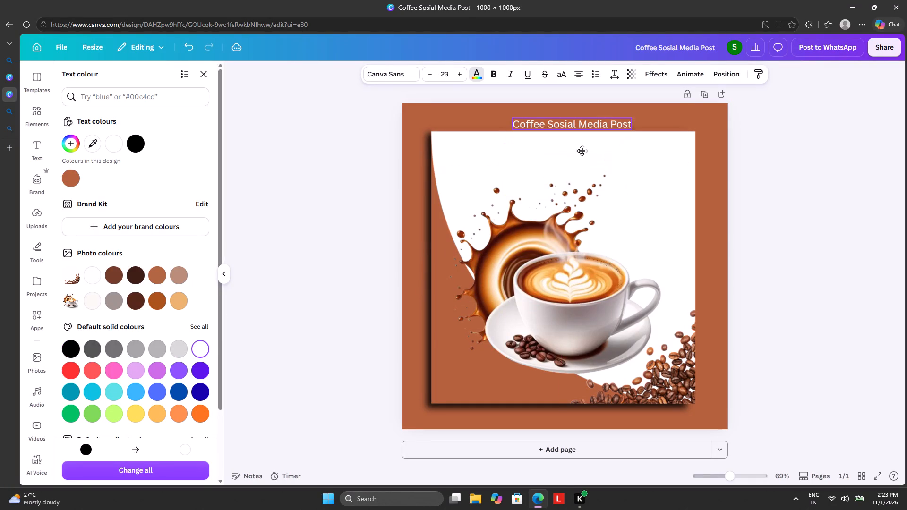
{"action": "left_click_drag", "start_coordinate": [582, 151], "coordinate": [582, 149]}
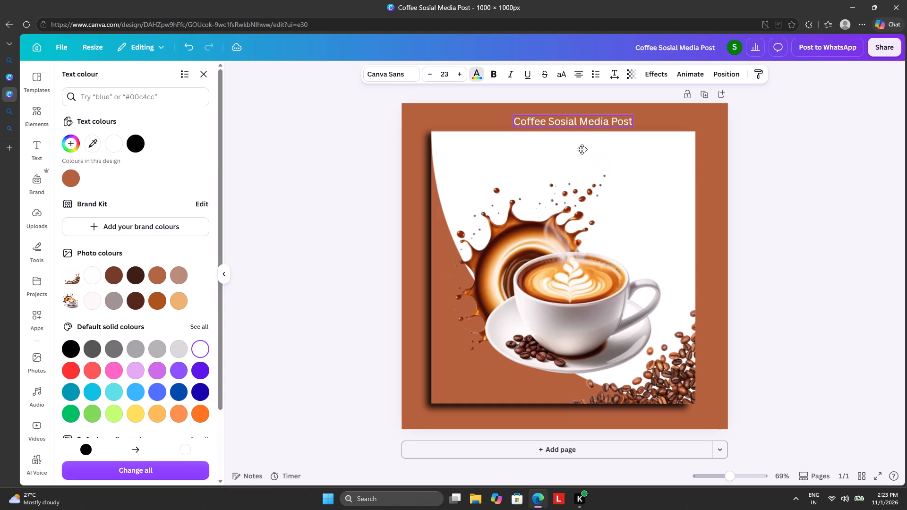
{"action": "left_click_drag", "start_coordinate": [582, 149], "coordinate": [579, 149]}
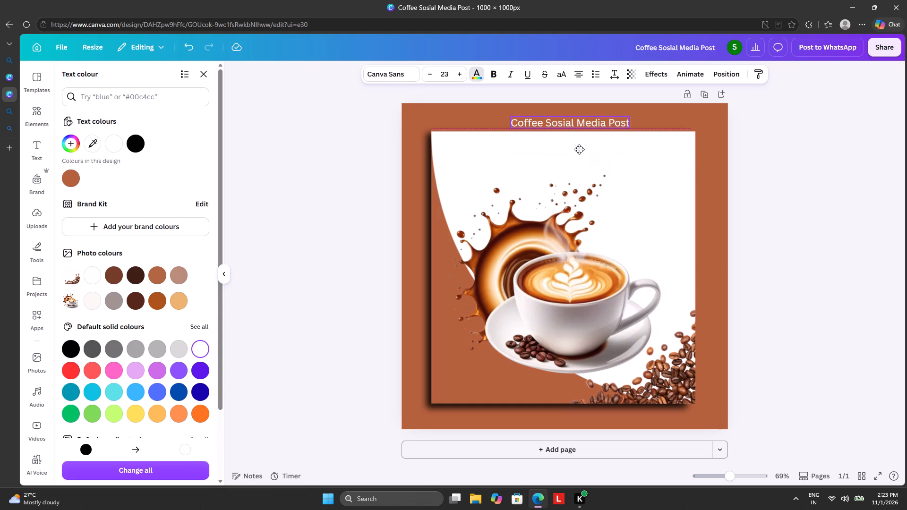
{"action": "left_click_drag", "start_coordinate": [579, 149], "coordinate": [579, 147]}
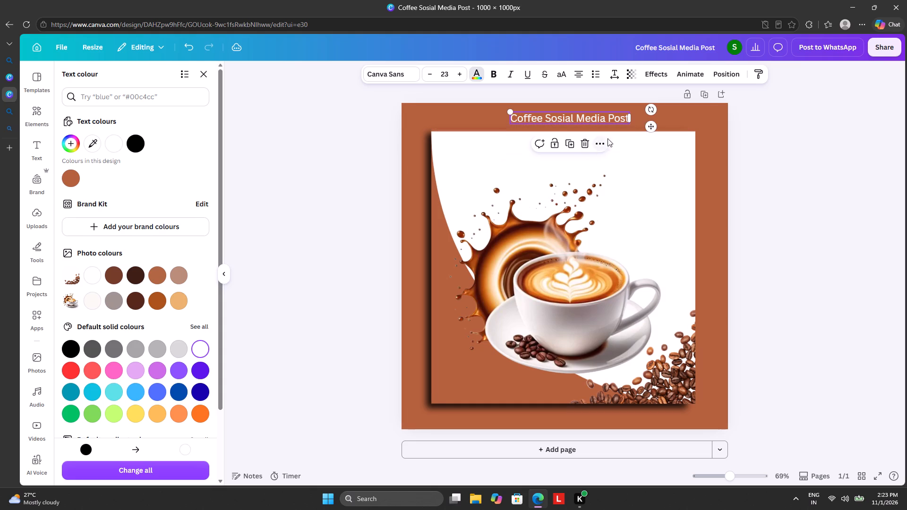
{"action": "left_click", "coordinate": [826, 138]}
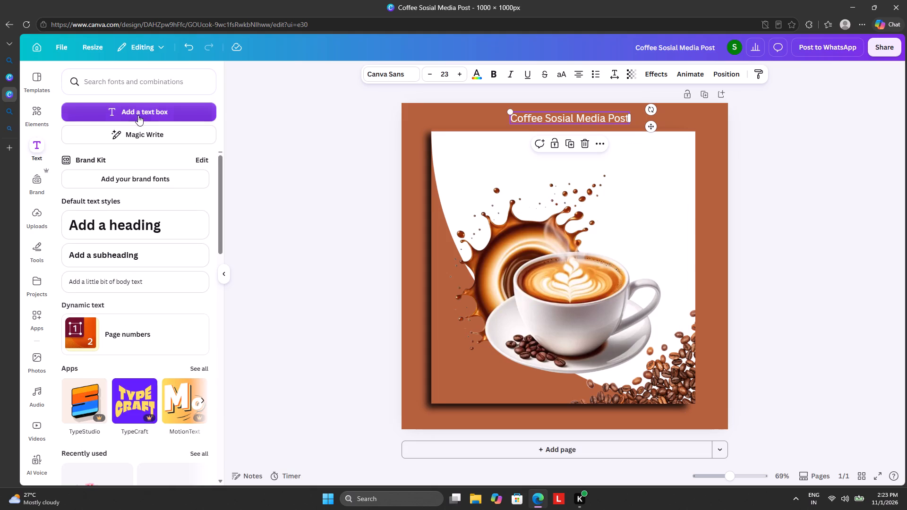
Add a second text box reading "Special" at font size 48, placed across the coffee splash above the cup.
{"action": "left_click", "coordinate": [145, 108]}
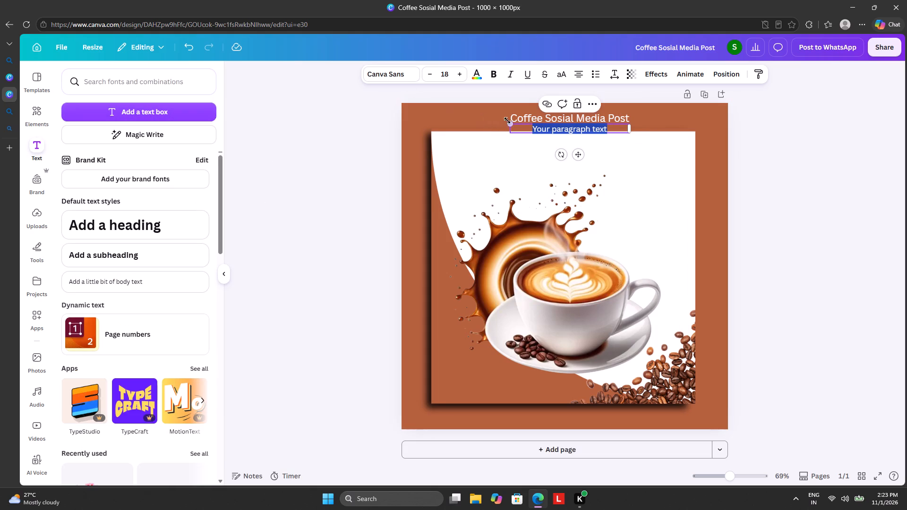
{"action": "left_click_drag", "start_coordinate": [511, 121], "coordinate": [306, 190]}
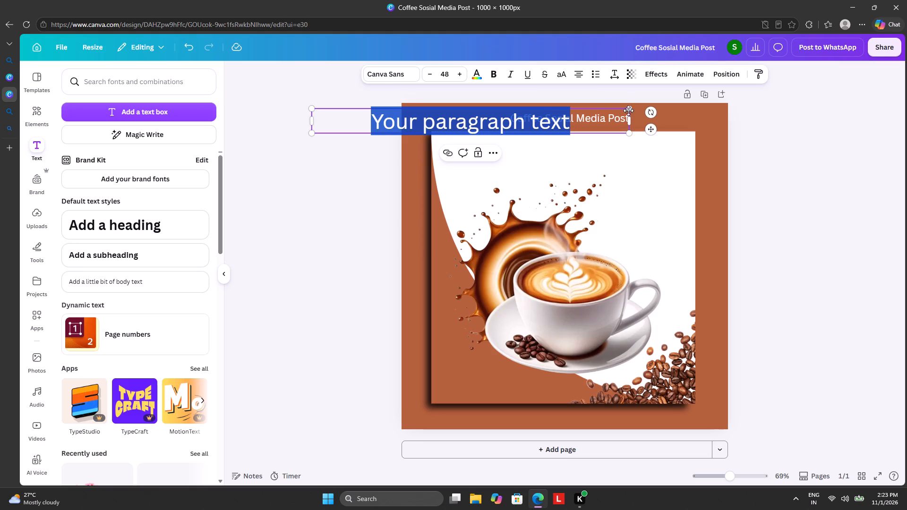
{"action": "left_click_drag", "start_coordinate": [653, 126], "coordinate": [698, 246]}
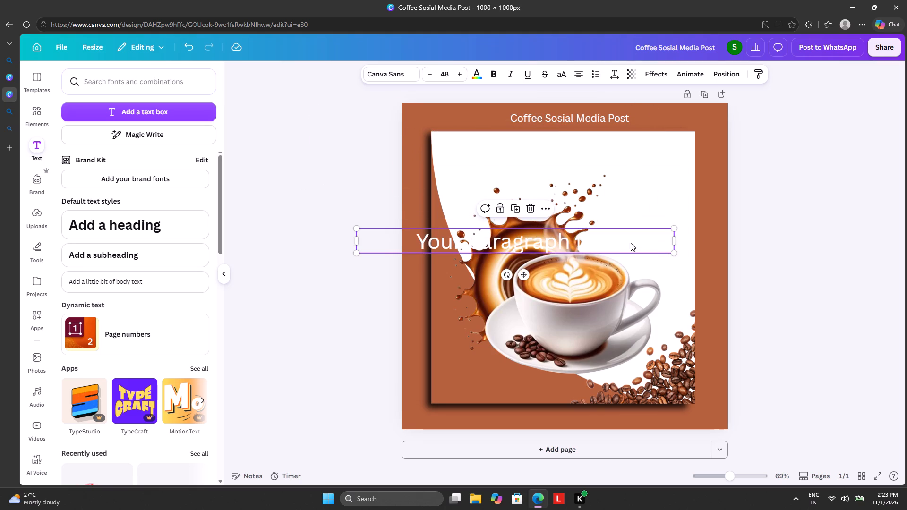
{"action": "left_click", "coordinate": [631, 242]}
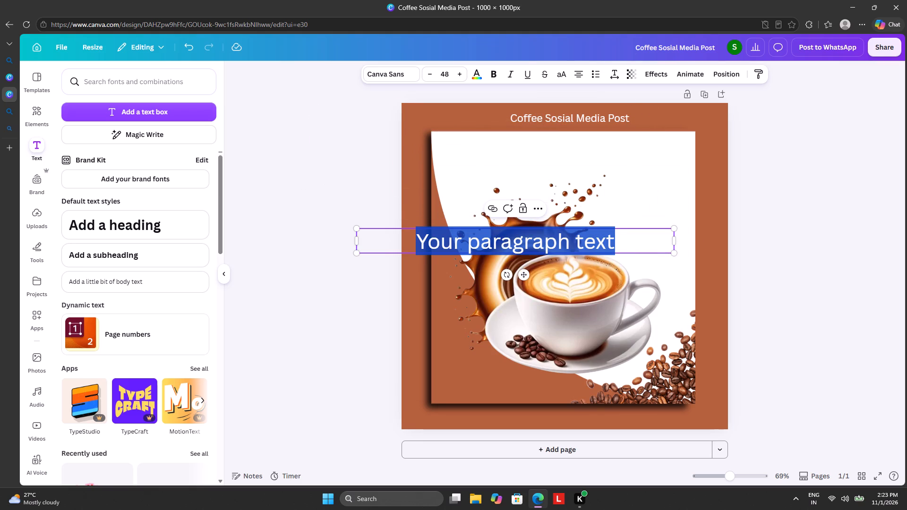
{"action": "key", "text": "BackSpace"}
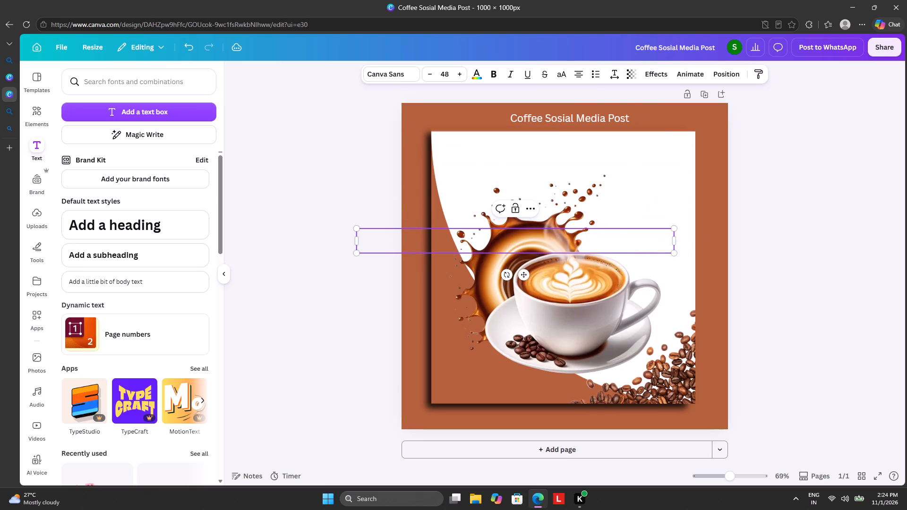
{"action": "key", "text": "s"}
{"action": "key", "text": "p"}
{"action": "key", "text": "e"}
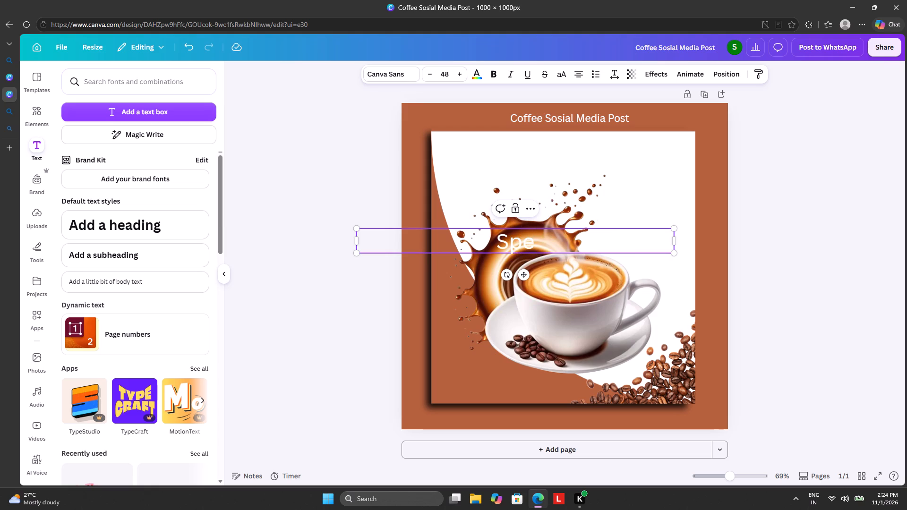
{"action": "key", "text": "c"}
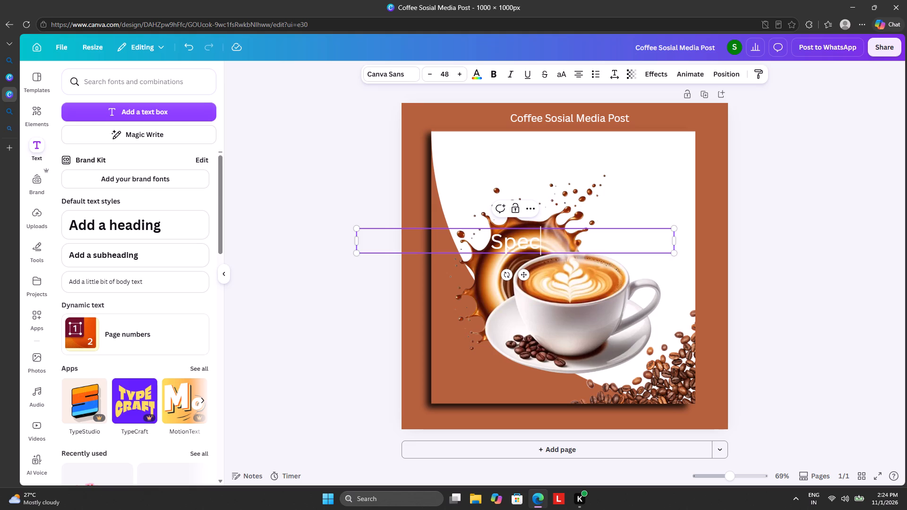
{"action": "key", "text": "i"}
{"action": "key", "text": "a"}
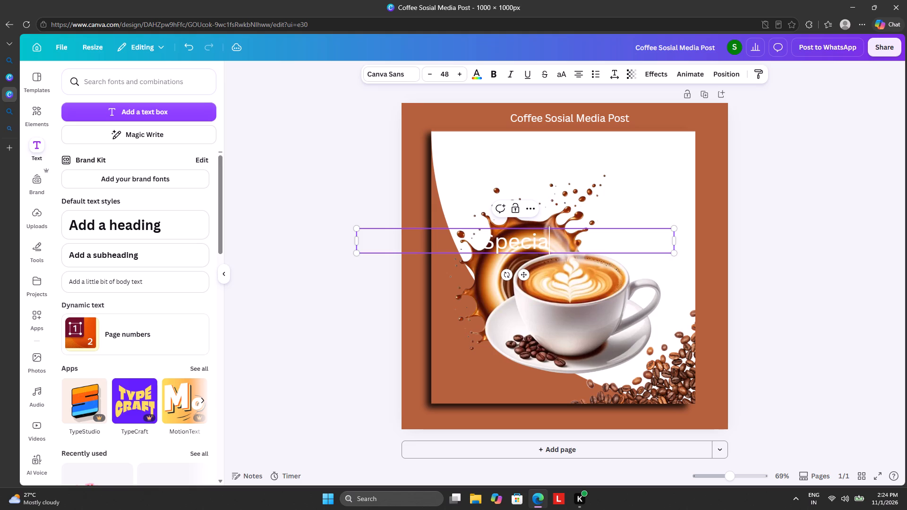
{"action": "key", "text": "l"}
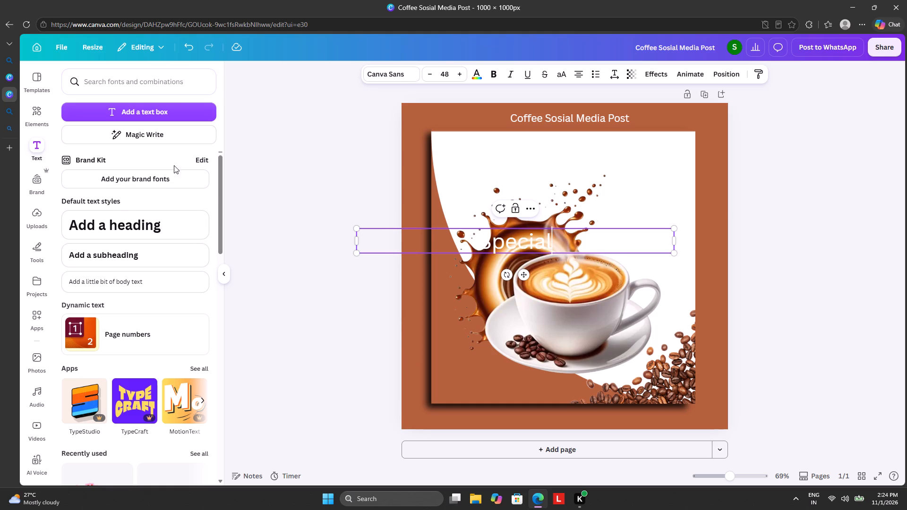
Set the font of the "Special" text to Brittany.
{"action": "left_click", "coordinate": [399, 73]}
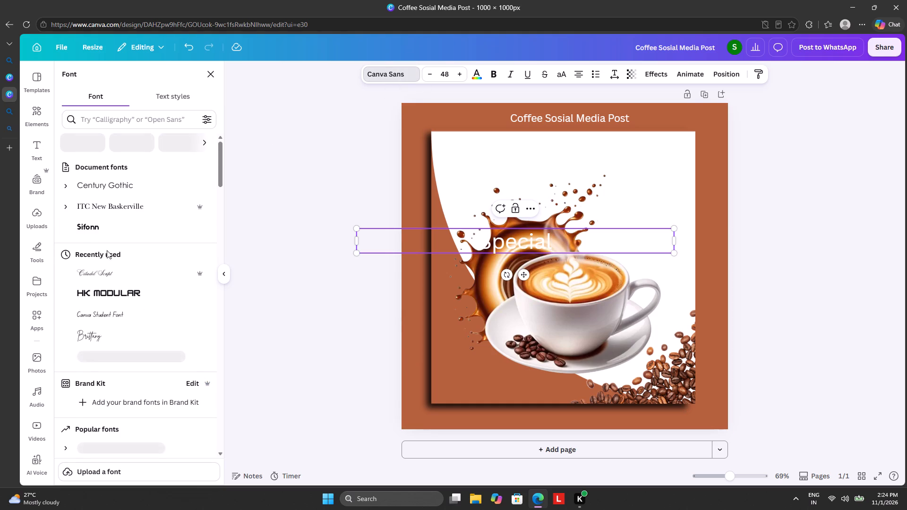
{"action": "left_click", "coordinate": [108, 285]}
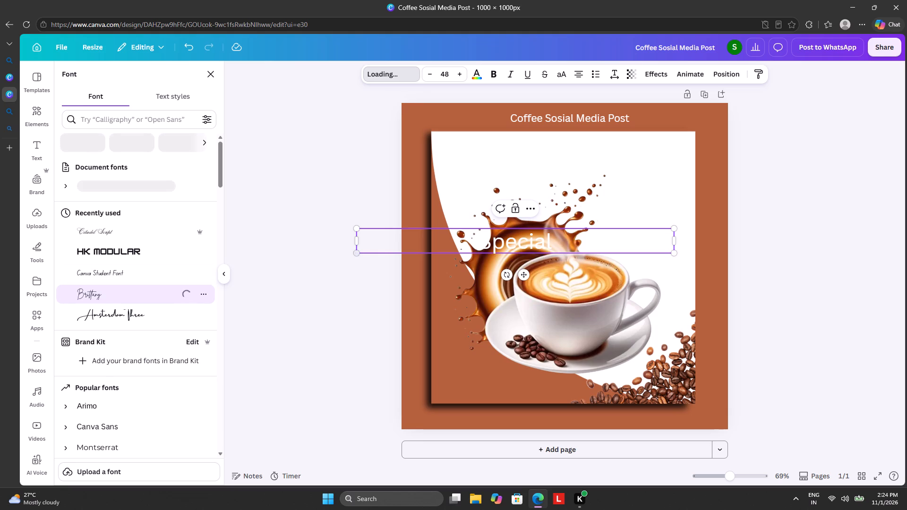
{"action": "left_click", "coordinate": [417, 238]}
{"action": "left_click_drag", "start_coordinate": [559, 234], "coordinate": [461, 248]}
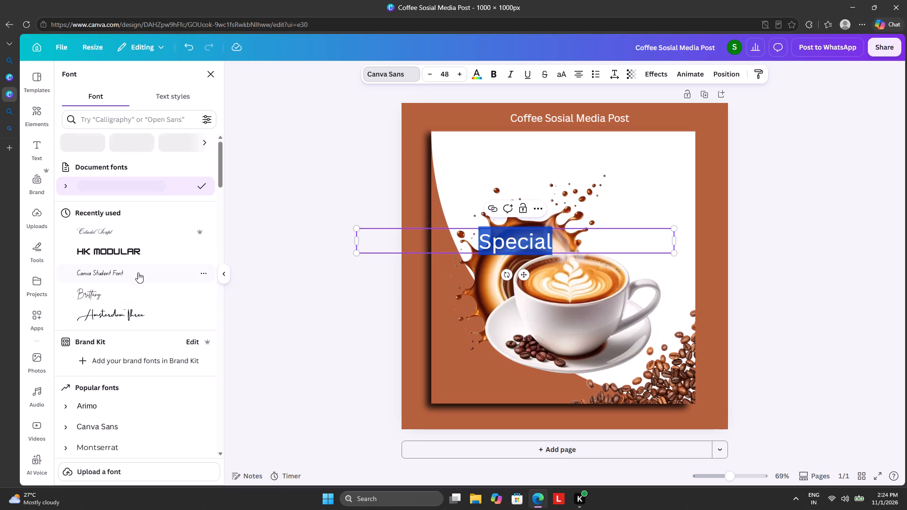
{"action": "left_click", "coordinate": [133, 289]}
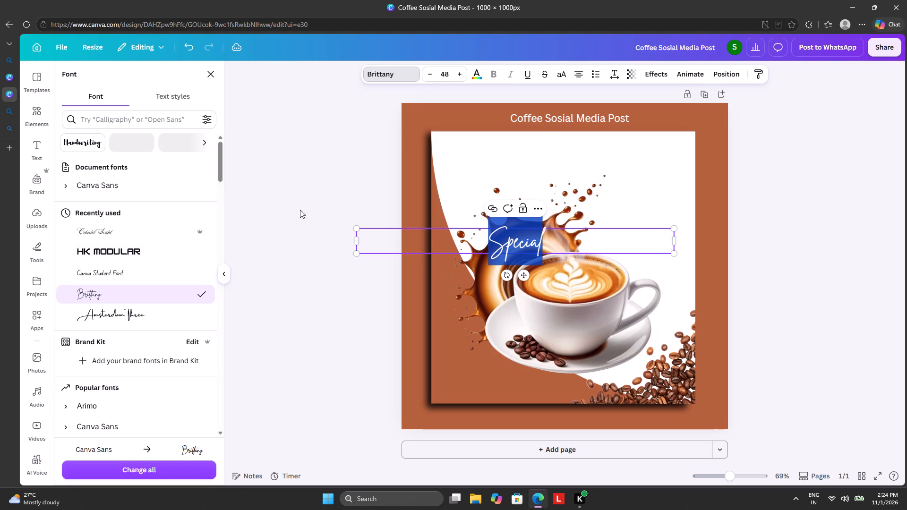
Recolour the "Special" text with an orange sampled from the edge of the coffee in the cup.
{"action": "left_click", "coordinate": [478, 73]}
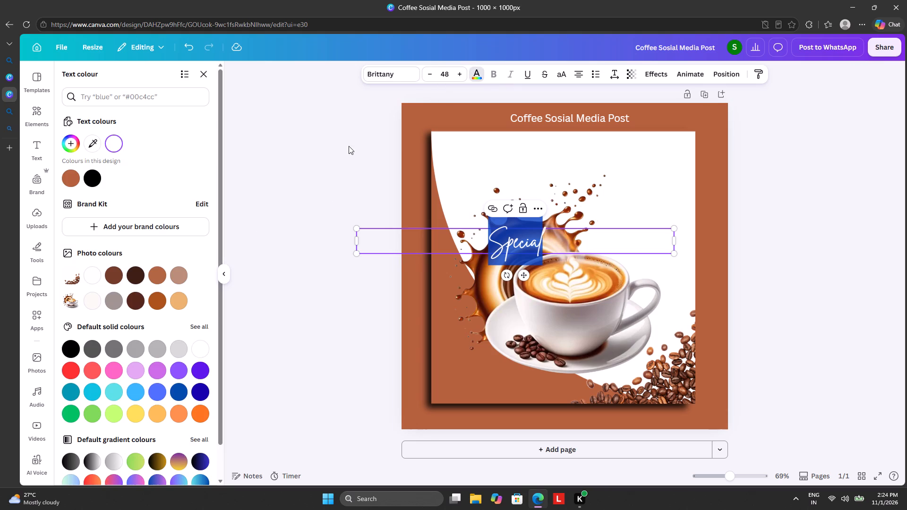
{"action": "left_click", "coordinate": [91, 138]}
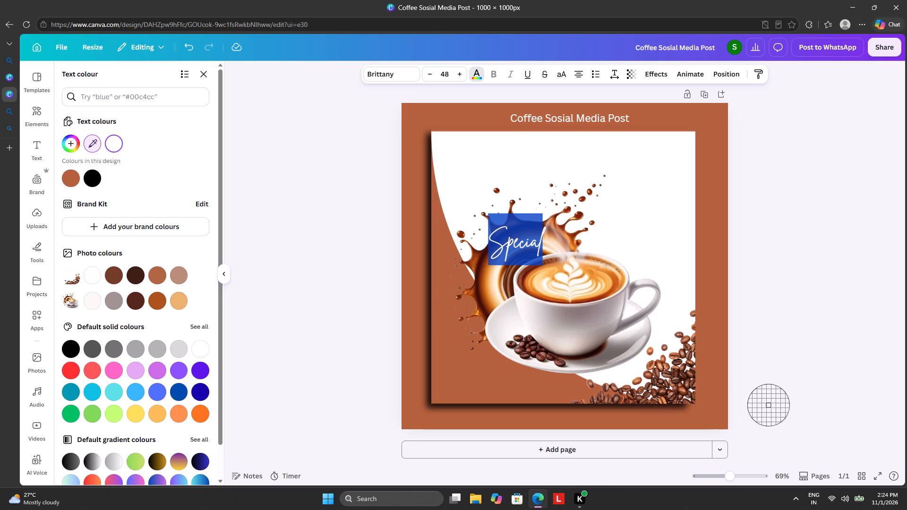
{"action": "left_click", "coordinate": [619, 283]}
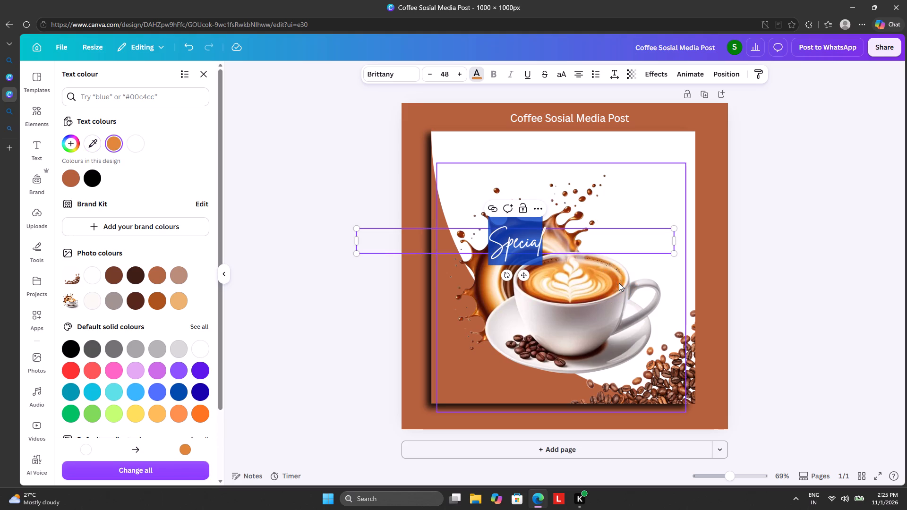
{"action": "left_click", "coordinate": [641, 246]}
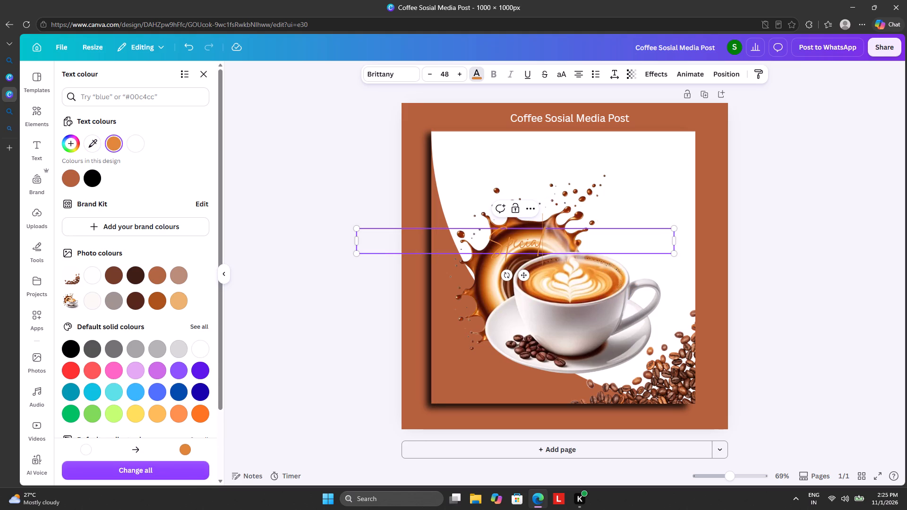
Narrow the "Special" text box and move it to the upper-left area of the white rectangle, above the coffee splash.
{"action": "left_click_drag", "start_coordinate": [641, 246], "coordinate": [656, 210]}
{"action": "left_click_drag", "start_coordinate": [677, 245], "coordinate": [619, 260]}
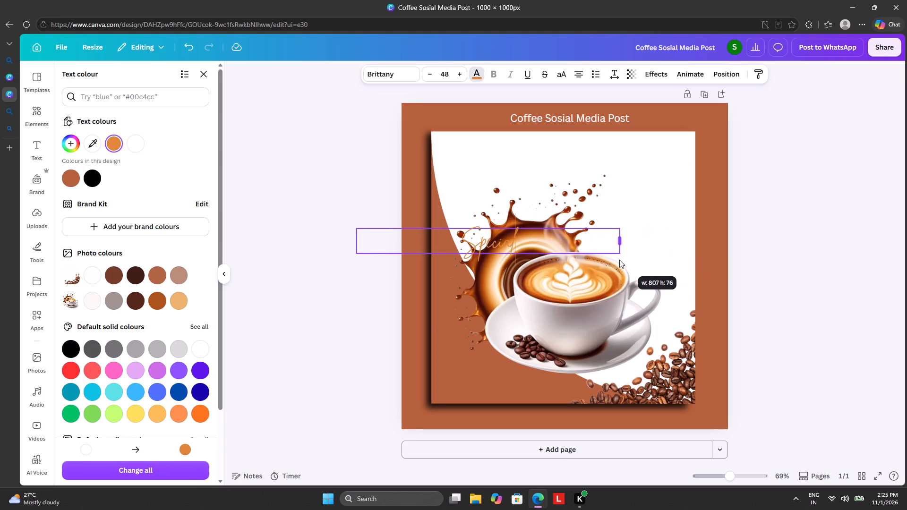
{"action": "left_click_drag", "start_coordinate": [619, 260], "coordinate": [530, 258]}
{"action": "scroll", "coordinate": [538, 252], "scroll_direction": "down", "scroll_amount": 2}
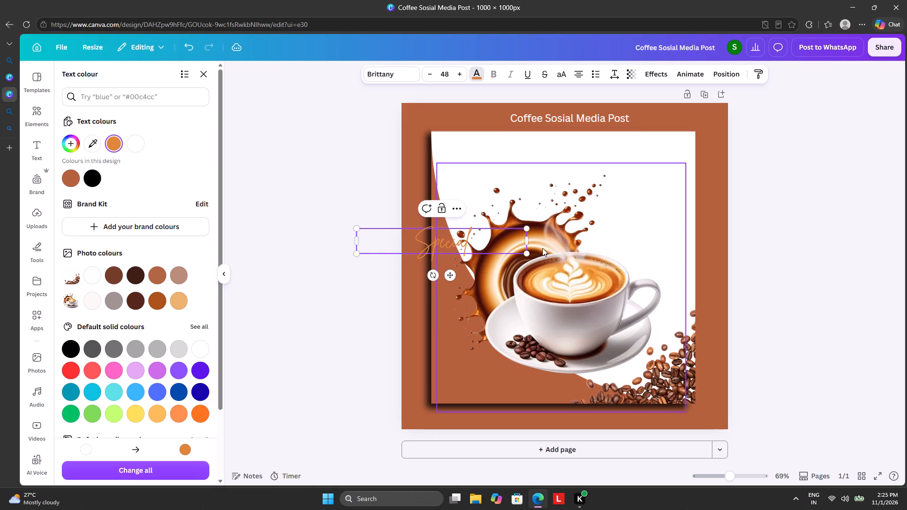
{"action": "scroll", "coordinate": [542, 248], "scroll_direction": "down", "scroll_amount": 1}
{"action": "left_click_drag", "start_coordinate": [452, 275], "coordinate": [565, 194]}
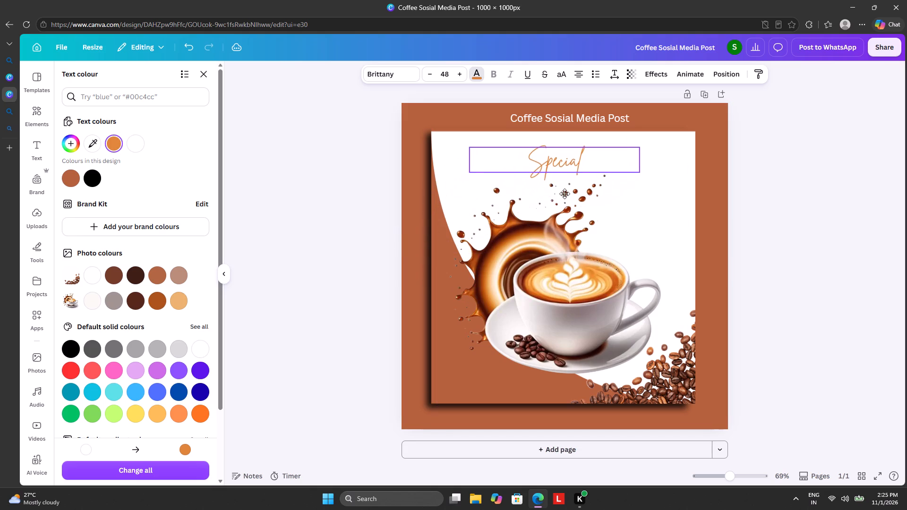
{"action": "left_click_drag", "start_coordinate": [565, 194], "coordinate": [490, 190]}
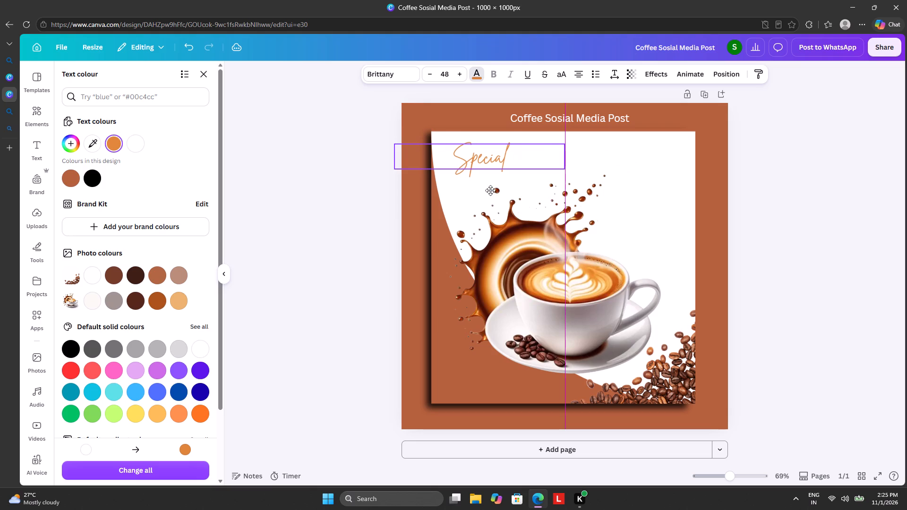
{"action": "left_click_drag", "start_coordinate": [490, 190], "coordinate": [490, 191]}
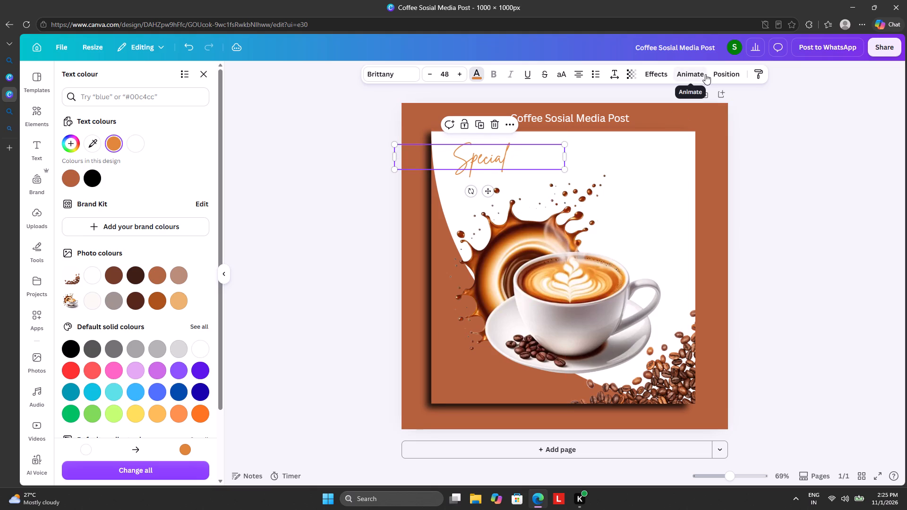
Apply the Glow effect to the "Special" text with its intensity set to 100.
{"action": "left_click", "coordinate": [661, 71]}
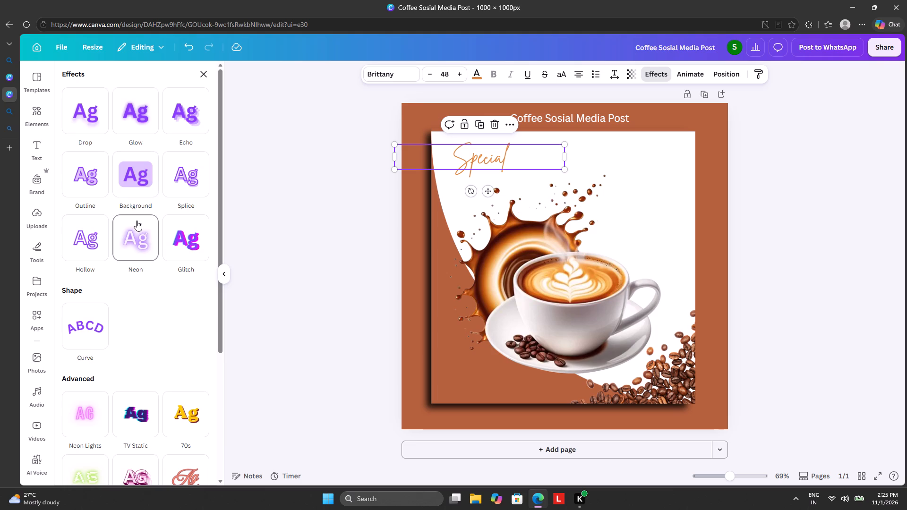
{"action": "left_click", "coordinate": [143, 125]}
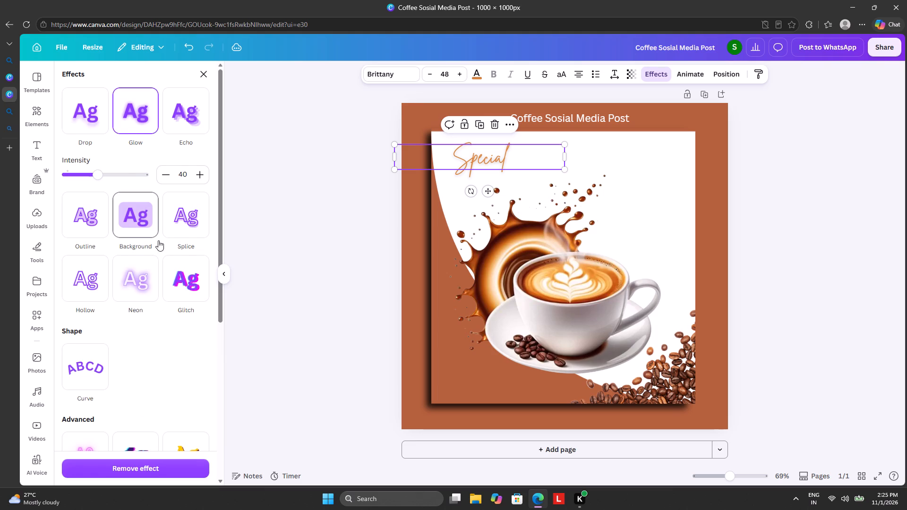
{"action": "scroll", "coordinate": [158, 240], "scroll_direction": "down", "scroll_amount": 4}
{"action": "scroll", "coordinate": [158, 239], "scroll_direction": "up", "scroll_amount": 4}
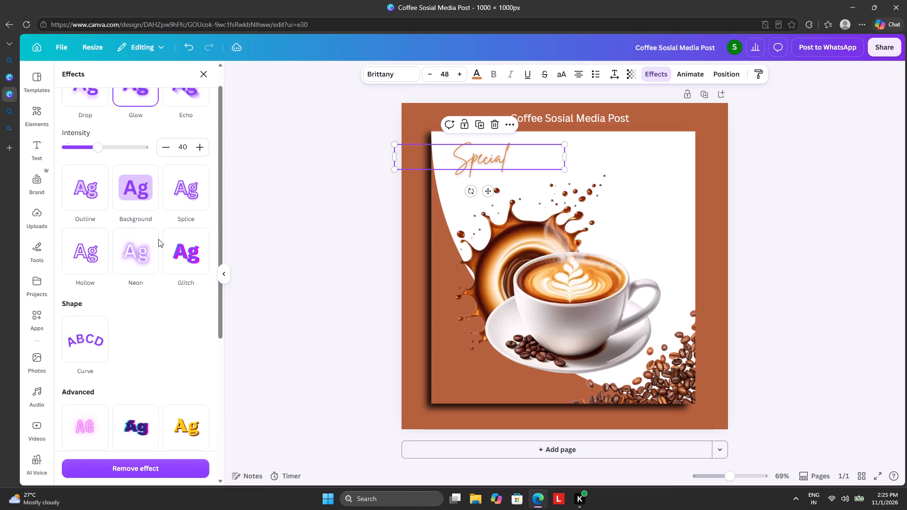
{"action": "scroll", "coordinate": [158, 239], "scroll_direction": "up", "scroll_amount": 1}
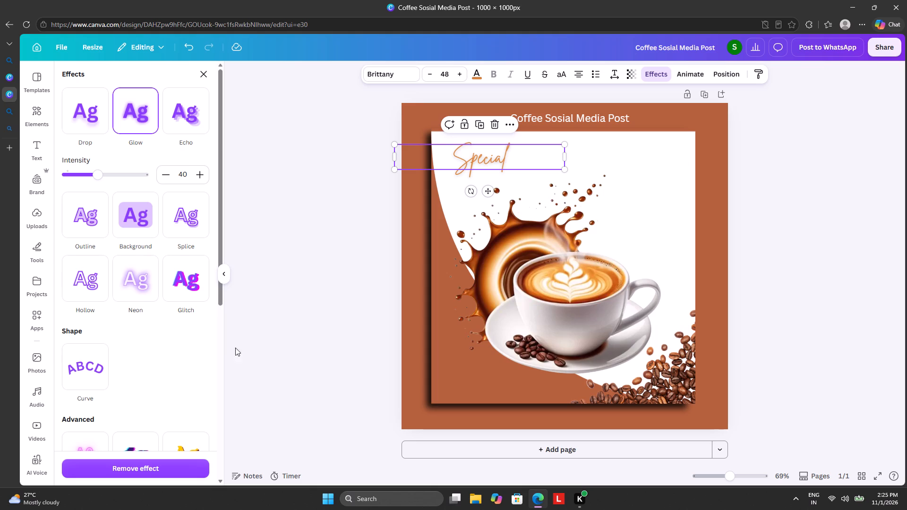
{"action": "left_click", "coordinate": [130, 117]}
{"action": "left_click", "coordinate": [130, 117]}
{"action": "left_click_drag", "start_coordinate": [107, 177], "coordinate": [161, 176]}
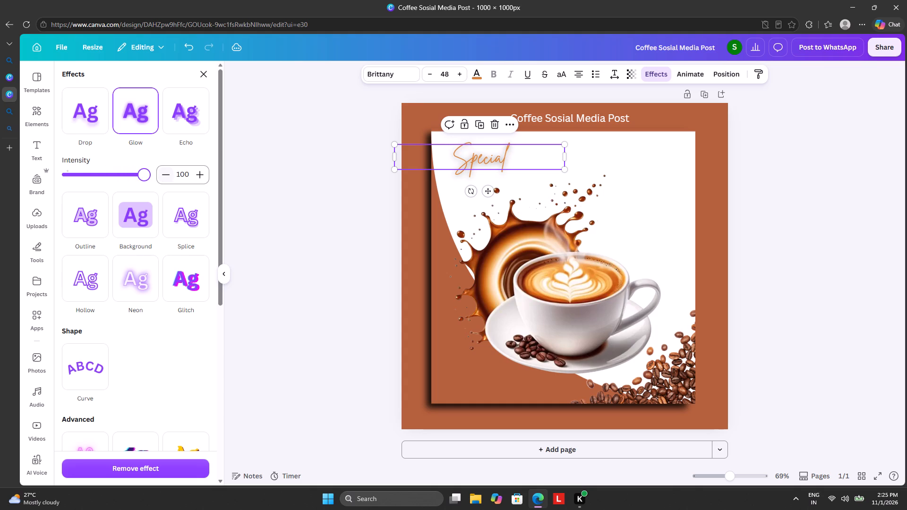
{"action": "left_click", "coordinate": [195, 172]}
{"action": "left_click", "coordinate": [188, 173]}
Apply the advanced Cosmic effect to the "Special" text with its intensity set to 100.
{"action": "scroll", "coordinate": [120, 302], "scroll_direction": "down", "scroll_amount": 2}
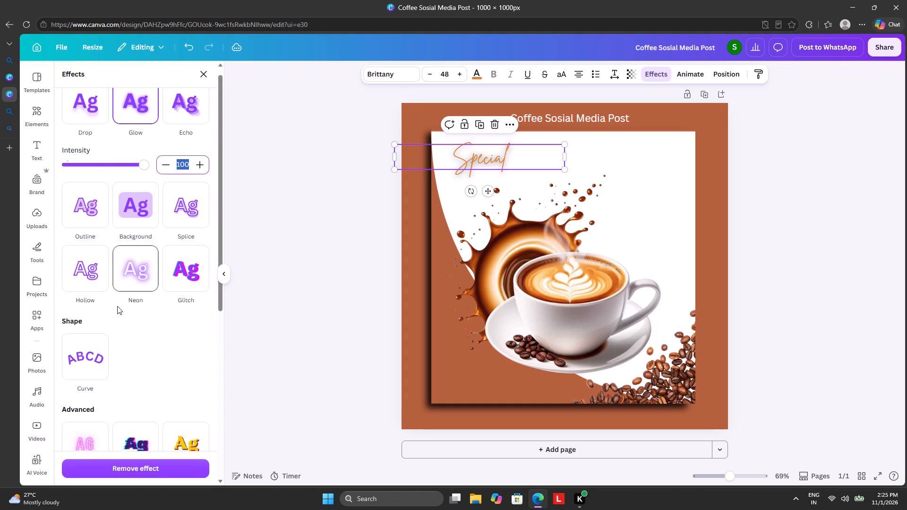
{"action": "scroll", "coordinate": [117, 306], "scroll_direction": "down", "scroll_amount": 2}
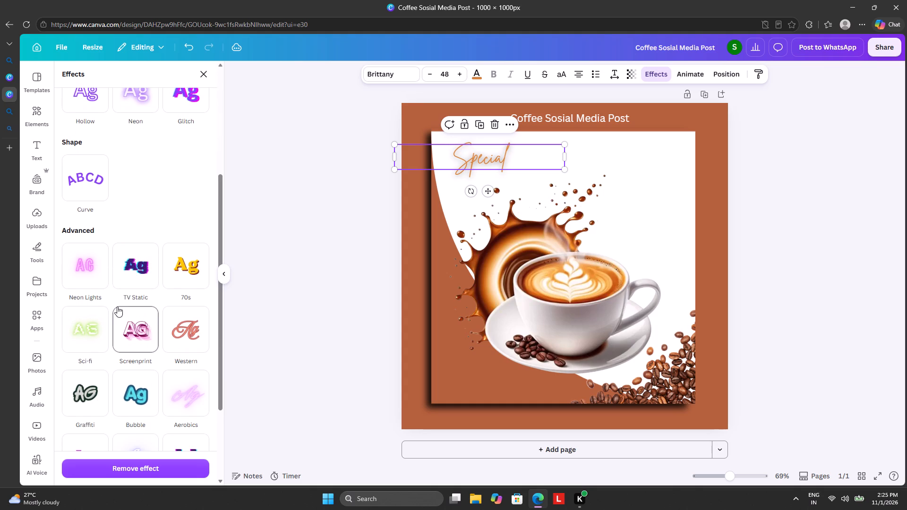
{"action": "scroll", "coordinate": [117, 306], "scroll_direction": "down", "scroll_amount": 2}
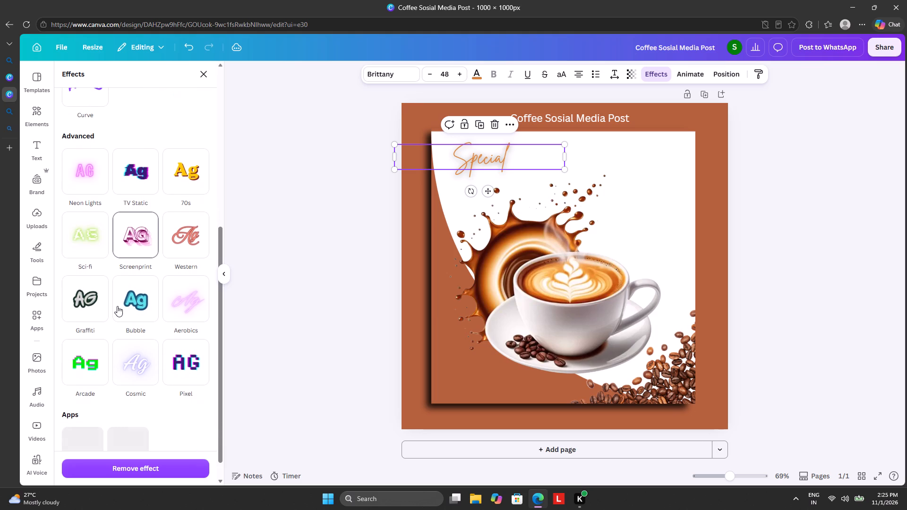
{"action": "left_click", "coordinate": [126, 374]}
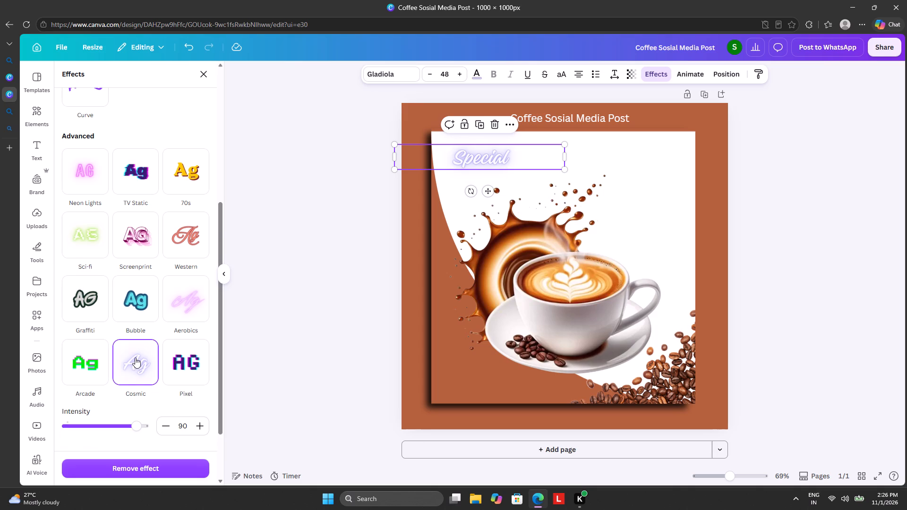
{"action": "scroll", "coordinate": [172, 405], "scroll_direction": "down", "scroll_amount": 3}
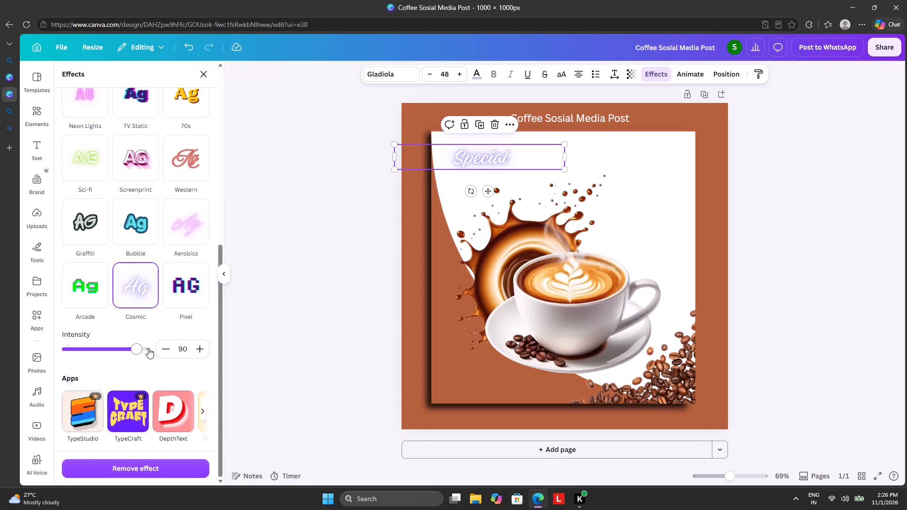
{"action": "left_click_drag", "start_coordinate": [148, 348], "coordinate": [169, 348]}
Recolour the "Special" text with the brown already used in the design.
{"action": "left_click", "coordinate": [477, 78]}
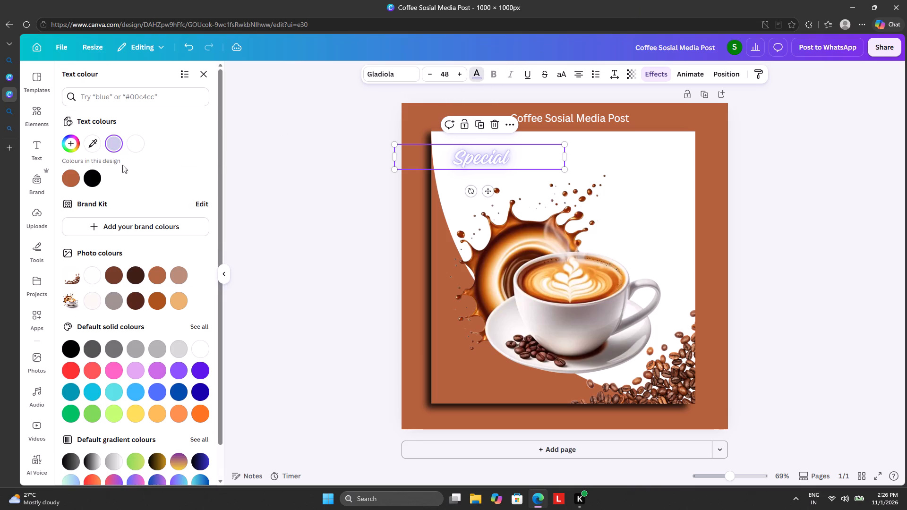
{"action": "left_click", "coordinate": [71, 180]}
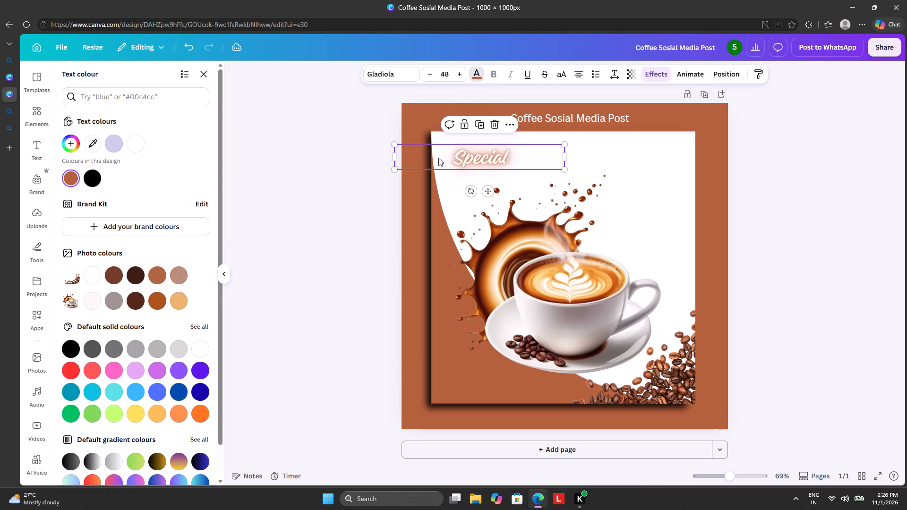
Enlarge the "Special" text to font size 67.3 and place it in the upper-left corner of the white rectangle.
{"action": "left_click_drag", "start_coordinate": [395, 171], "coordinate": [332, 217]}
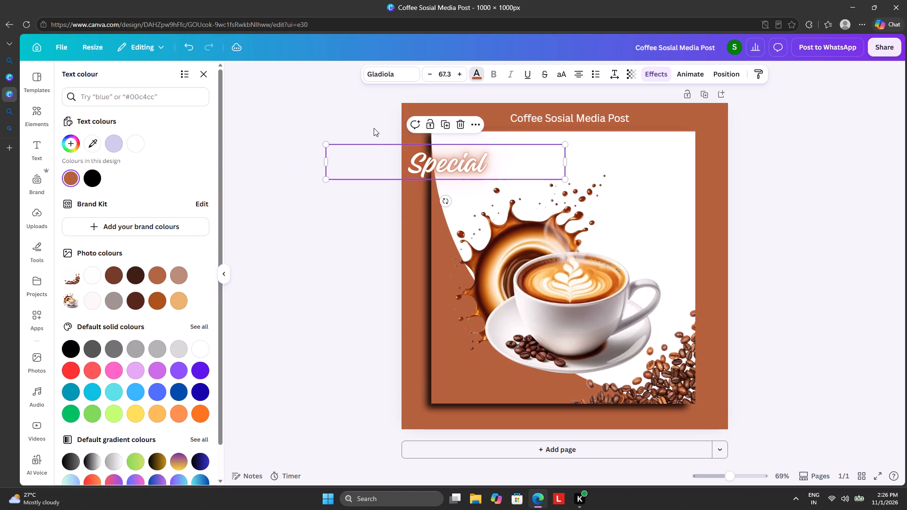
{"action": "left_click_drag", "start_coordinate": [376, 164], "coordinate": [406, 153]}
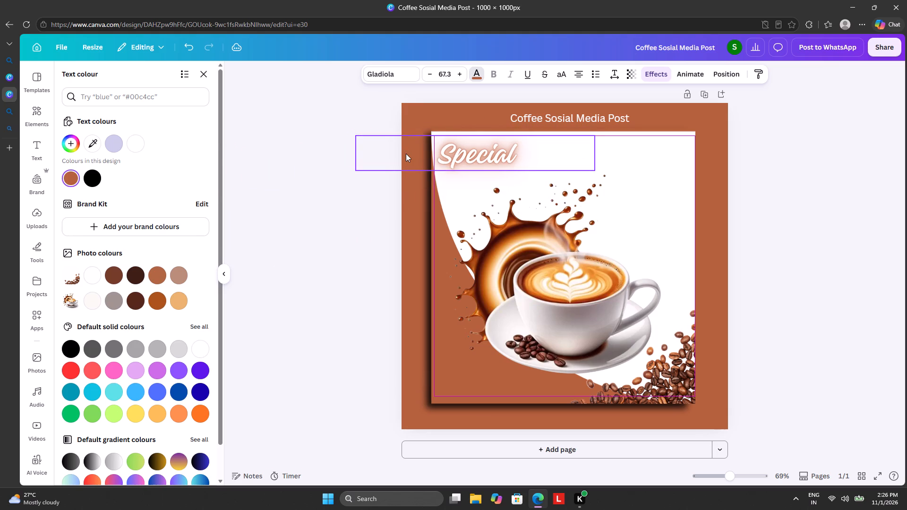
Filter the fonts for the "Special" text to the Handwriting category.
{"action": "left_click", "coordinate": [402, 74]}
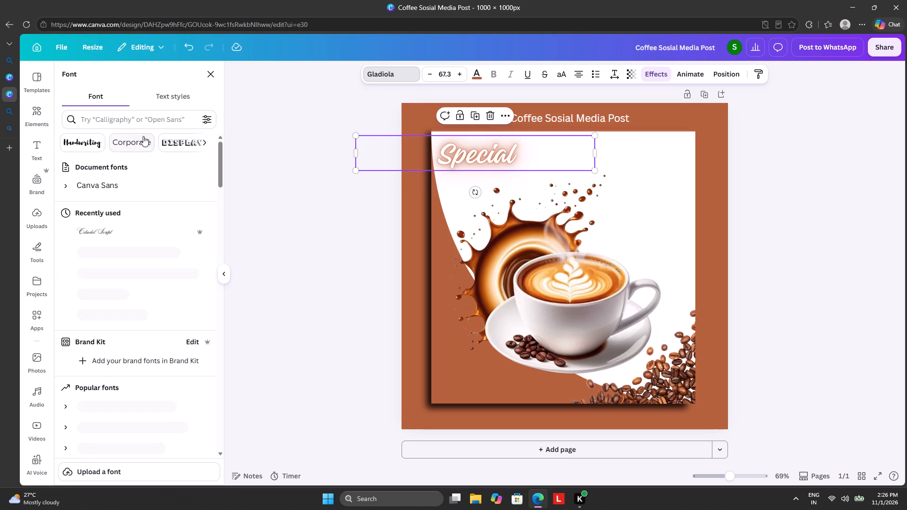
{"action": "left_click", "coordinate": [96, 138]}
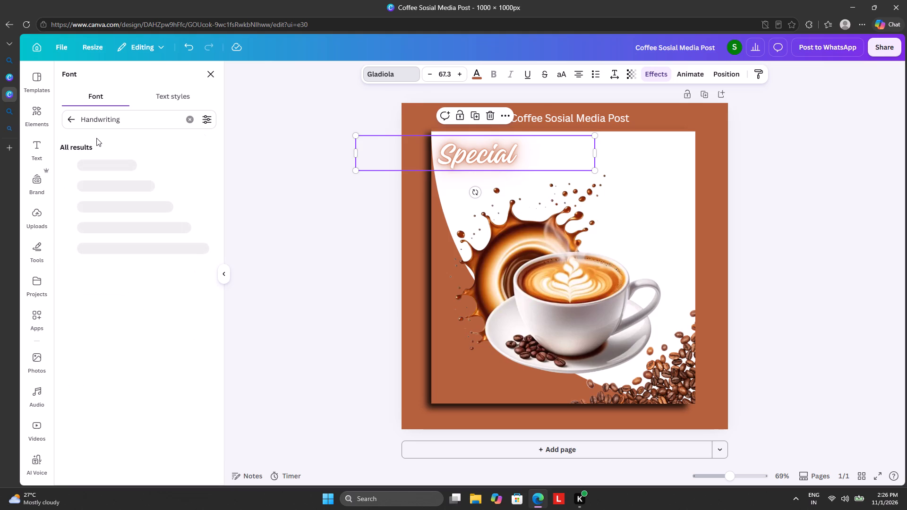
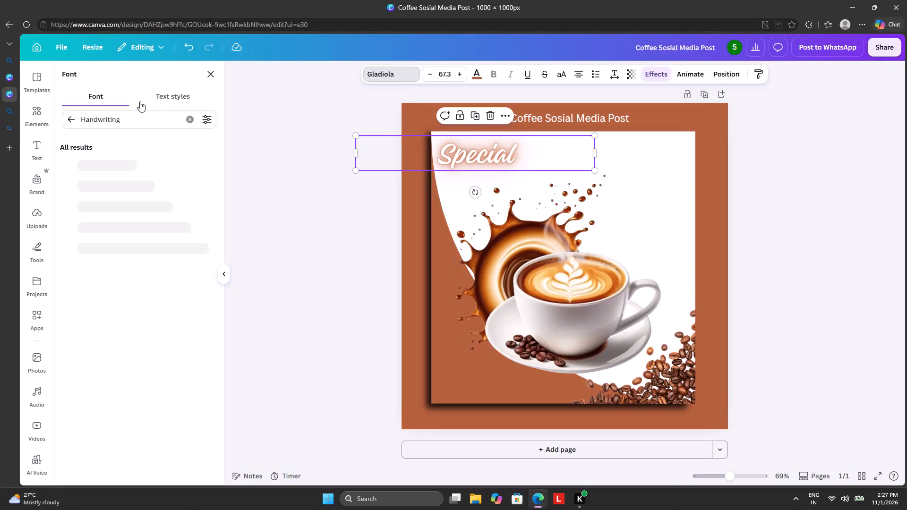
Reload the Handwriting font results for the "Special" text.
{"action": "left_click", "coordinate": [185, 93]}
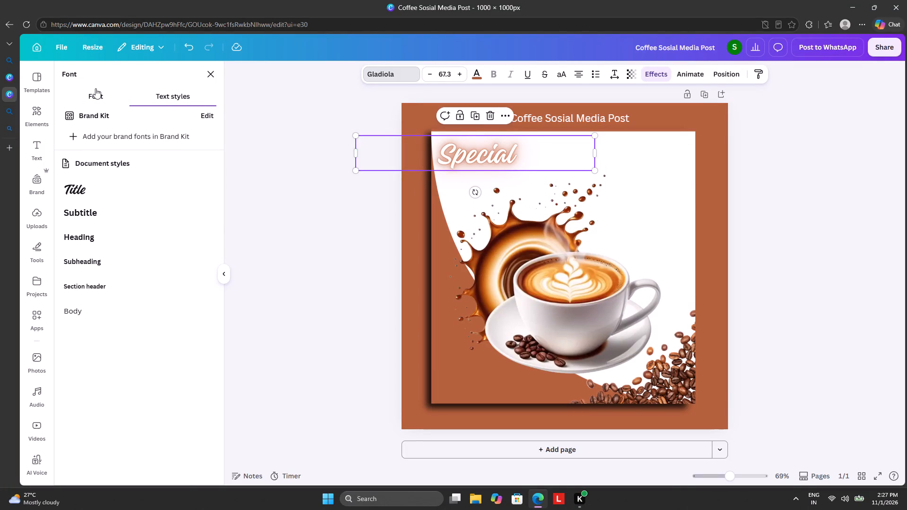
{"action": "left_click", "coordinate": [95, 88]}
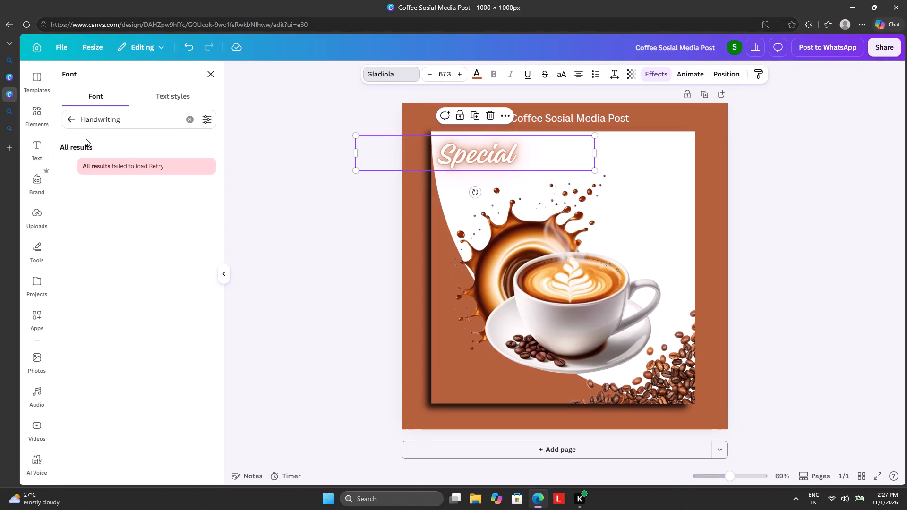
{"action": "left_click", "coordinate": [155, 168]}
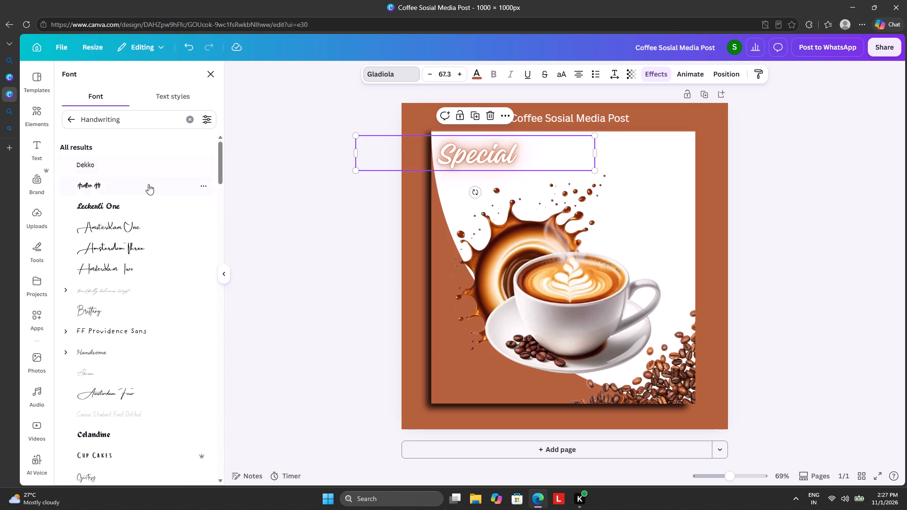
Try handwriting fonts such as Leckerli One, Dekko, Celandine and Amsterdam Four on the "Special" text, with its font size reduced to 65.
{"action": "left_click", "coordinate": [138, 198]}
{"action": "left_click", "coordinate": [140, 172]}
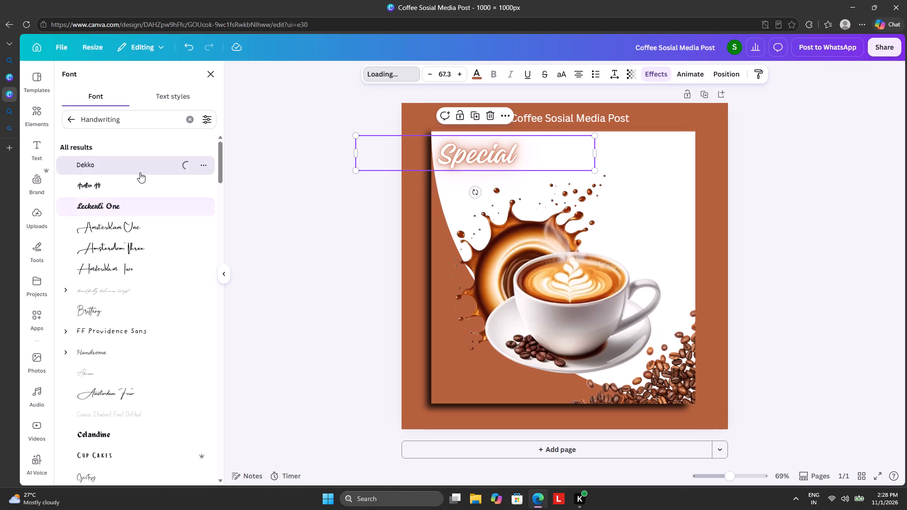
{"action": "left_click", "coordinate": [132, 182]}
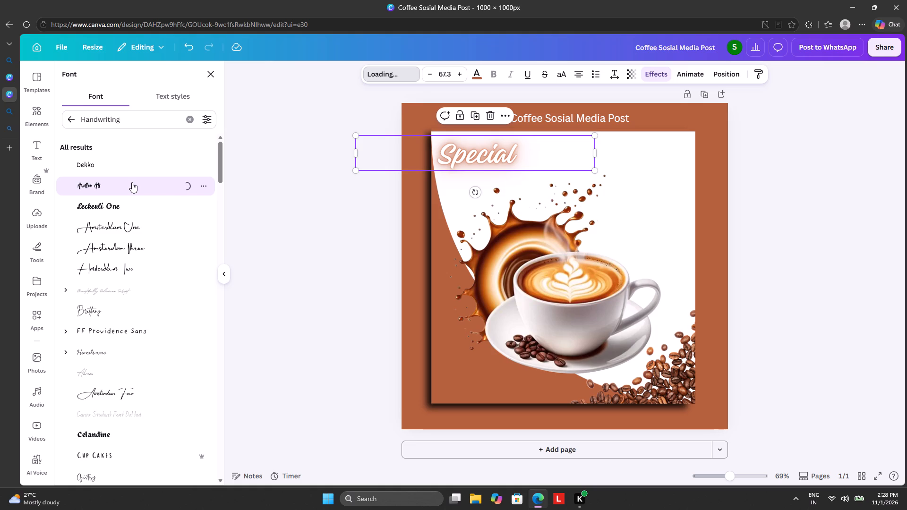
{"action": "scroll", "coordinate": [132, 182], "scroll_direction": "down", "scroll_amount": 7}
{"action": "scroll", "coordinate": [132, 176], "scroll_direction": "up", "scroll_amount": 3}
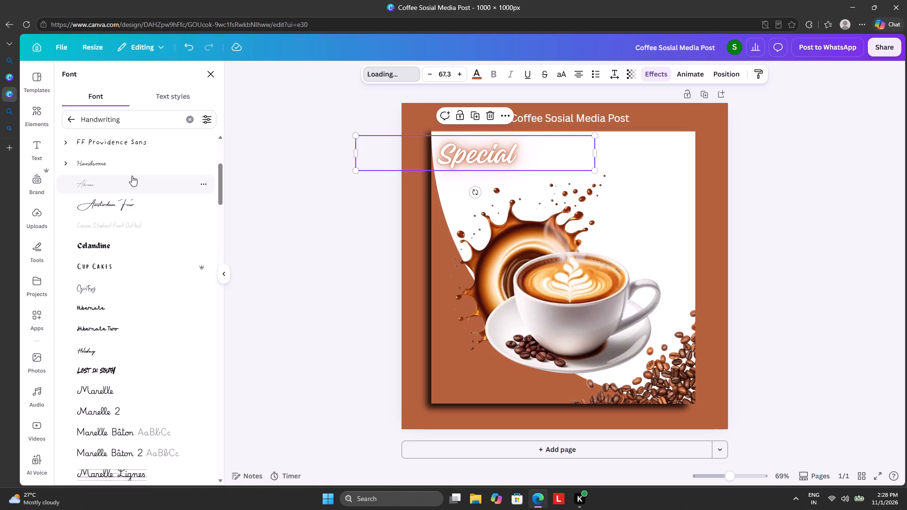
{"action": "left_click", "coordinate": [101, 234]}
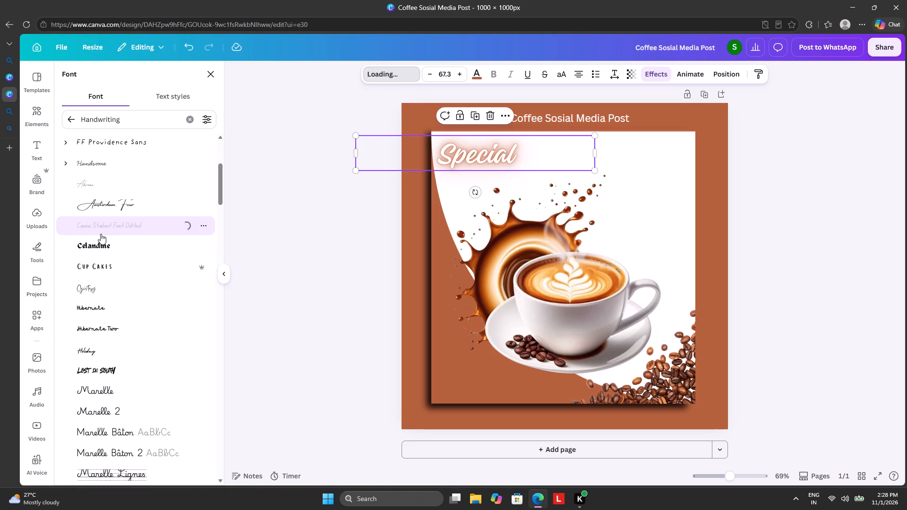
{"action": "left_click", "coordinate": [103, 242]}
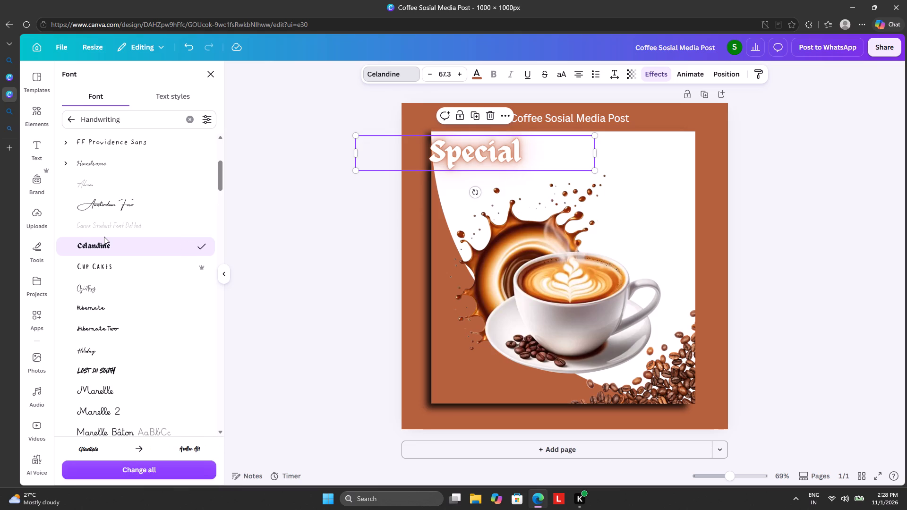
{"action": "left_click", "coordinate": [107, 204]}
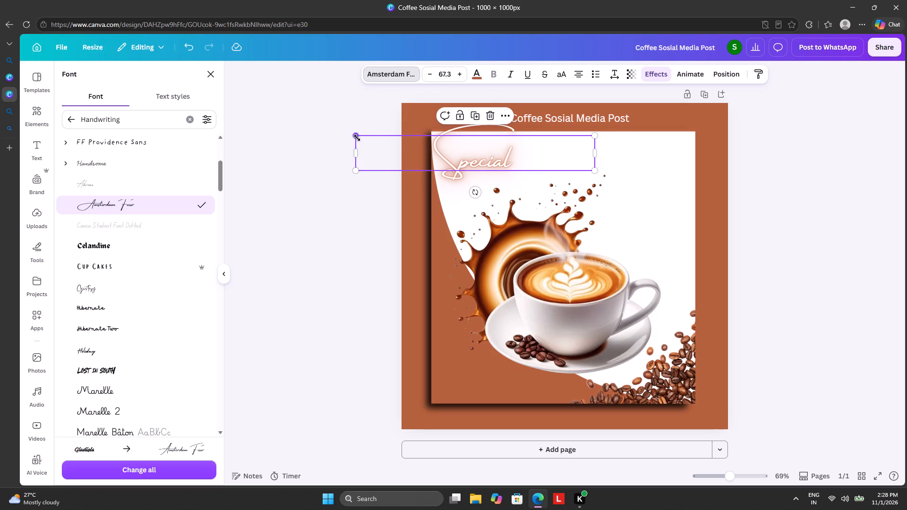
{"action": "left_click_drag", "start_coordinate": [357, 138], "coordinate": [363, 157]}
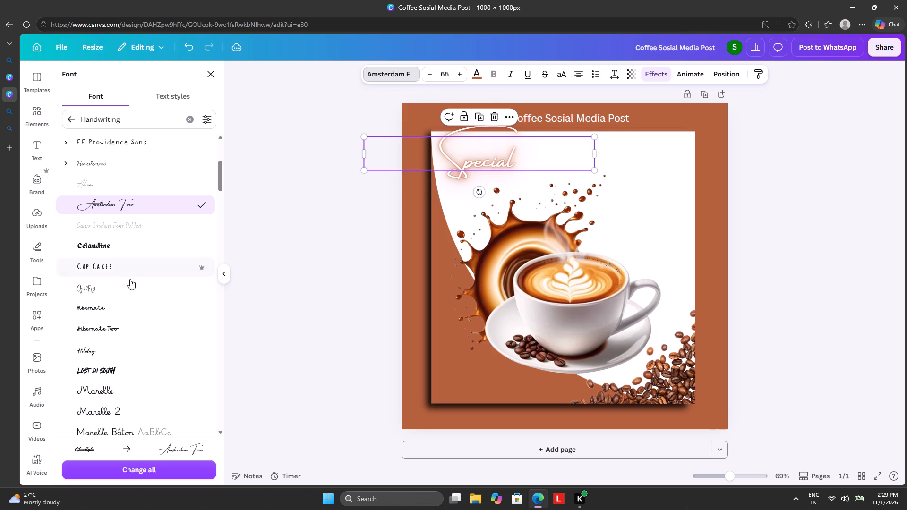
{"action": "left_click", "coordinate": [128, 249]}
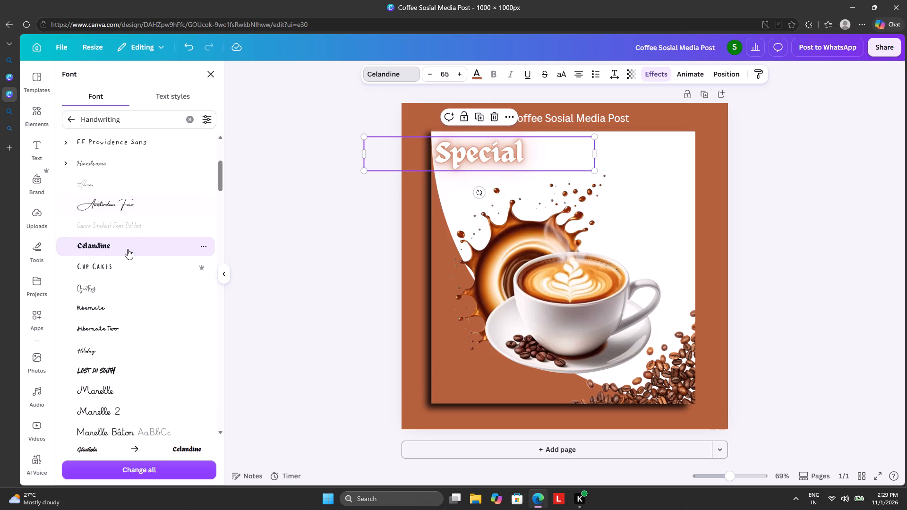
Set the "Special" text in the Marelle font and shrink it to font size 47.3.
{"action": "scroll", "coordinate": [98, 302], "scroll_direction": "down", "scroll_amount": 1}
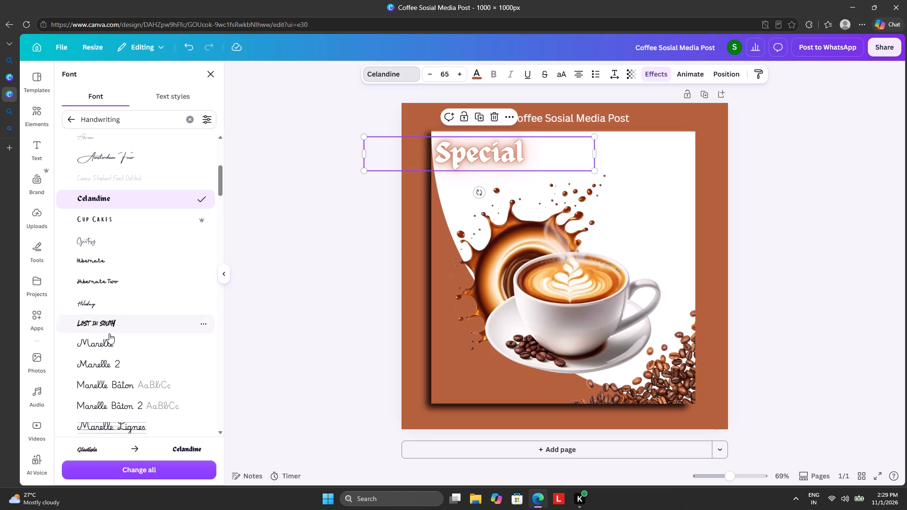
{"action": "left_click", "coordinate": [109, 340]}
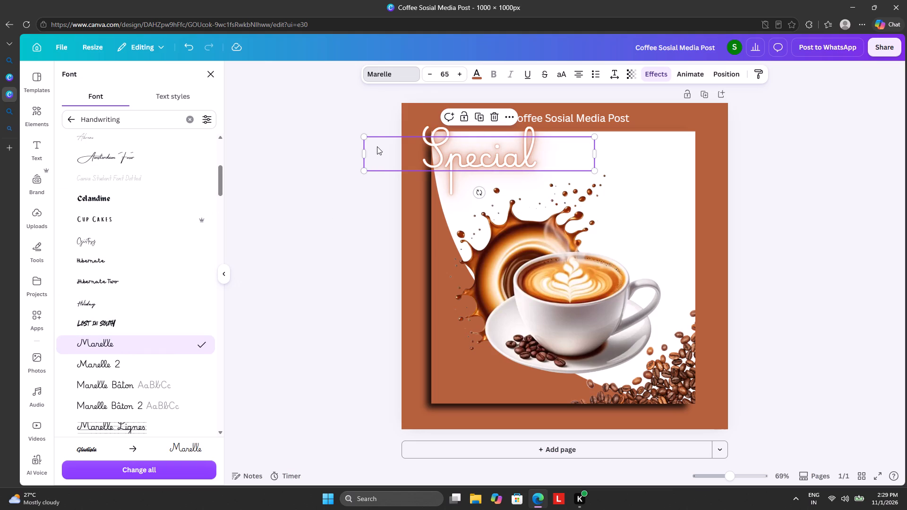
{"action": "left_click_drag", "start_coordinate": [365, 136], "coordinate": [408, 157]}
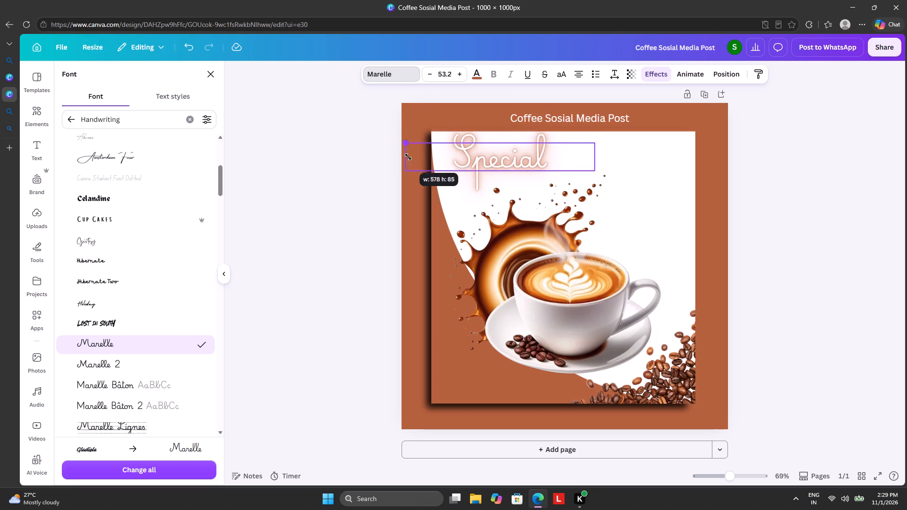
{"action": "left_click_drag", "start_coordinate": [408, 157], "coordinate": [425, 159]}
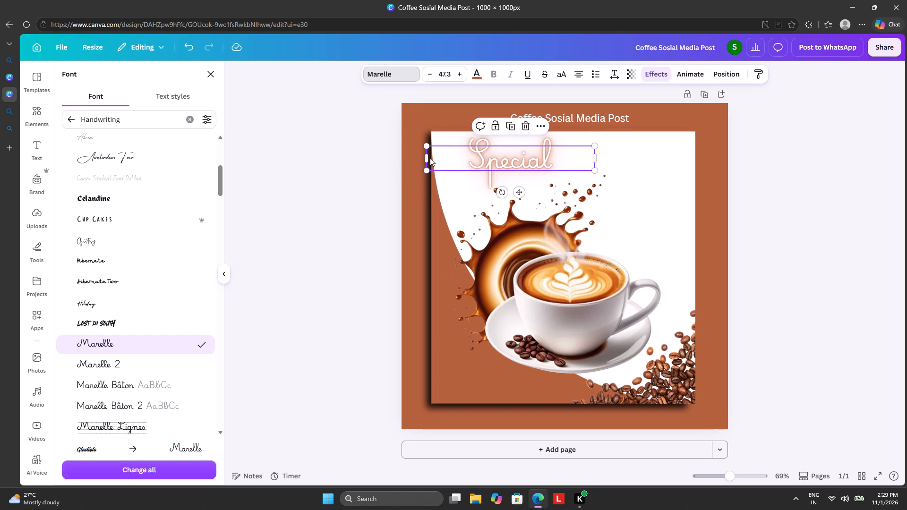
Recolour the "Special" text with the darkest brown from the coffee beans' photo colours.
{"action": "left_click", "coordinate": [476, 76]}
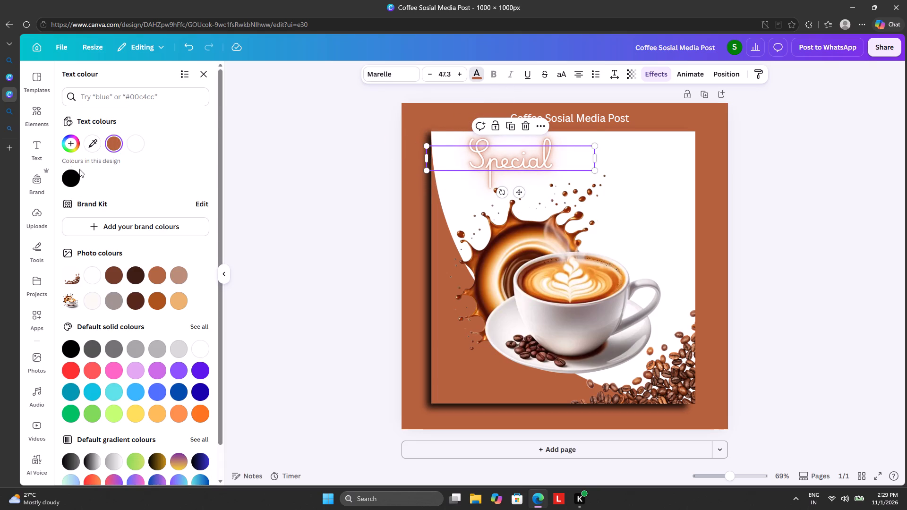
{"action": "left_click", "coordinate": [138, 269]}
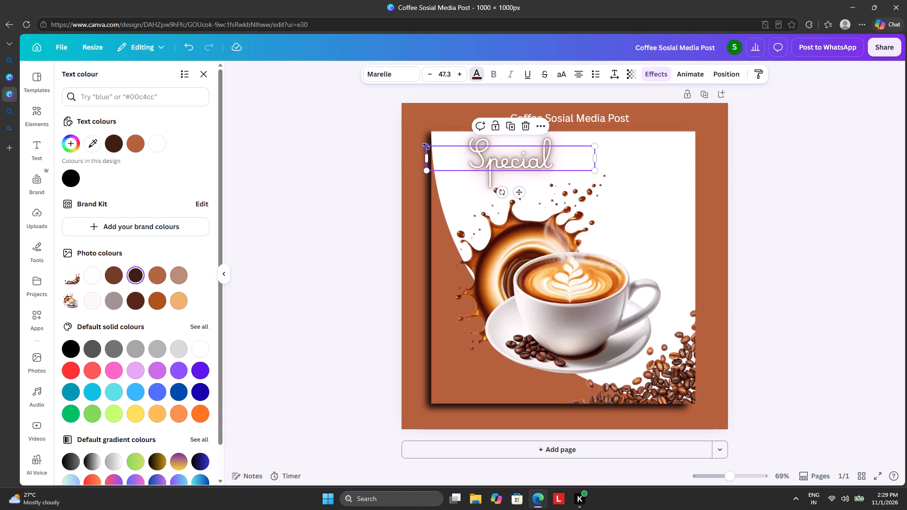
Shrink the "Special" text to font size 37.4 and move it to the upper-left corner of the white rectangle.
{"action": "left_click_drag", "start_coordinate": [426, 146], "coordinate": [456, 185]}
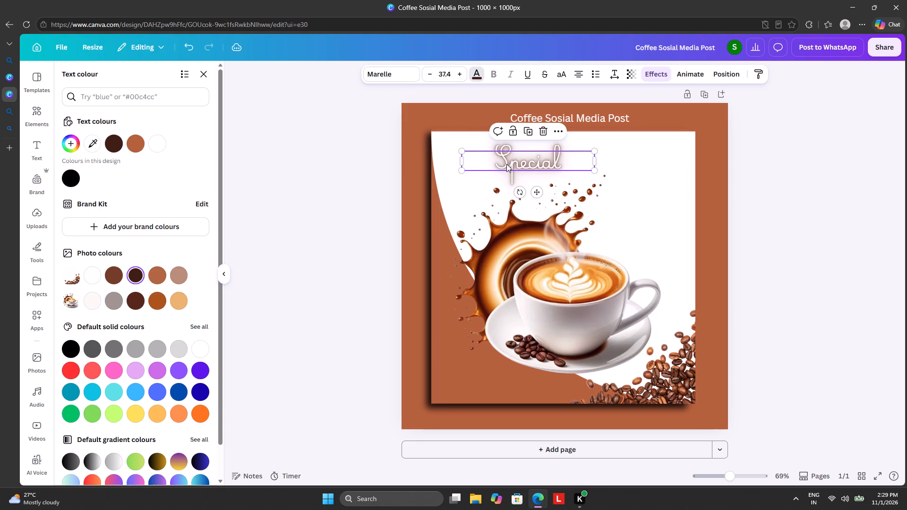
{"action": "left_click_drag", "start_coordinate": [506, 159], "coordinate": [449, 156]}
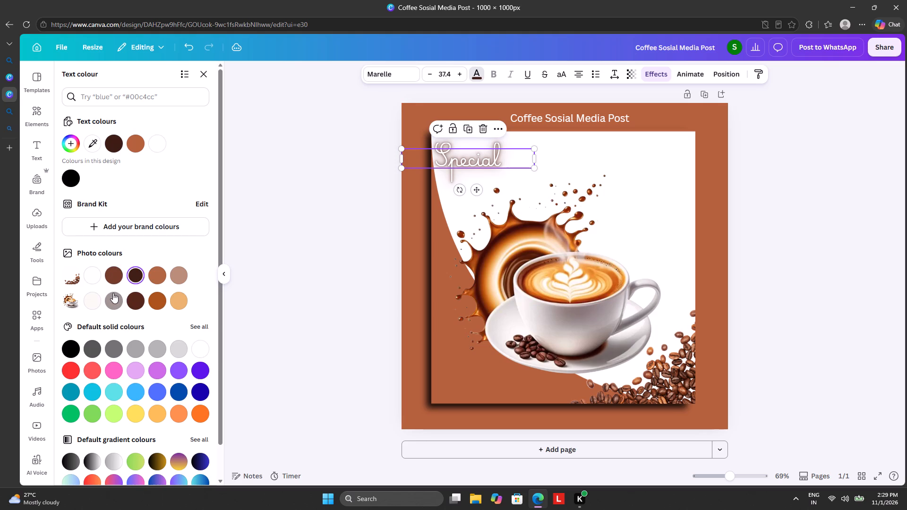
Recolour the "Special" text with the dark reddish brown from the coffee cup's photo colours.
{"action": "left_click", "coordinate": [130, 299]}
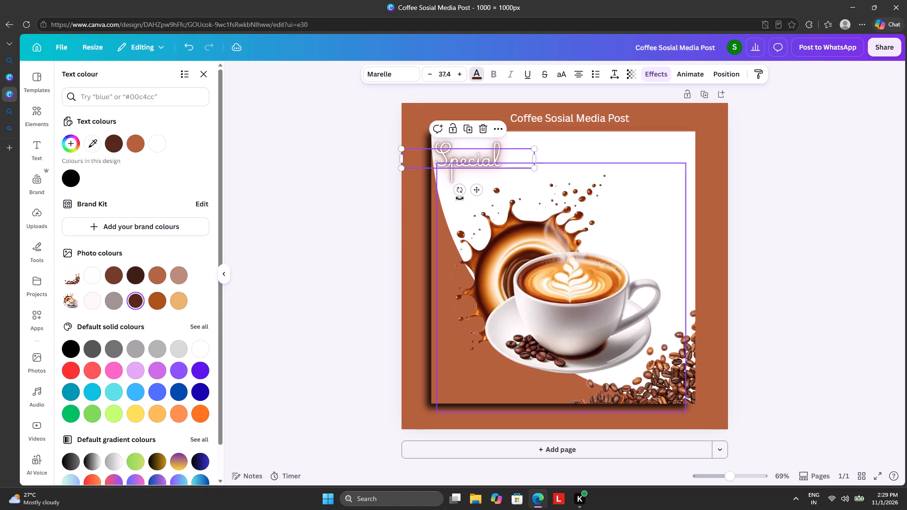
Move the "Special" text to the upper-right corner of the white rectangle and deselect it.
{"action": "left_click_drag", "start_coordinate": [470, 153], "coordinate": [668, 193]}
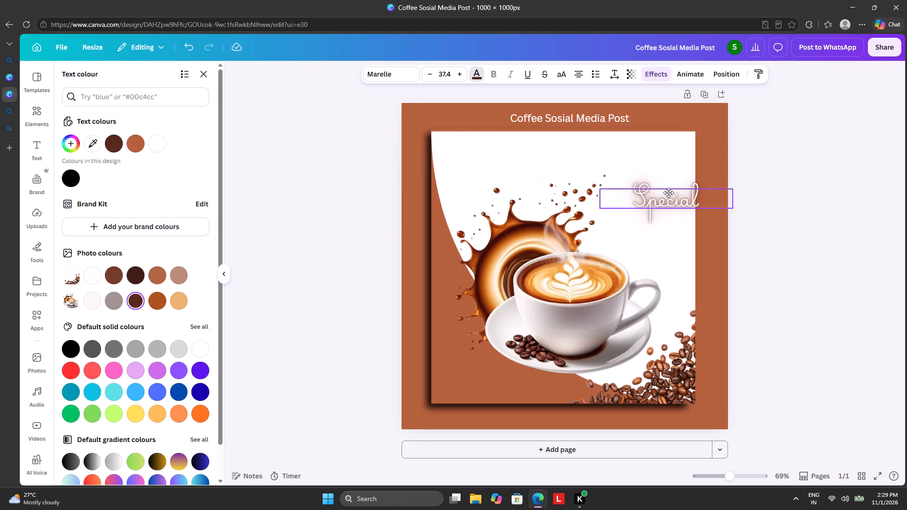
{"action": "left_click_drag", "start_coordinate": [668, 193], "coordinate": [649, 150]}
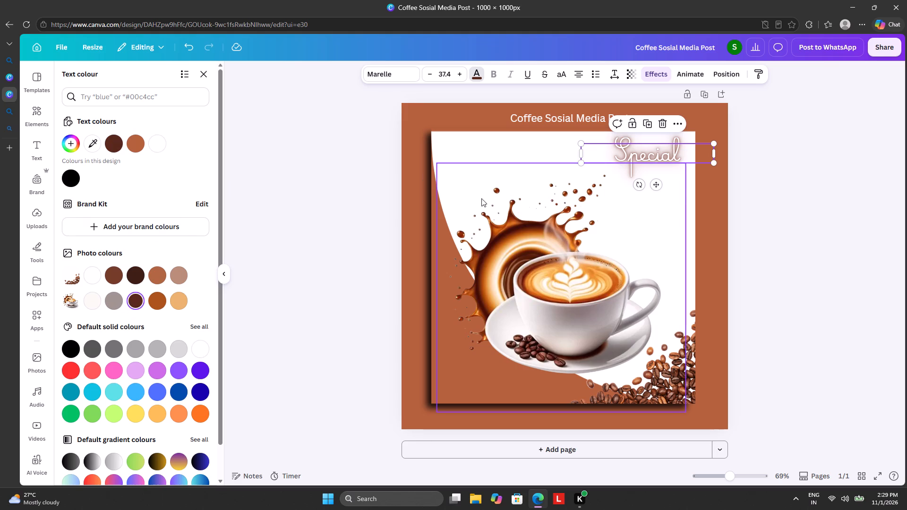
{"action": "left_click", "coordinate": [341, 190]}
{"action": "left_click", "coordinate": [341, 190]}
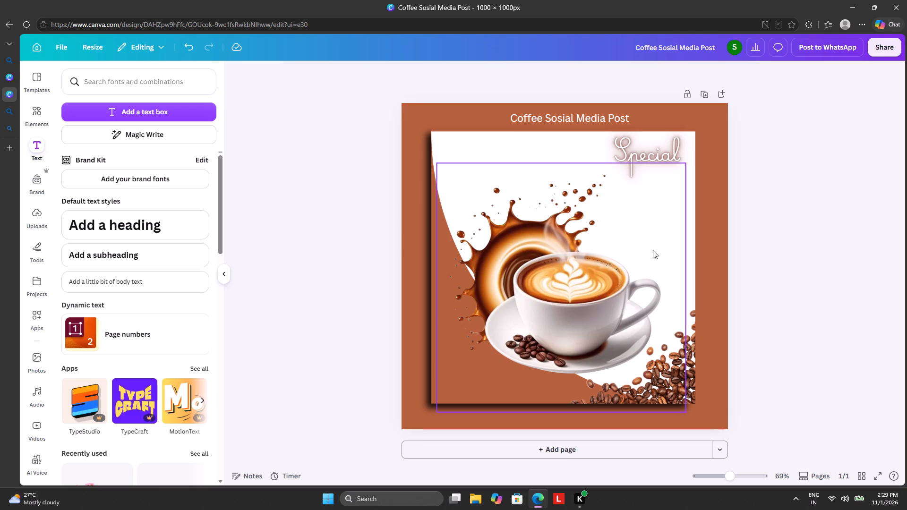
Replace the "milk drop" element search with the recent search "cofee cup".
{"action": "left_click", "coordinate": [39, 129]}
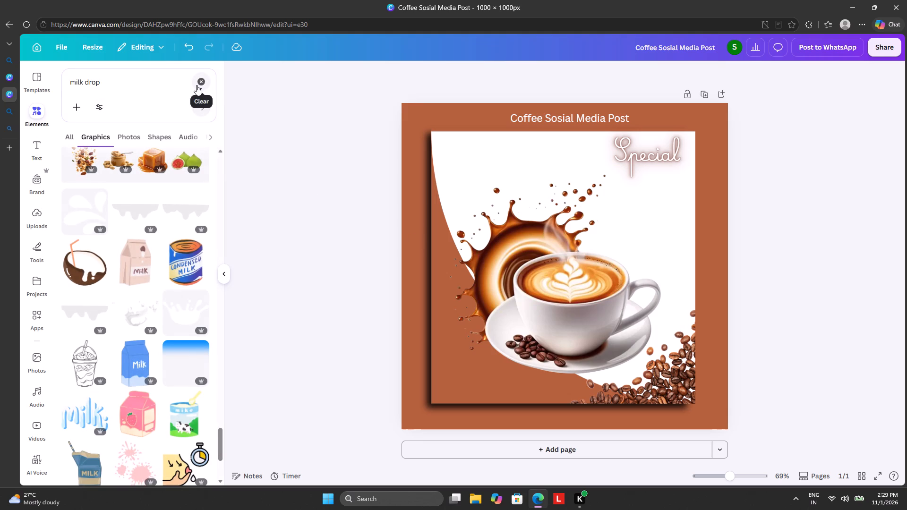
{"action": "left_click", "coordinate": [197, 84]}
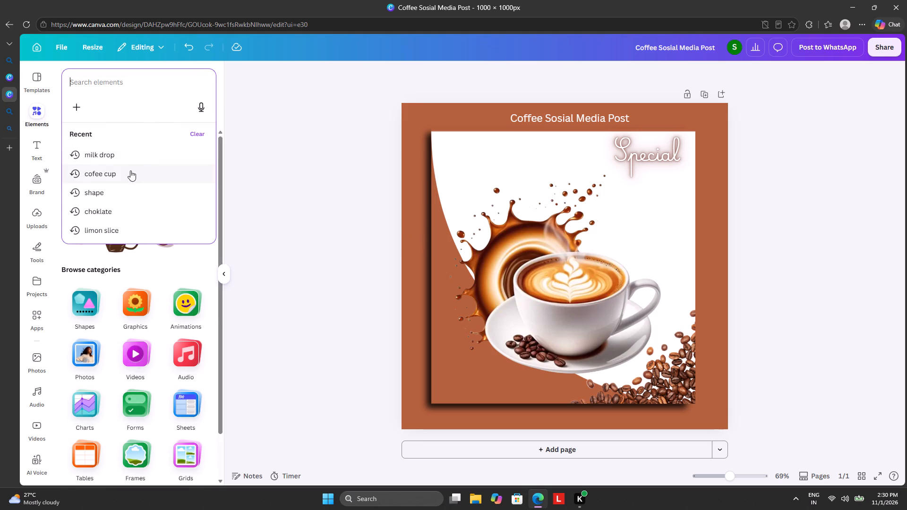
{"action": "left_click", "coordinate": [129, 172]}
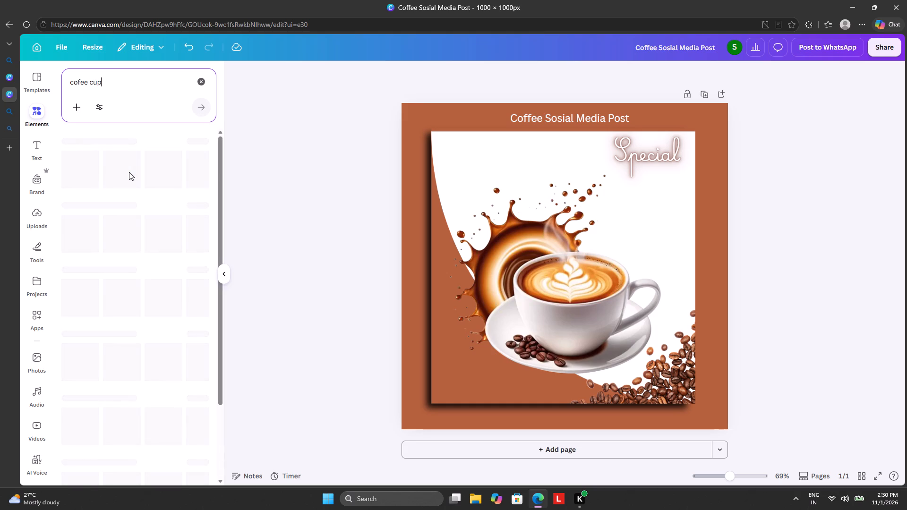
Search the elements for "coffee" and show all graphics results.
{"action": "left_click", "coordinate": [199, 80]}
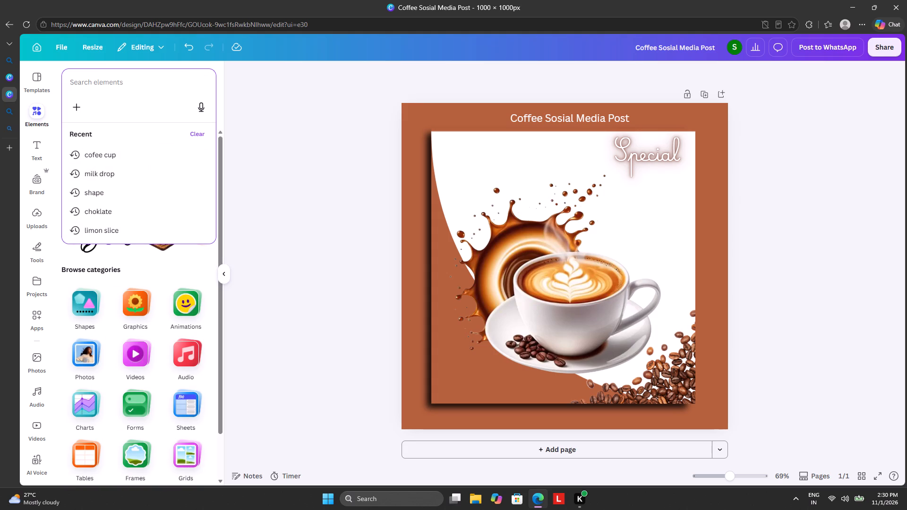
{"action": "key", "text": "c"}
{"action": "key", "text": "o"}
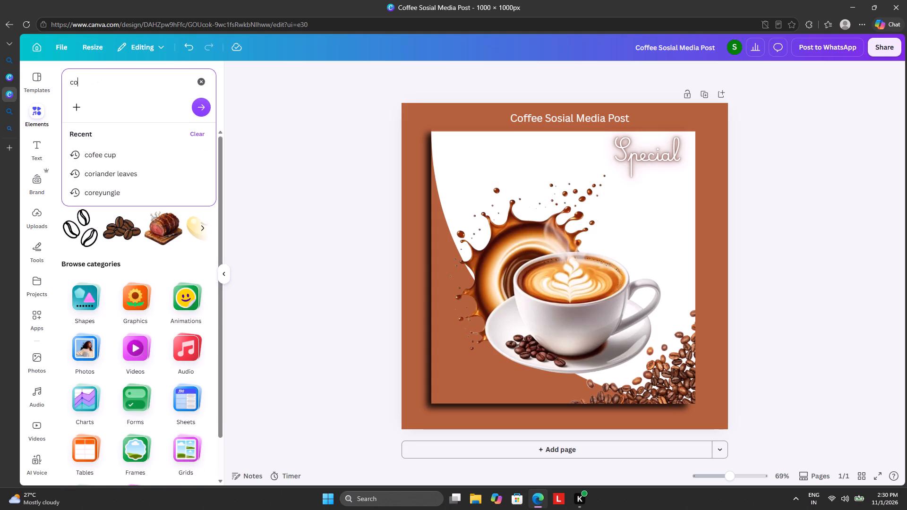
{"action": "type", "text": "ff"}
{"action": "type", "text": "ee"}
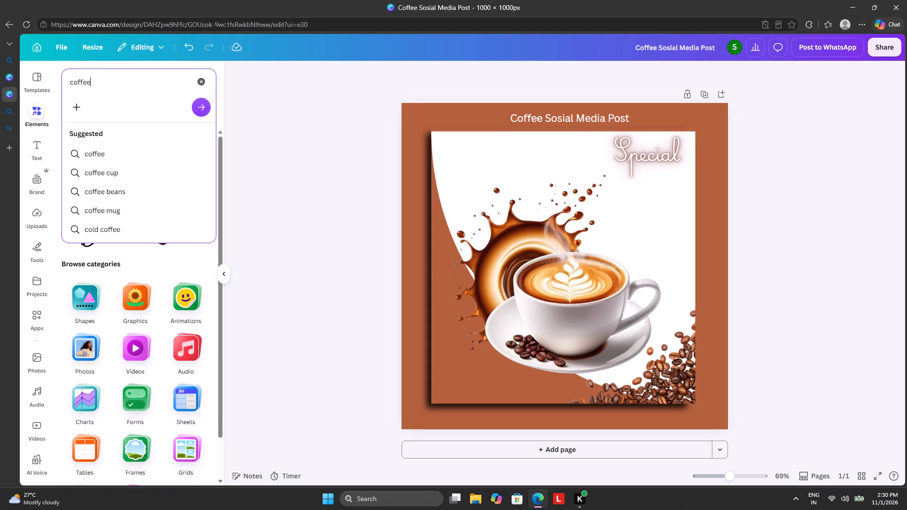
{"action": "key", "text": "Return"}
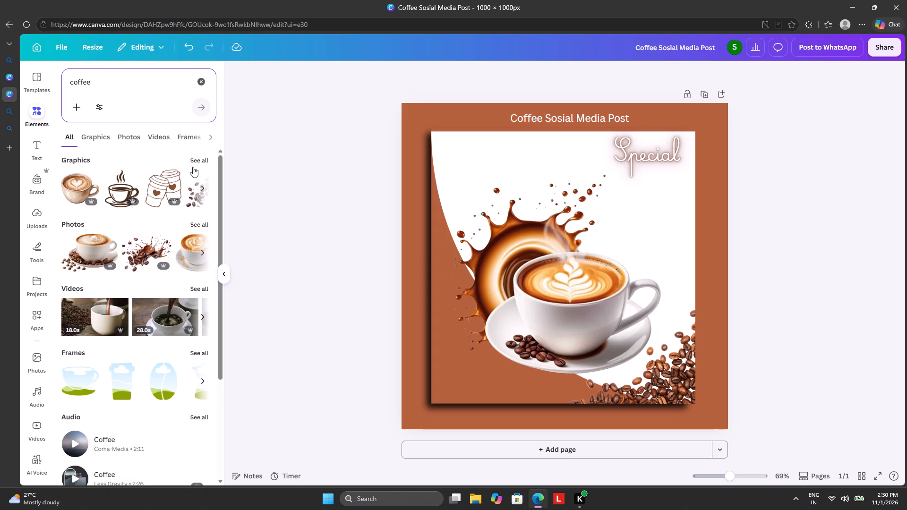
{"action": "left_click", "coordinate": [203, 159]}
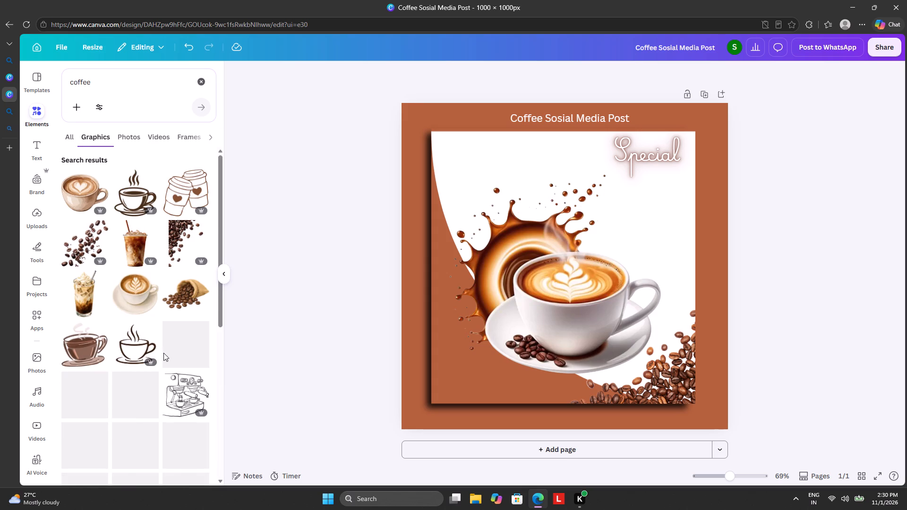
Insert the upright brown leafy branch graphic and place it at the page's lower-left corner, partly beyond the edge.
{"action": "scroll", "coordinate": [162, 297], "scroll_direction": "down", "scroll_amount": 4}
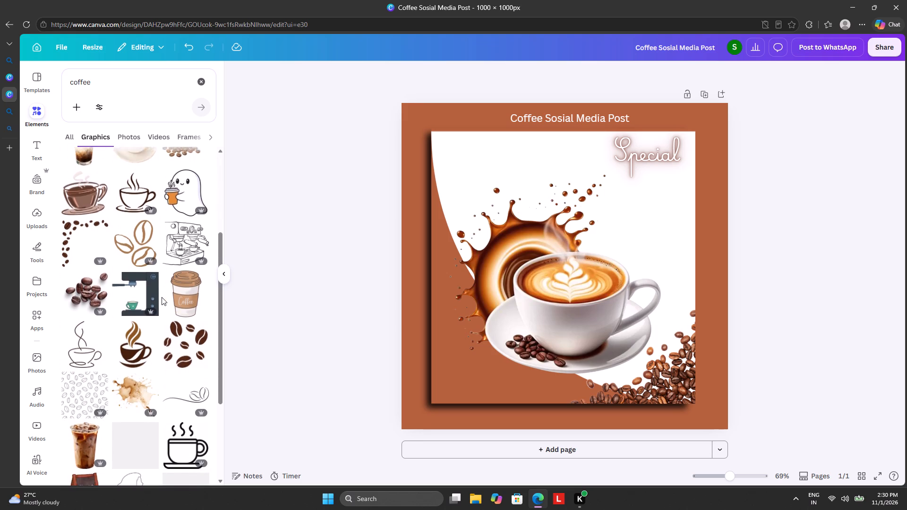
{"action": "scroll", "coordinate": [162, 297], "scroll_direction": "down", "scroll_amount": 3}
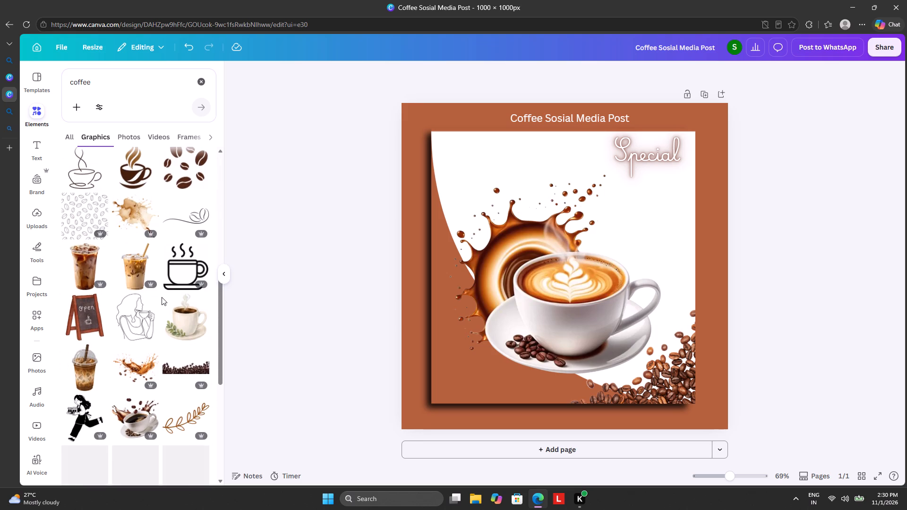
{"action": "scroll", "coordinate": [162, 297], "scroll_direction": "down", "scroll_amount": 3}
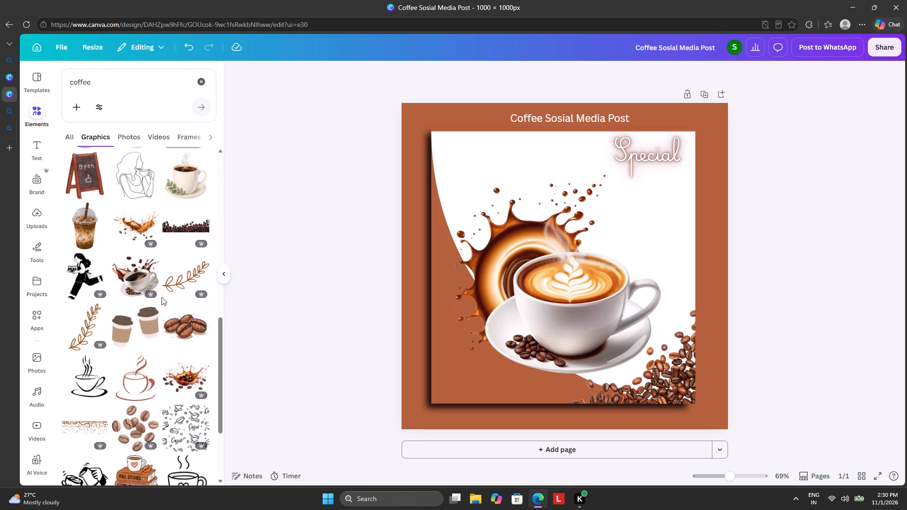
{"action": "left_click", "coordinate": [79, 328]}
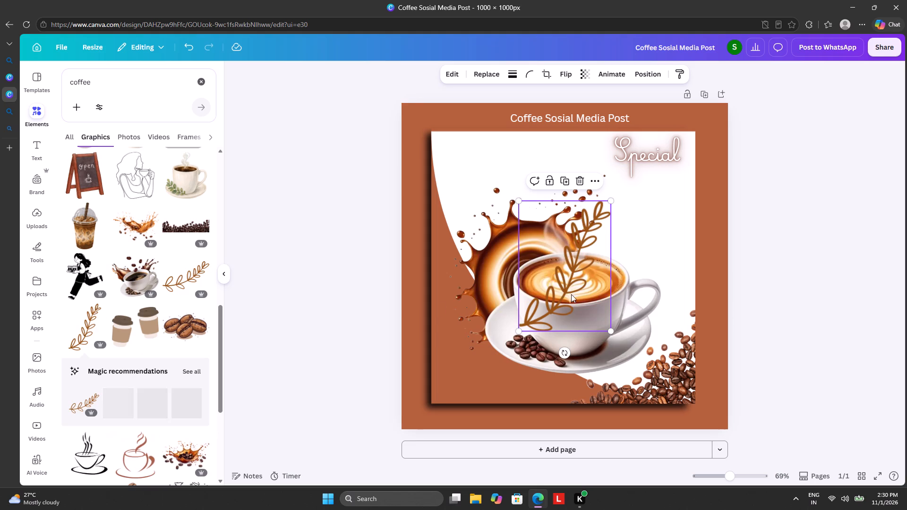
{"action": "left_click_drag", "start_coordinate": [572, 291], "coordinate": [440, 367]}
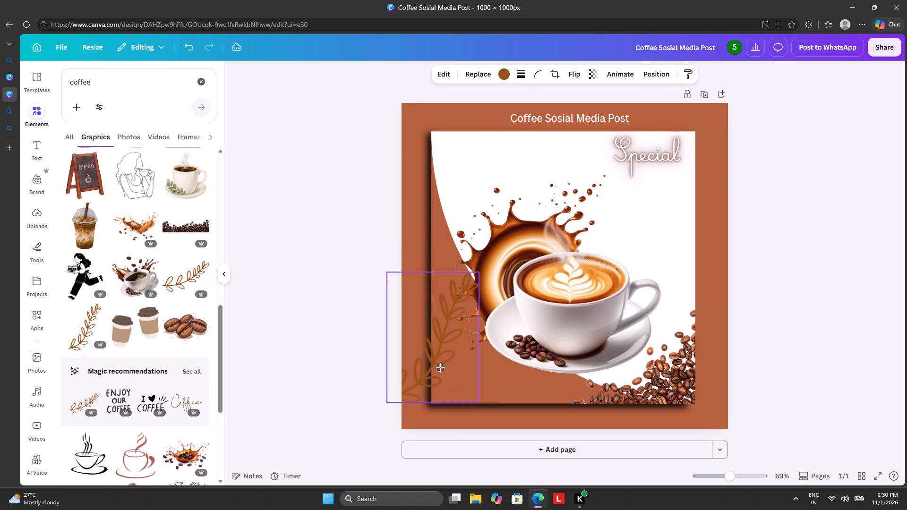
{"action": "left_click_drag", "start_coordinate": [440, 367], "coordinate": [427, 405]}
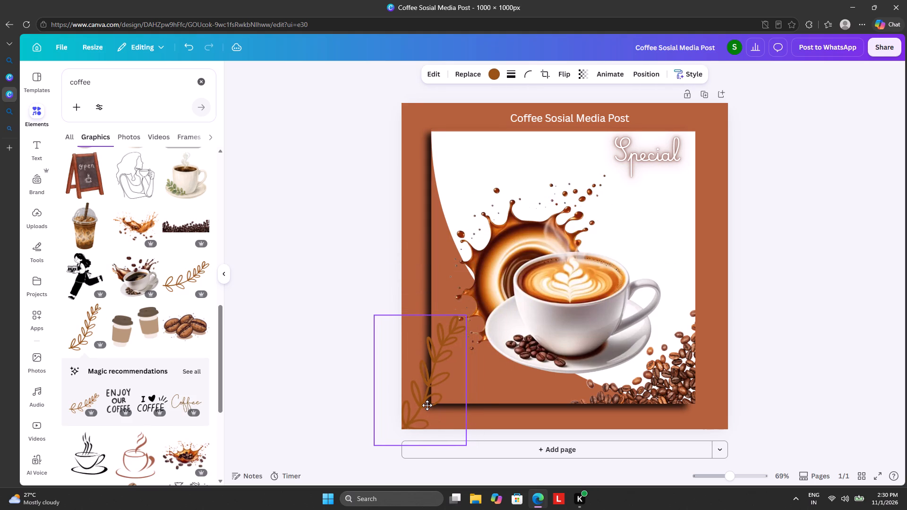
{"action": "left_click_drag", "start_coordinate": [427, 405], "coordinate": [429, 404]}
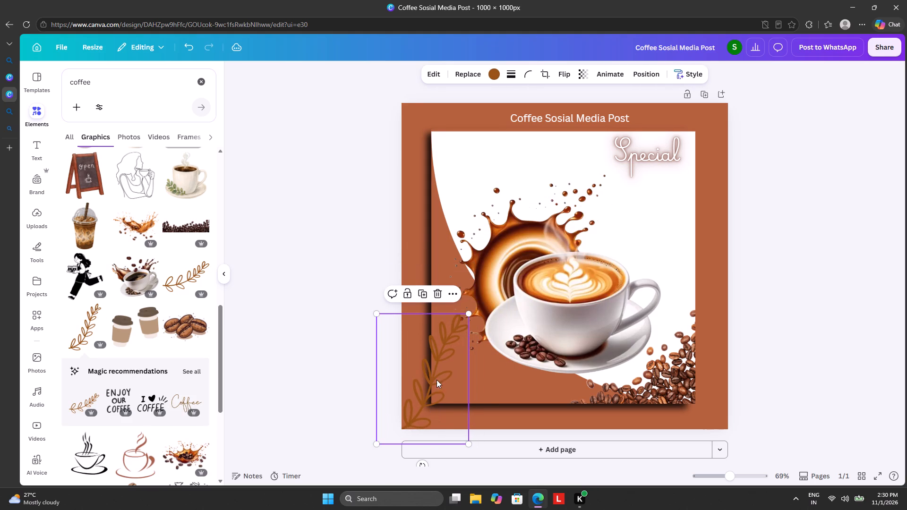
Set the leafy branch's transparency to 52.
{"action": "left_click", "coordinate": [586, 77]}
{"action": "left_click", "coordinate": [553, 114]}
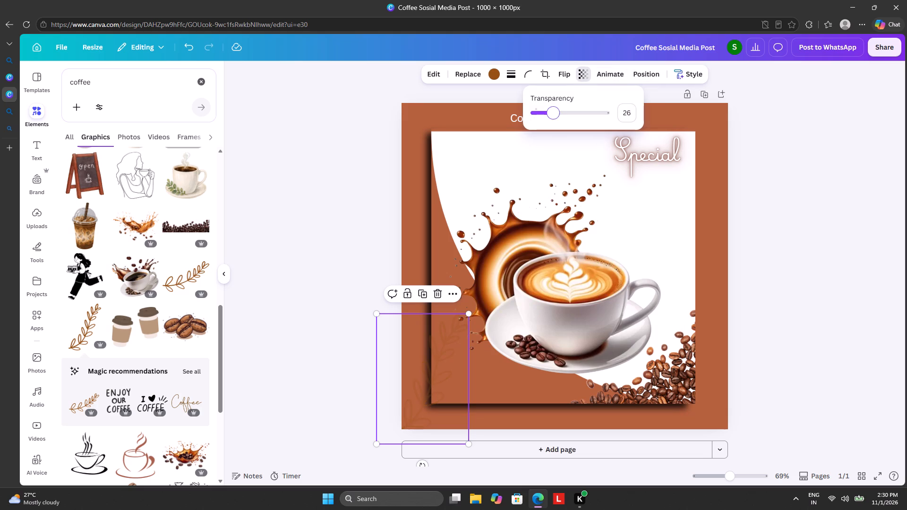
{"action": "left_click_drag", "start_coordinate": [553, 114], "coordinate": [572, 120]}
Move the leafy branch over the "Special" text at the white rectangle's upper-right corner and set its transparency to 15.
{"action": "left_click_drag", "start_coordinate": [423, 350], "coordinate": [675, 208]}
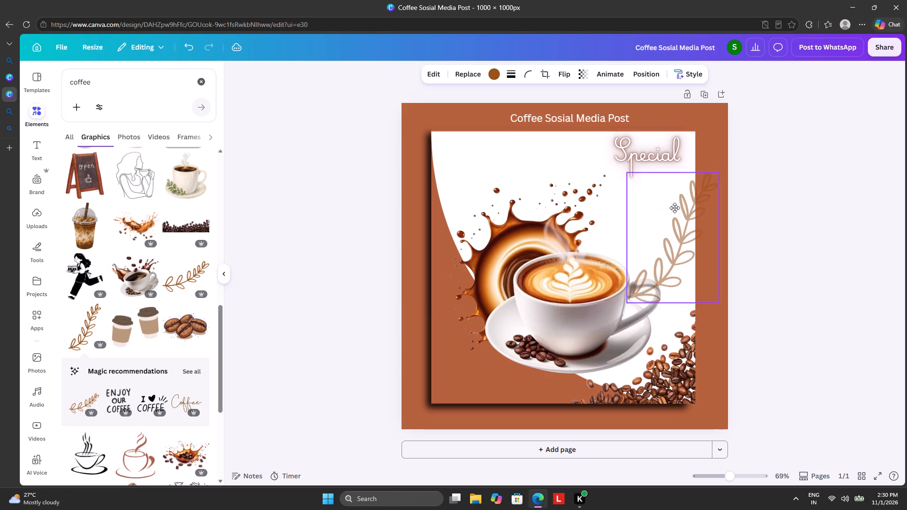
{"action": "left_click_drag", "start_coordinate": [675, 208], "coordinate": [659, 156]}
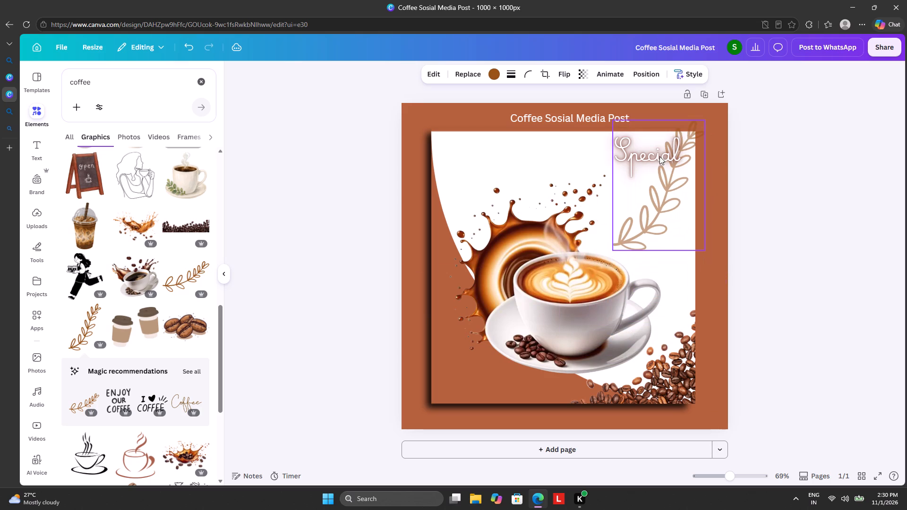
{"action": "left_click", "coordinate": [582, 72]}
{"action": "left_click_drag", "start_coordinate": [582, 107], "coordinate": [545, 113]}
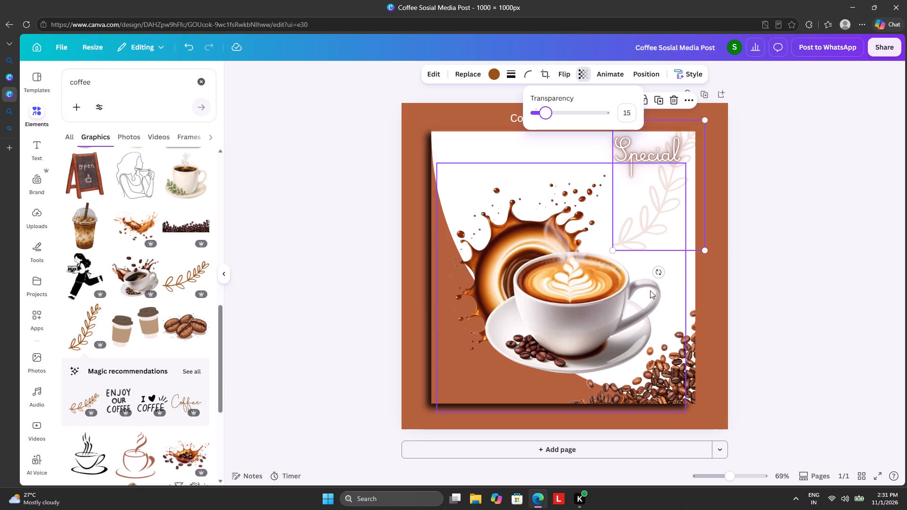
Rotate the faded branch nearly upside down and shift it so it extends past the white rectangle's right edge.
{"action": "left_click_drag", "start_coordinate": [660, 270], "coordinate": [703, 92]}
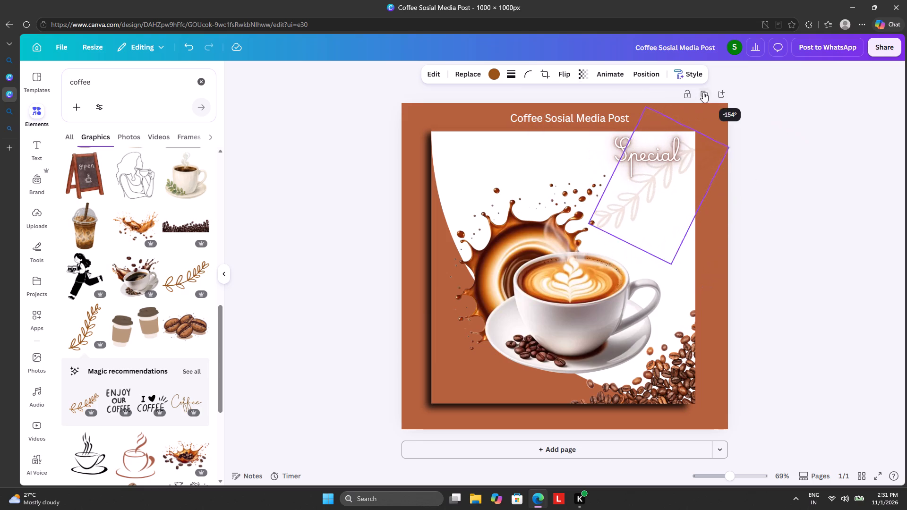
{"action": "left_click_drag", "start_coordinate": [703, 92], "coordinate": [664, 120]}
{"action": "left_click_drag", "start_coordinate": [641, 213], "coordinate": [648, 211]}
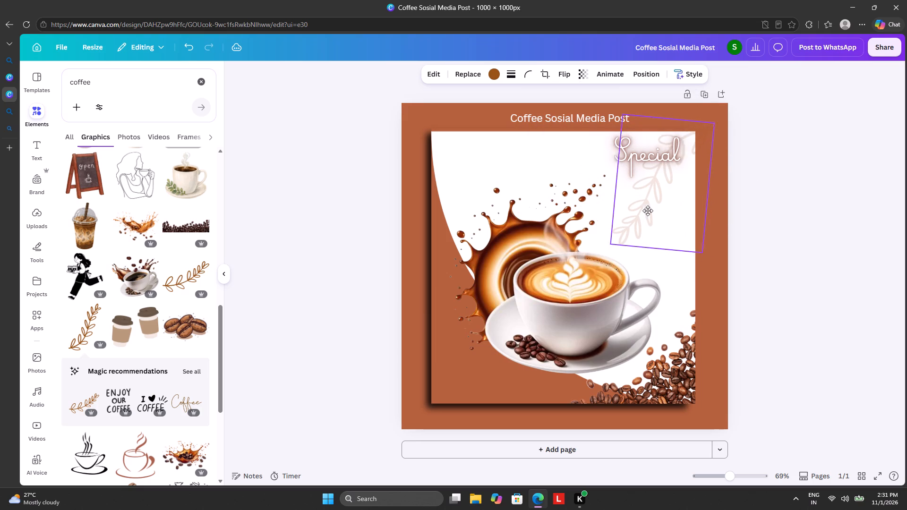
{"action": "left_click_drag", "start_coordinate": [648, 211], "coordinate": [664, 203]}
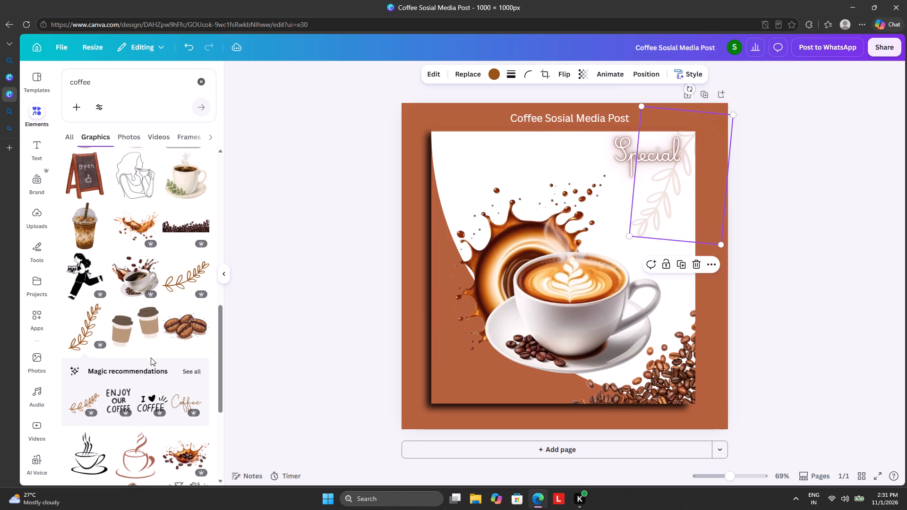
Insert the handwritten "Coffee" graphic, shrink it to about half size and place it directly beneath the "Special" text.
{"action": "left_click", "coordinate": [181, 400]}
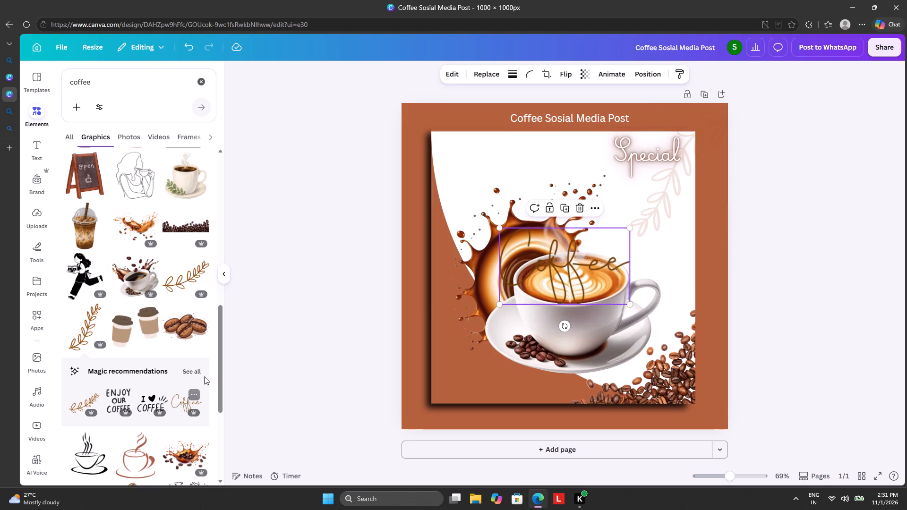
{"action": "left_click_drag", "start_coordinate": [502, 227], "coordinate": [503, 229]}
{"action": "left_click_drag", "start_coordinate": [503, 229], "coordinate": [566, 273]}
{"action": "left_click_drag", "start_coordinate": [591, 267], "coordinate": [611, 225]}
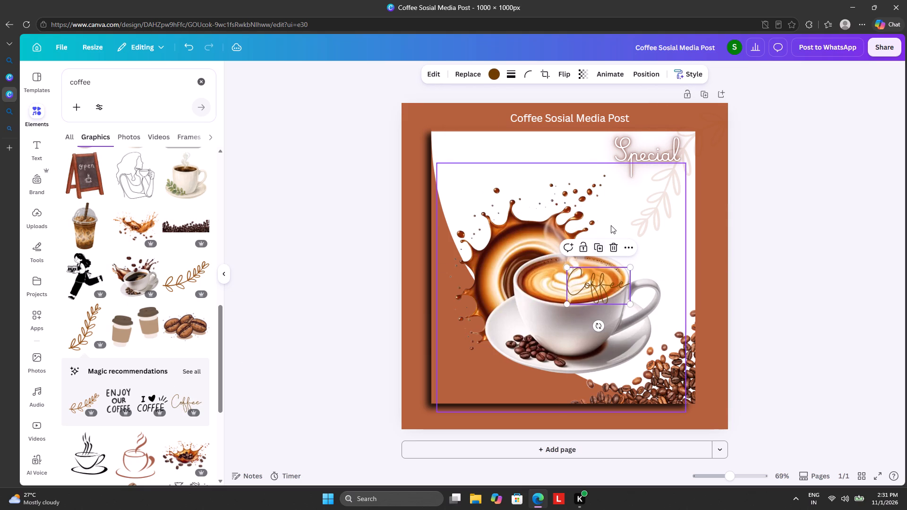
{"action": "left_click_drag", "start_coordinate": [611, 225], "coordinate": [632, 196]}
{"action": "left_click_drag", "start_coordinate": [599, 280], "coordinate": [643, 199]}
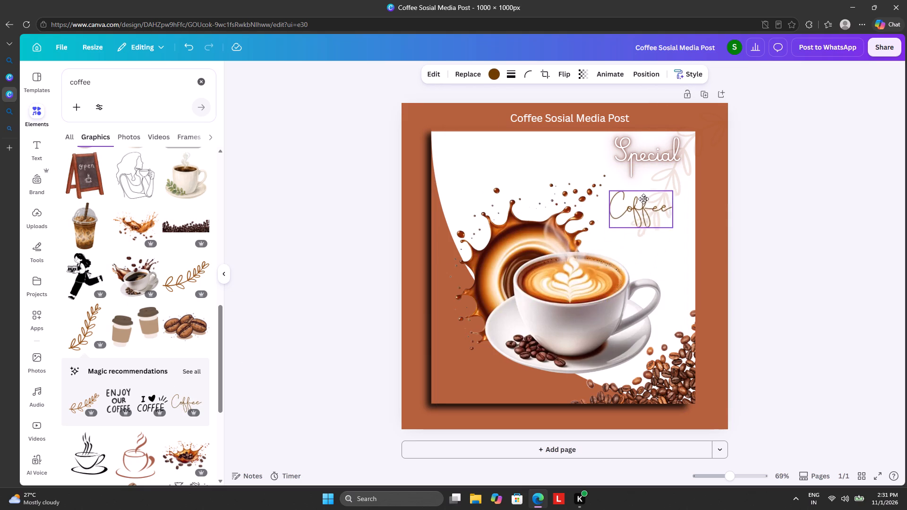
{"action": "left_click_drag", "start_coordinate": [643, 199], "coordinate": [645, 173]}
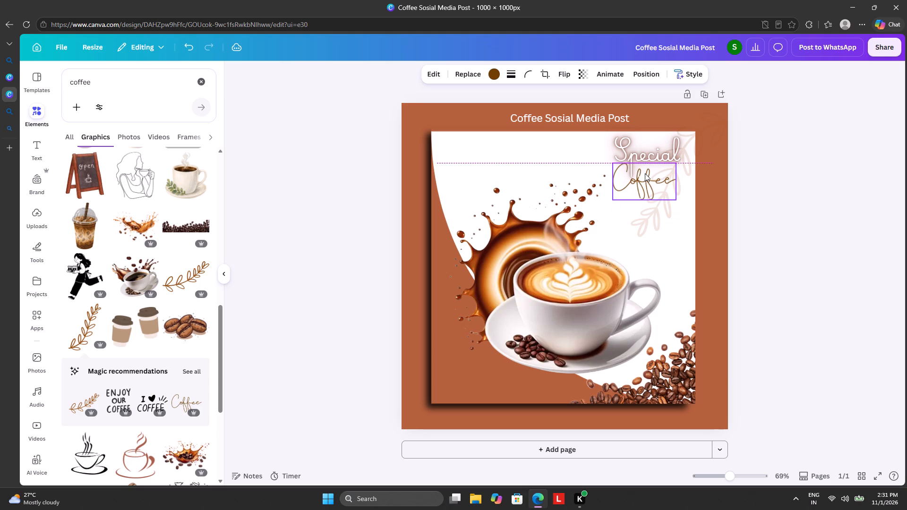
Recolour the handwritten "Coffee" graphic with the design's dark brown #58271a.
{"action": "left_click", "coordinate": [490, 70]}
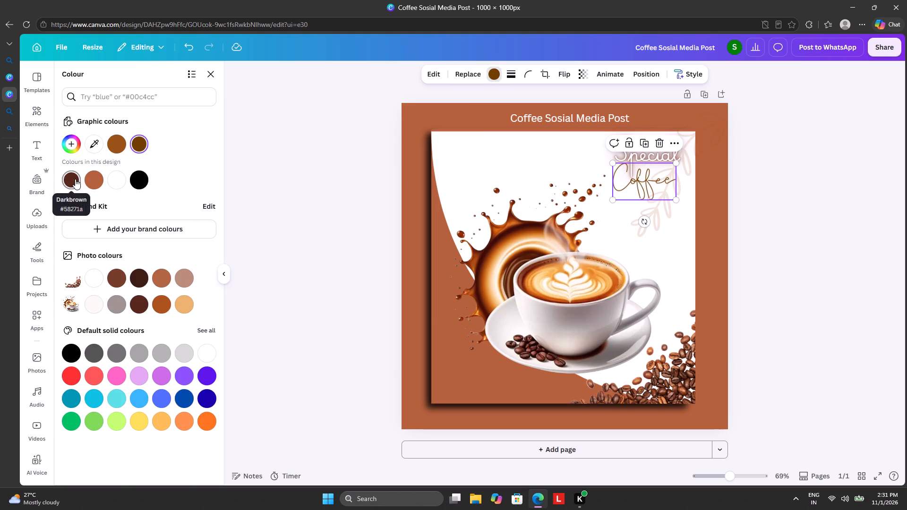
{"action": "left_click", "coordinate": [75, 179]}
{"action": "left_click", "coordinate": [248, 170]}
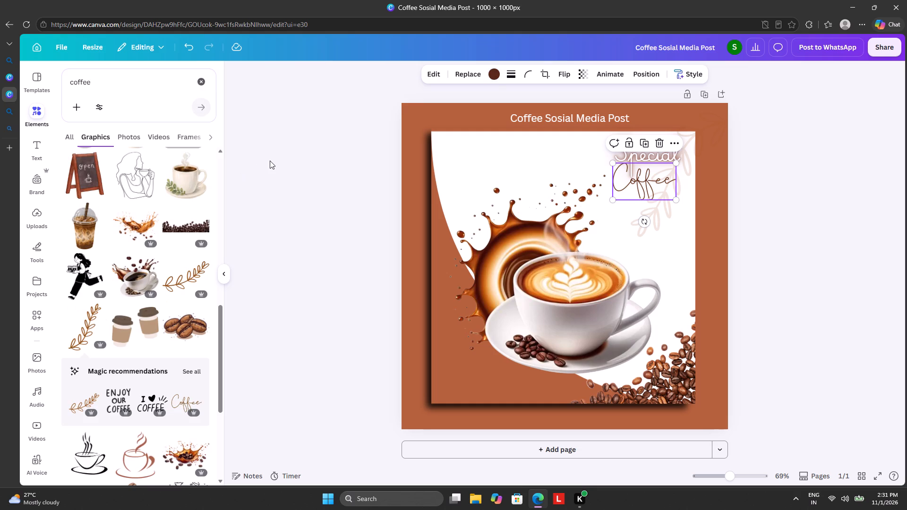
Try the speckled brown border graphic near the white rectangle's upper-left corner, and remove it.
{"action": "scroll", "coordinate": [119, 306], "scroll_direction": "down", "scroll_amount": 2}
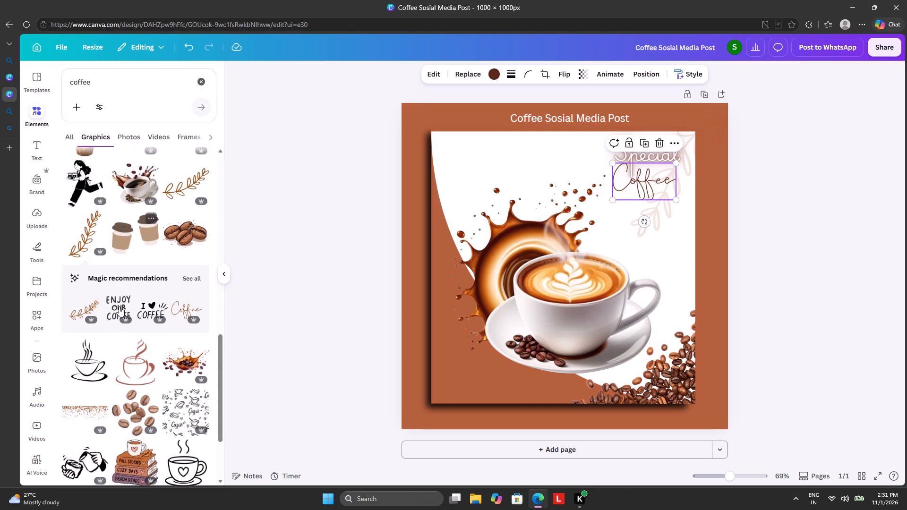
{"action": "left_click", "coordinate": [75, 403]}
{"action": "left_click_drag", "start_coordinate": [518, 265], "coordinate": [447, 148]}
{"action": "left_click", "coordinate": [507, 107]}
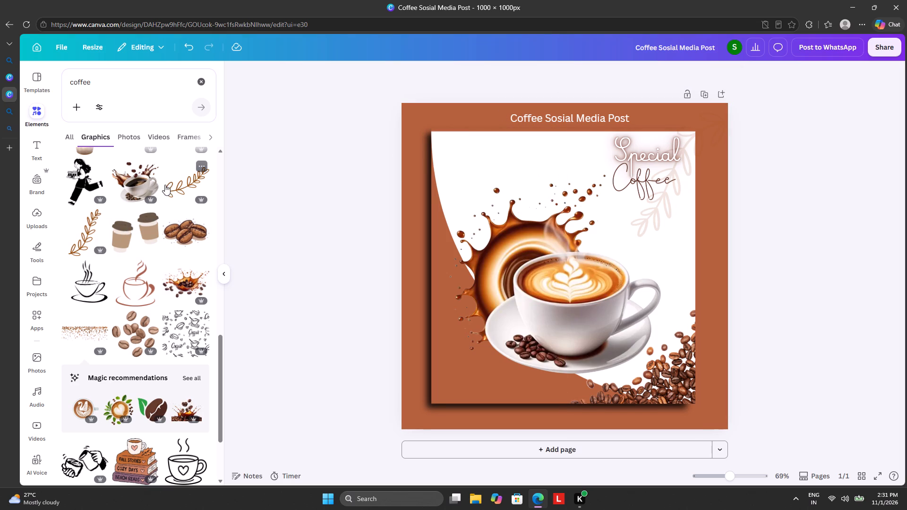
Insert the slanted brown leafy branch graphic, rotate it clockwise and position it across the white rectangle's lower-left corner.
{"action": "scroll", "coordinate": [165, 185], "scroll_direction": "up", "scroll_amount": 2}
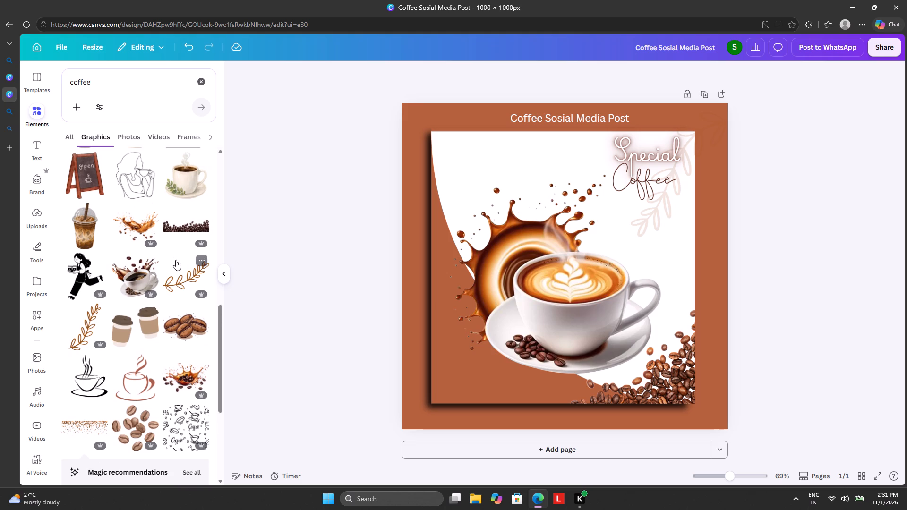
{"action": "left_click", "coordinate": [178, 276]}
{"action": "left_click_drag", "start_coordinate": [548, 270], "coordinate": [488, 372]}
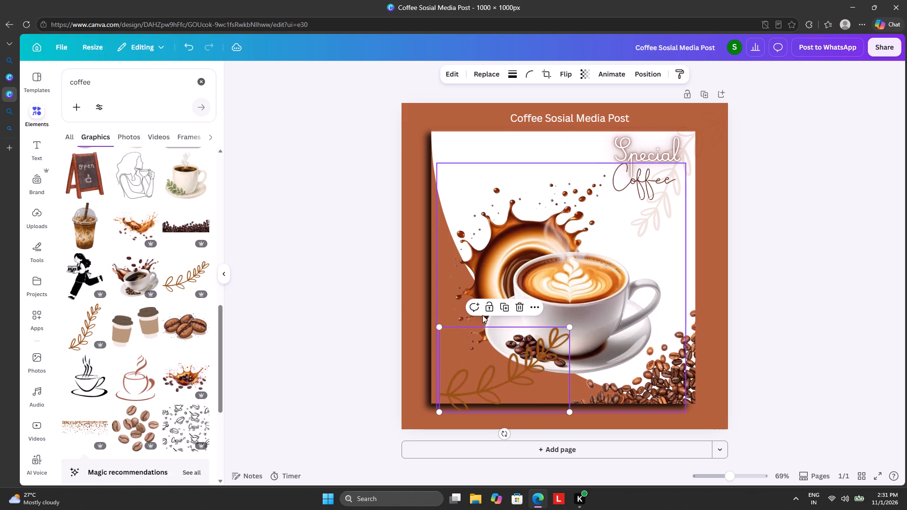
{"action": "left_click_drag", "start_coordinate": [501, 431], "coordinate": [450, 404]}
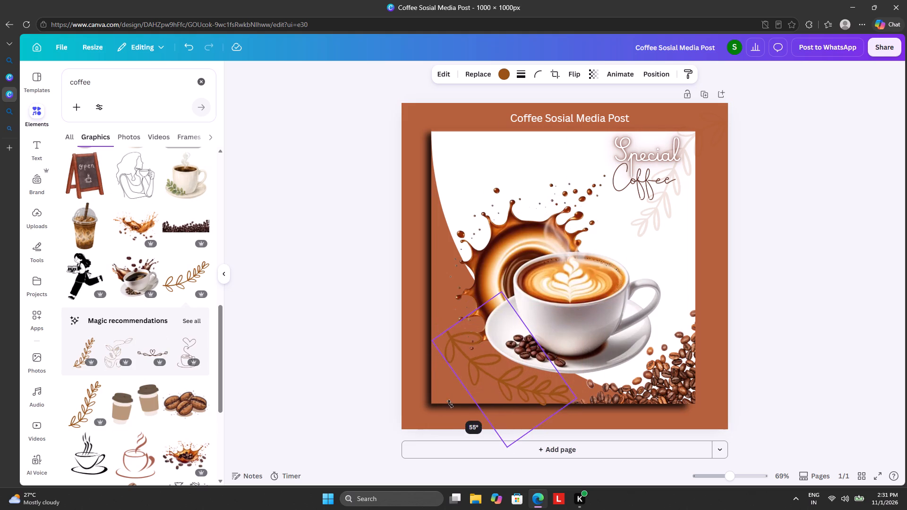
{"action": "left_click_drag", "start_coordinate": [450, 404], "coordinate": [462, 399]}
{"action": "left_click_drag", "start_coordinate": [488, 360], "coordinate": [467, 365]}
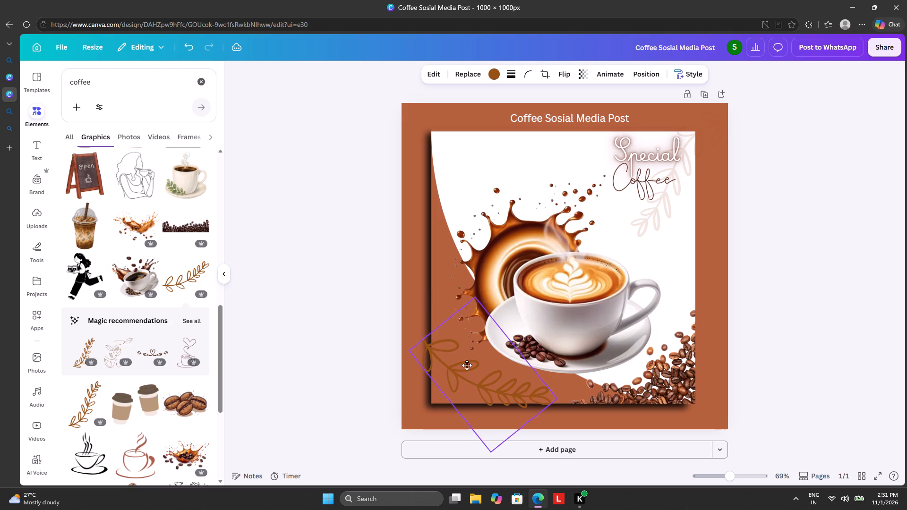
{"action": "left_click_drag", "start_coordinate": [467, 365], "coordinate": [472, 369]}
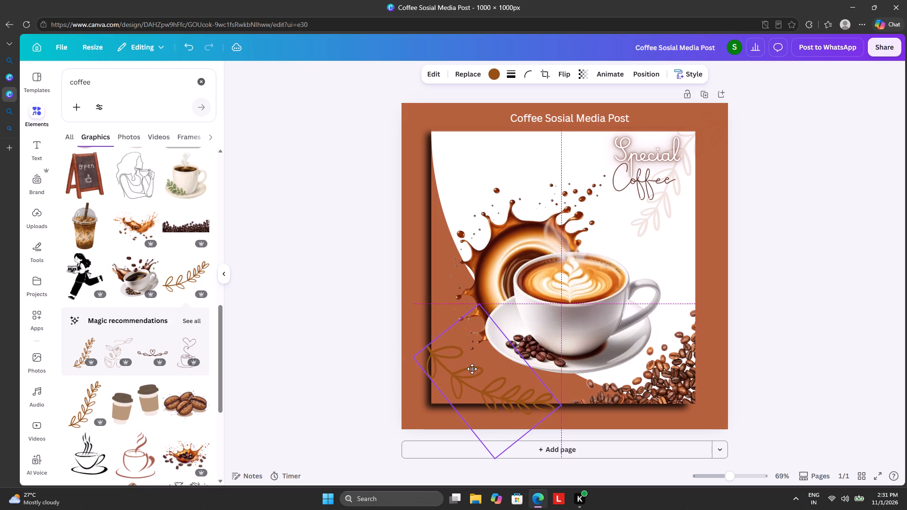
{"action": "left_click_drag", "start_coordinate": [472, 369], "coordinate": [477, 362]}
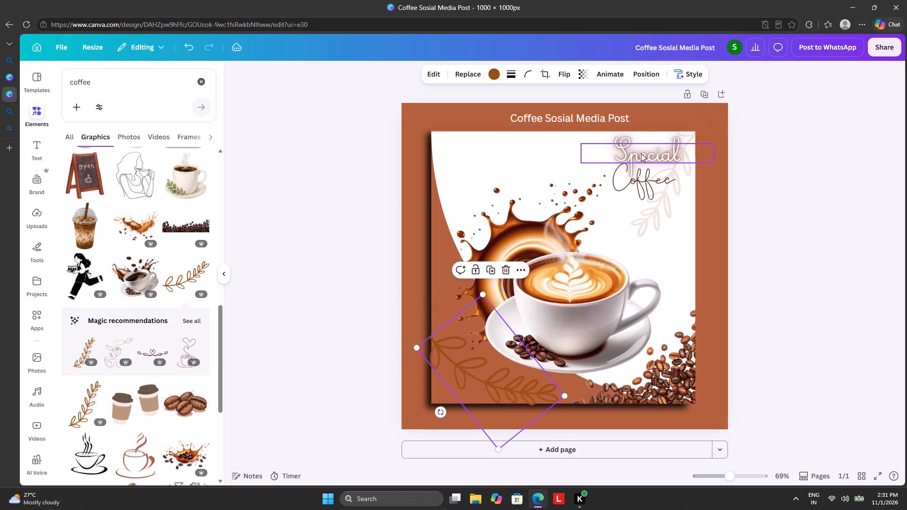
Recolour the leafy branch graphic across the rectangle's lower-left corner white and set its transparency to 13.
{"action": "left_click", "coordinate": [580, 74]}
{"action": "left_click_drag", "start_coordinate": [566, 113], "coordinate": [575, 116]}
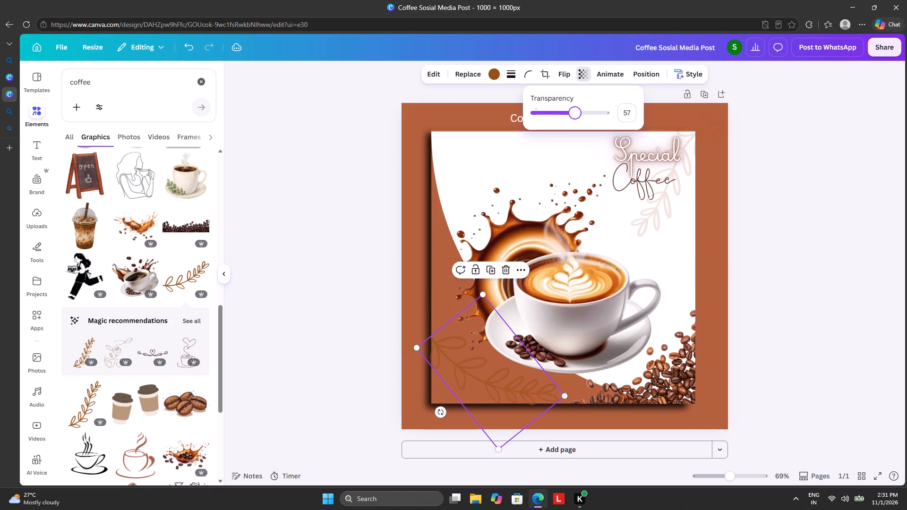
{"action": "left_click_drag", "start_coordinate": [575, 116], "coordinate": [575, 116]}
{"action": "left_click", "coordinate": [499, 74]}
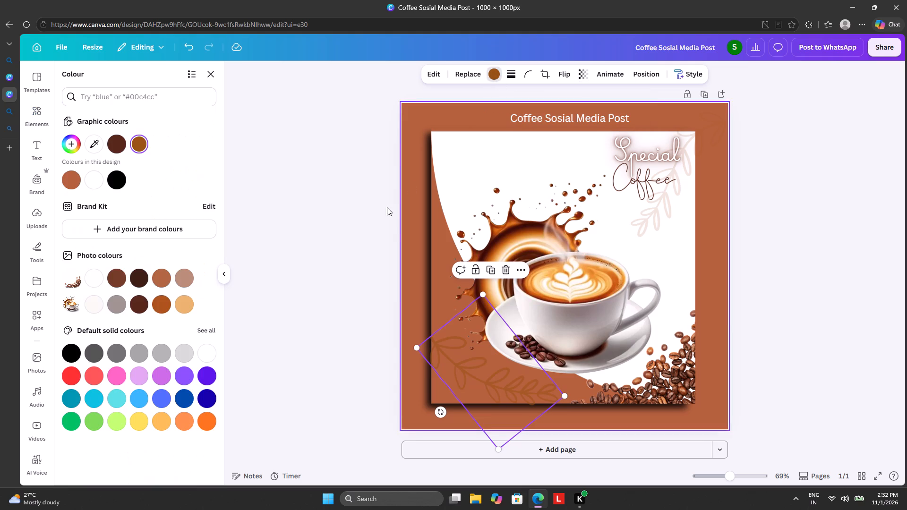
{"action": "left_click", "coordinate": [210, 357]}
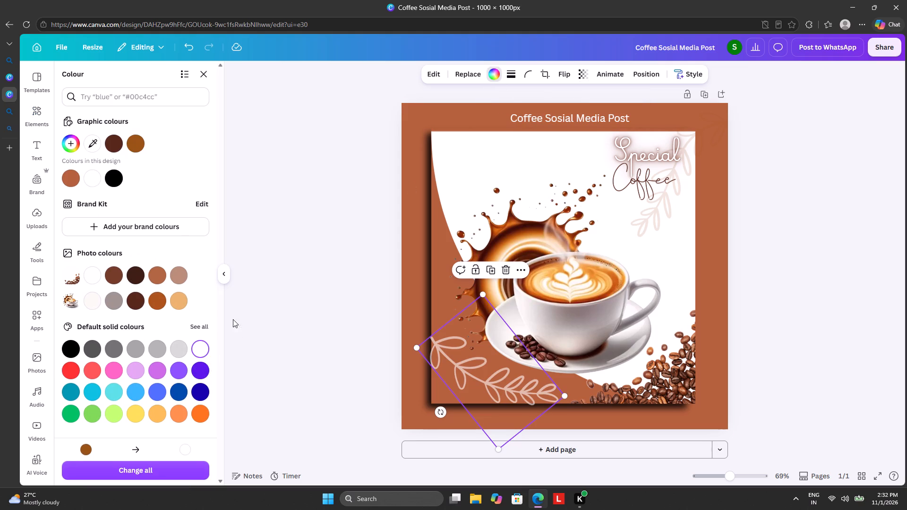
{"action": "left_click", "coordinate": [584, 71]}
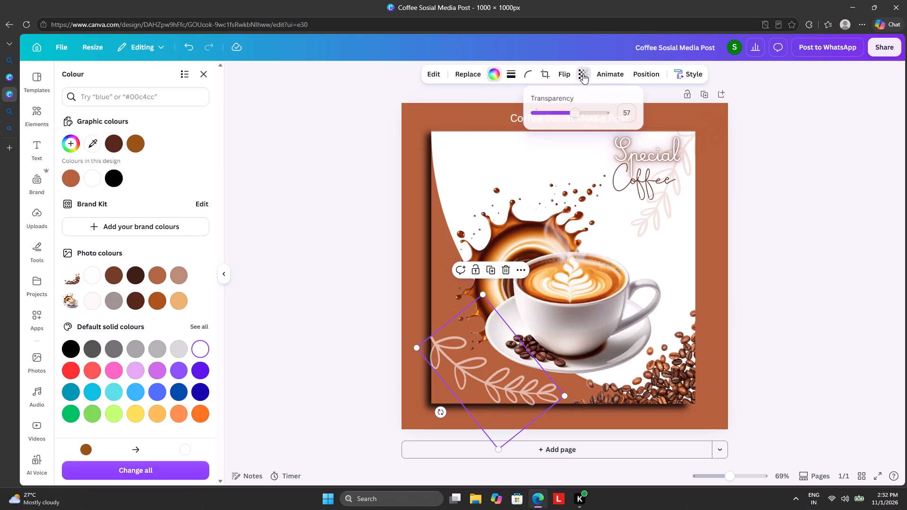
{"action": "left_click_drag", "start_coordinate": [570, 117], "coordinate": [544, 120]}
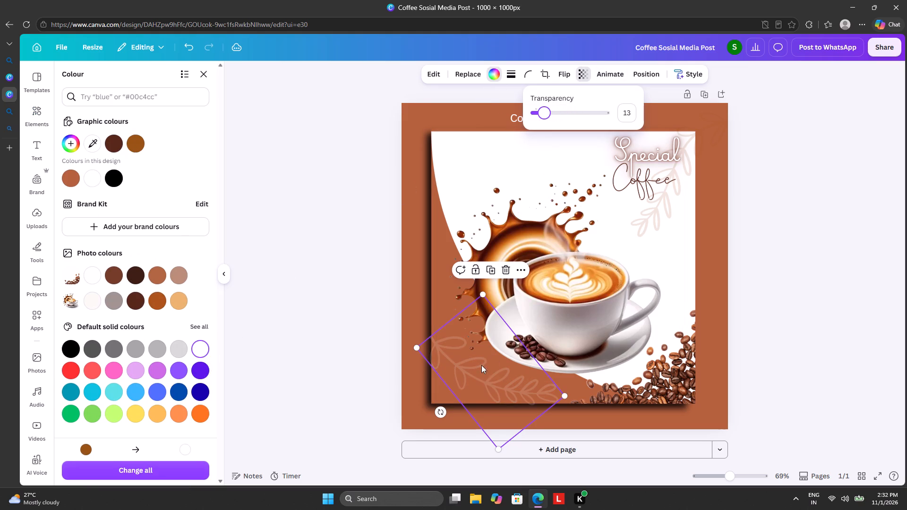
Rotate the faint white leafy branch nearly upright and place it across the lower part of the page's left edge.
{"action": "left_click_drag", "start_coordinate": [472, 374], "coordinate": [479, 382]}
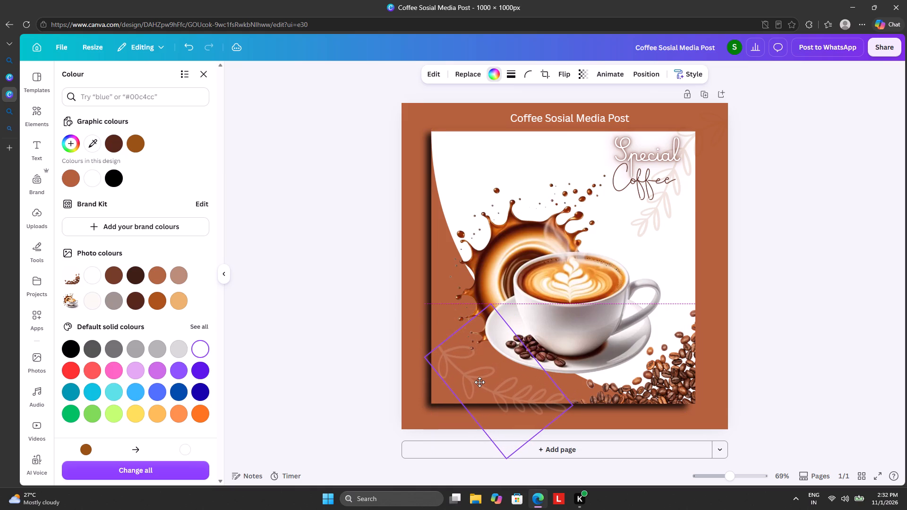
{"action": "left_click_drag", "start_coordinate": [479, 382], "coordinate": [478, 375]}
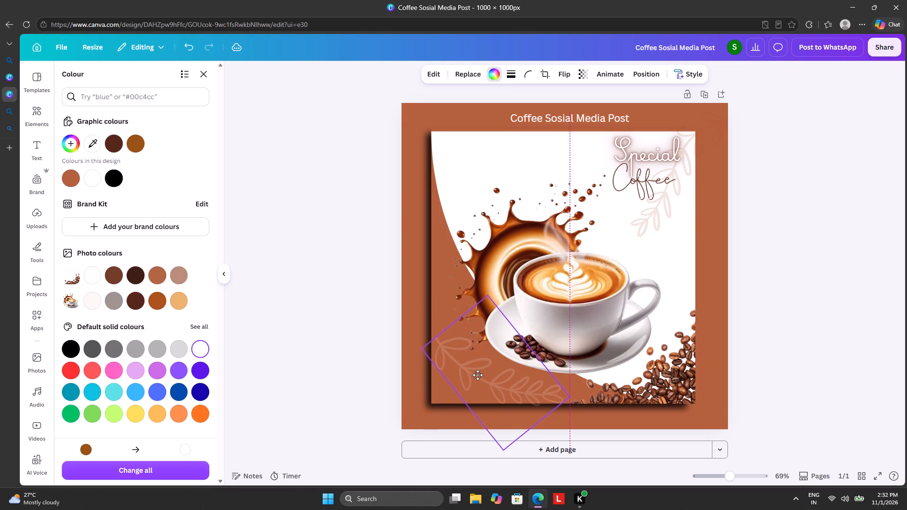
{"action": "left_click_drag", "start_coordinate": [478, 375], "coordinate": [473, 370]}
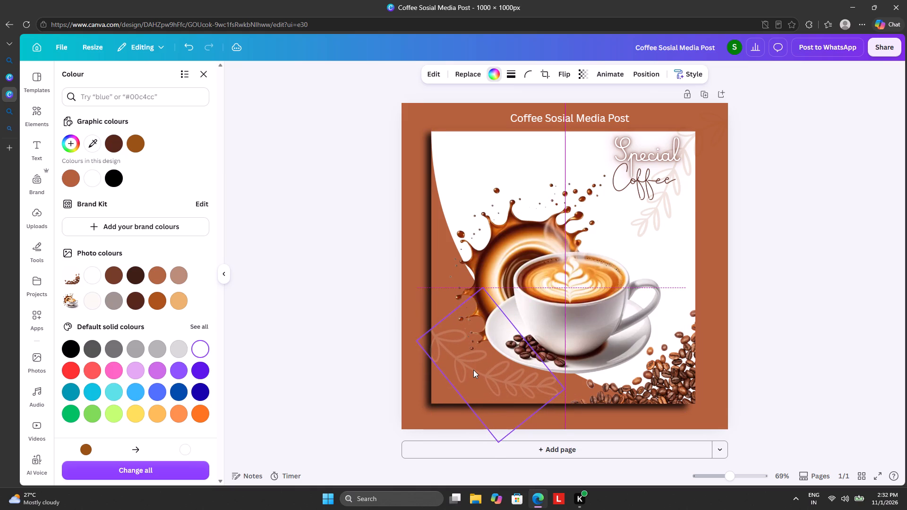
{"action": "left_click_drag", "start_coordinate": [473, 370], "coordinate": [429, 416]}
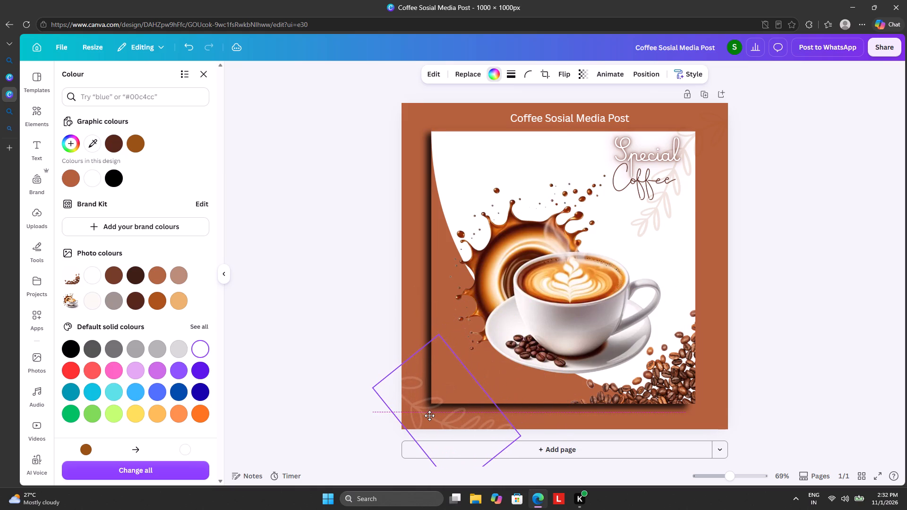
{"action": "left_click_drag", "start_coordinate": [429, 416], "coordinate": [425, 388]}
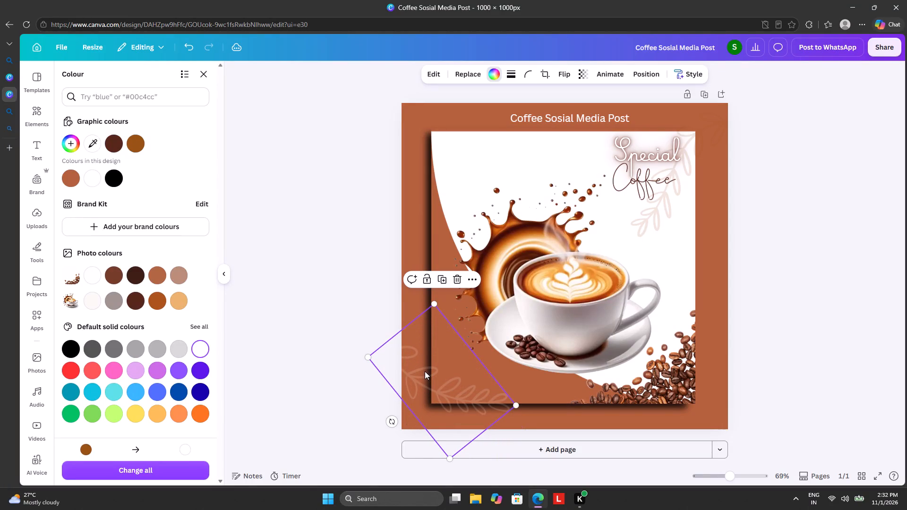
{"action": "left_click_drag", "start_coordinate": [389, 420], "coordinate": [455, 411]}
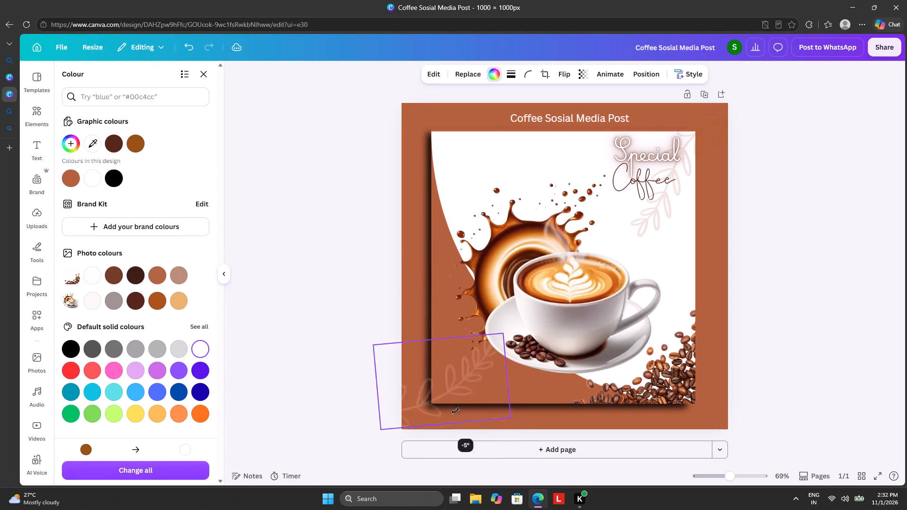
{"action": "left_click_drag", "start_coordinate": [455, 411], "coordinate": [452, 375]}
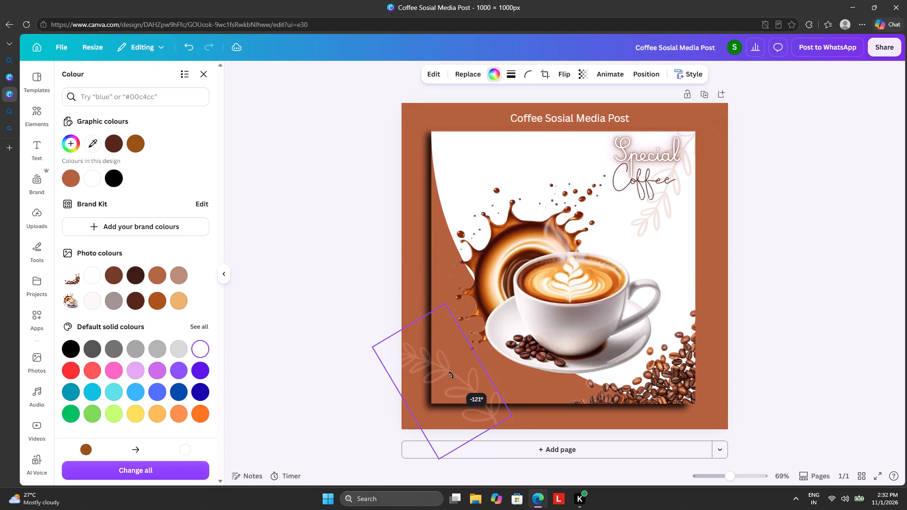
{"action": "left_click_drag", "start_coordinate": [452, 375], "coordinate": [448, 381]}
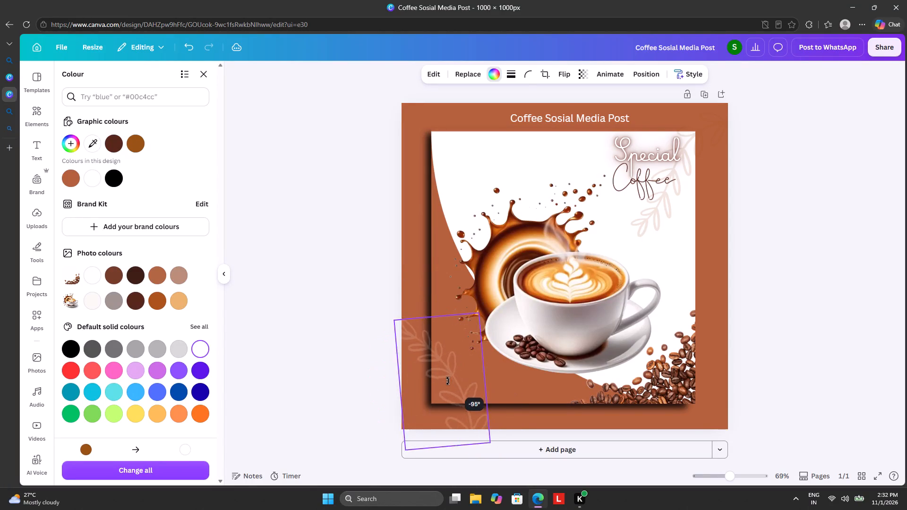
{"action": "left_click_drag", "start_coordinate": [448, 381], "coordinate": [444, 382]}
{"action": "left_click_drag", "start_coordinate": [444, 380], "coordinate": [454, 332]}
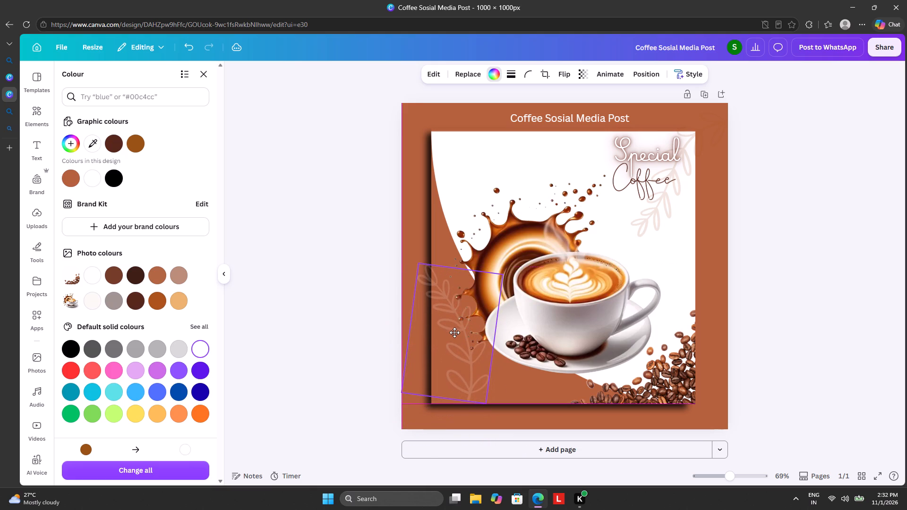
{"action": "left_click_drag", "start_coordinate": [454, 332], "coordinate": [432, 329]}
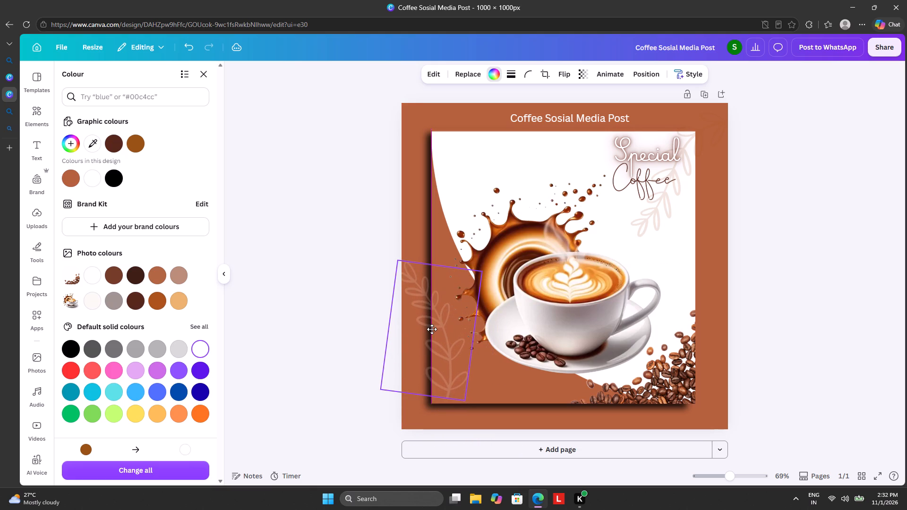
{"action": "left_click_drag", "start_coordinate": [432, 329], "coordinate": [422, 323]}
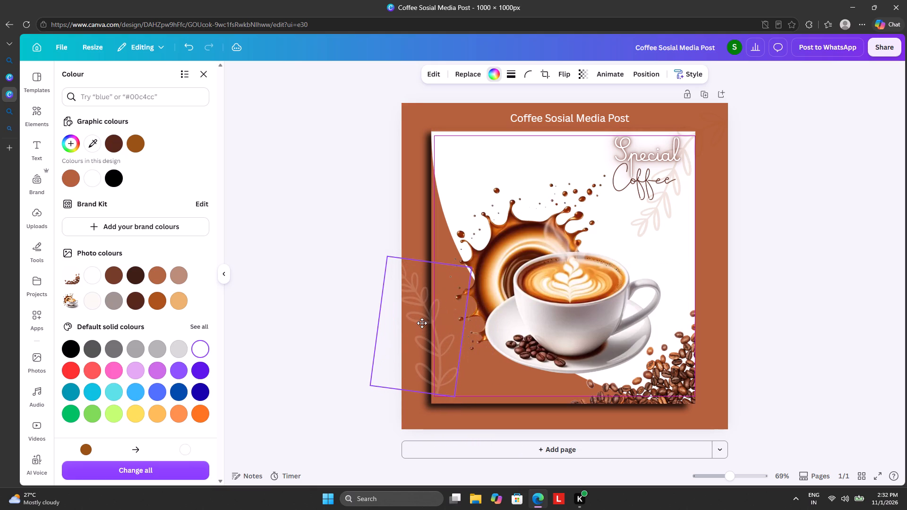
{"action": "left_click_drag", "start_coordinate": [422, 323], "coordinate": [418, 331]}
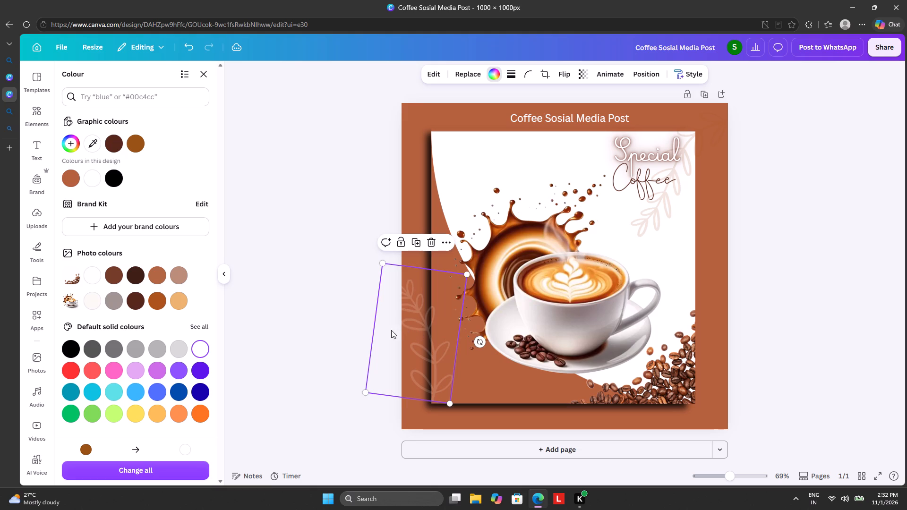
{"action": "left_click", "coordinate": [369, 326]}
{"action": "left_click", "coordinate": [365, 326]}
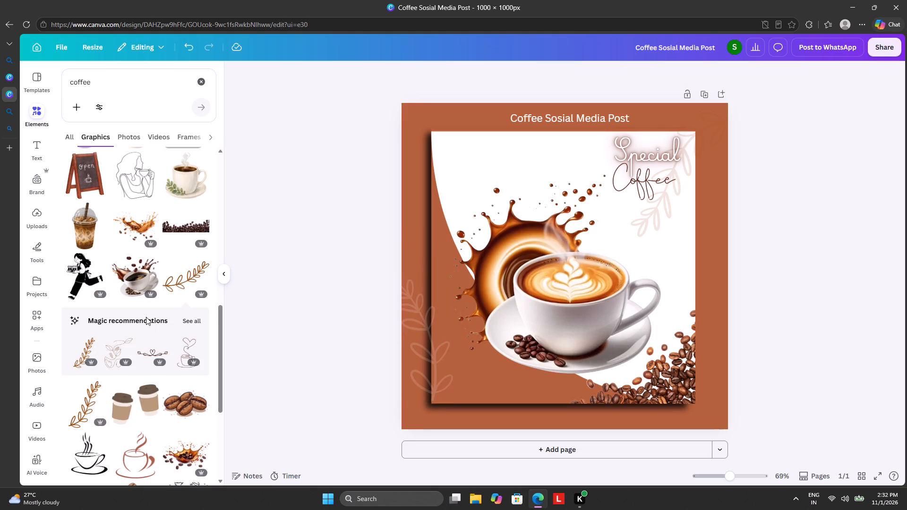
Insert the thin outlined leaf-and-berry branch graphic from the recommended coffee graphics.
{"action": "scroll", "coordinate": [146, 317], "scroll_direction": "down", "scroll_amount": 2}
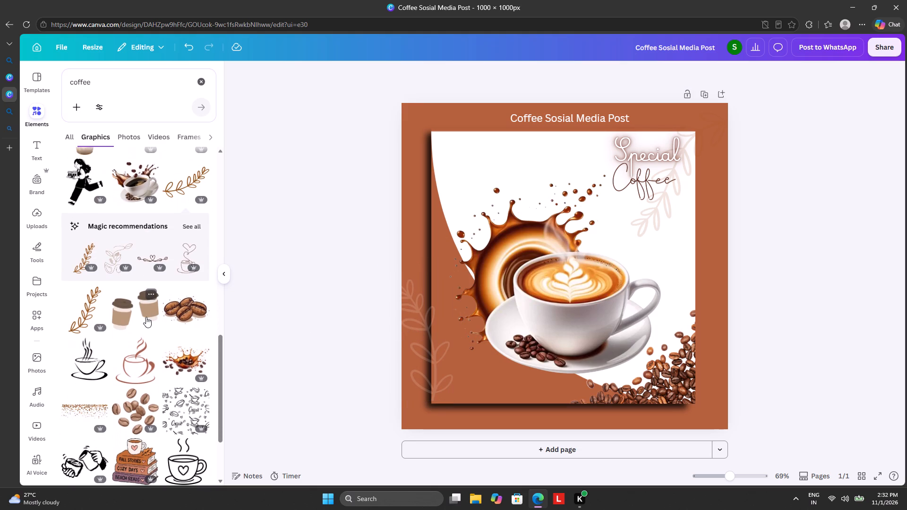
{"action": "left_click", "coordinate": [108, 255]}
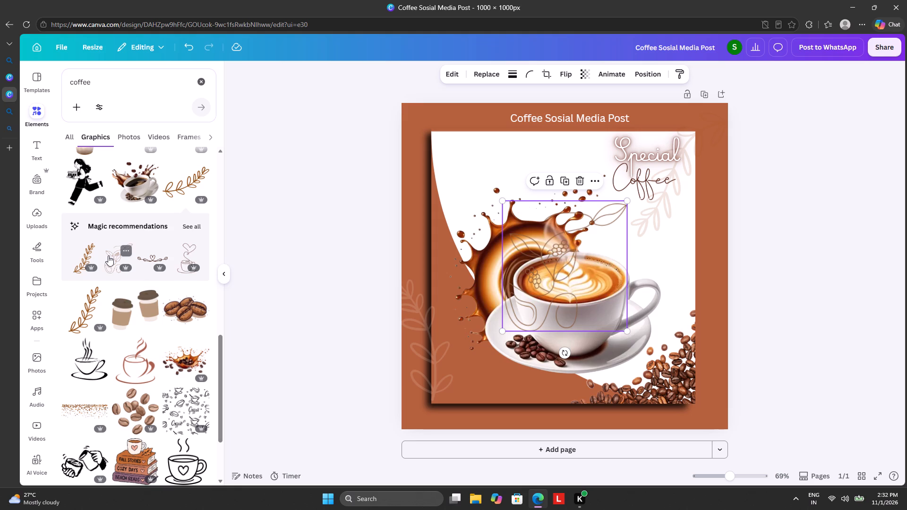
Delete the faint white leafy branch from the page's left edge.
{"action": "left_click", "coordinate": [423, 339]}
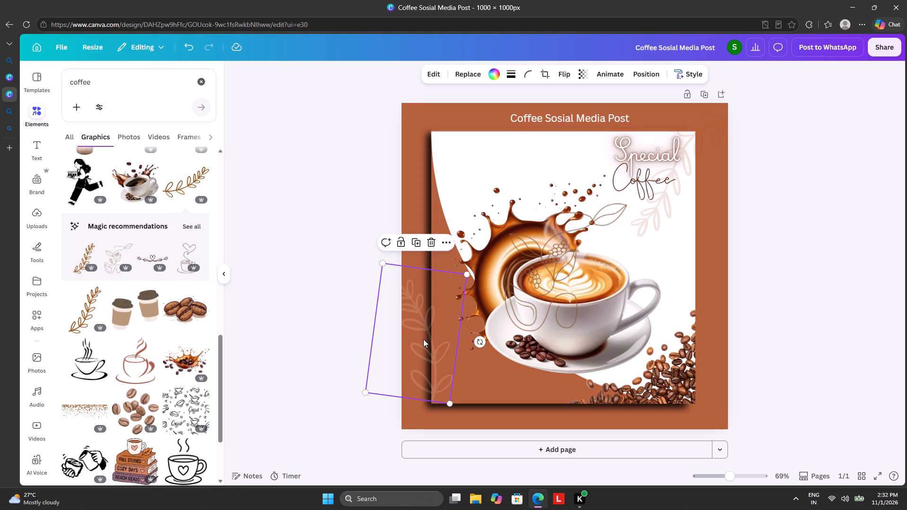
{"action": "left_click", "coordinate": [431, 243]}
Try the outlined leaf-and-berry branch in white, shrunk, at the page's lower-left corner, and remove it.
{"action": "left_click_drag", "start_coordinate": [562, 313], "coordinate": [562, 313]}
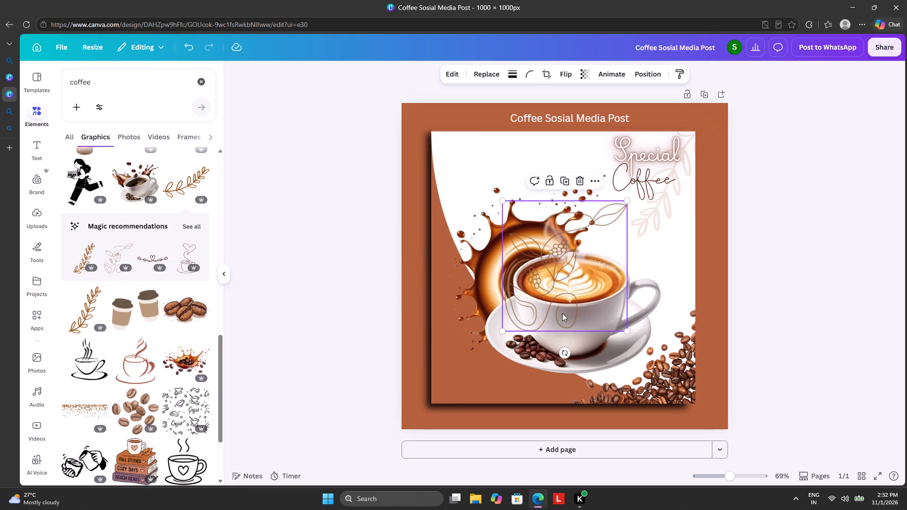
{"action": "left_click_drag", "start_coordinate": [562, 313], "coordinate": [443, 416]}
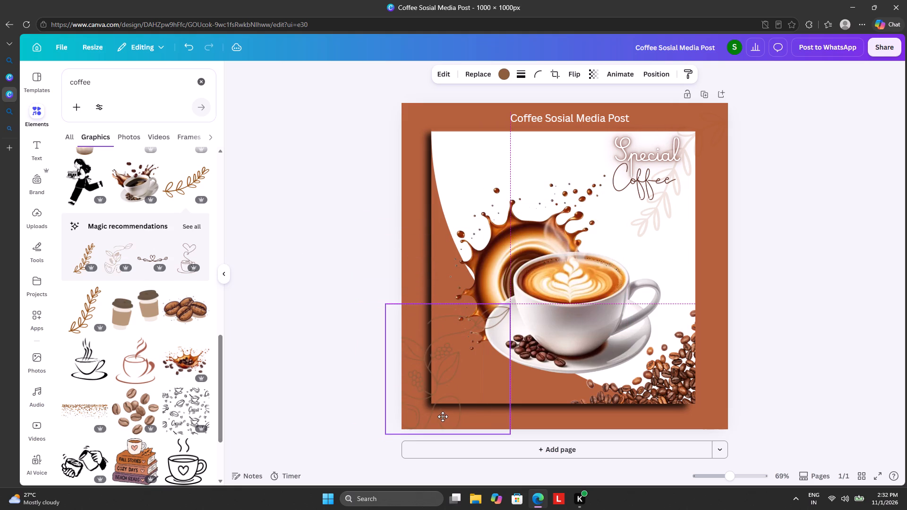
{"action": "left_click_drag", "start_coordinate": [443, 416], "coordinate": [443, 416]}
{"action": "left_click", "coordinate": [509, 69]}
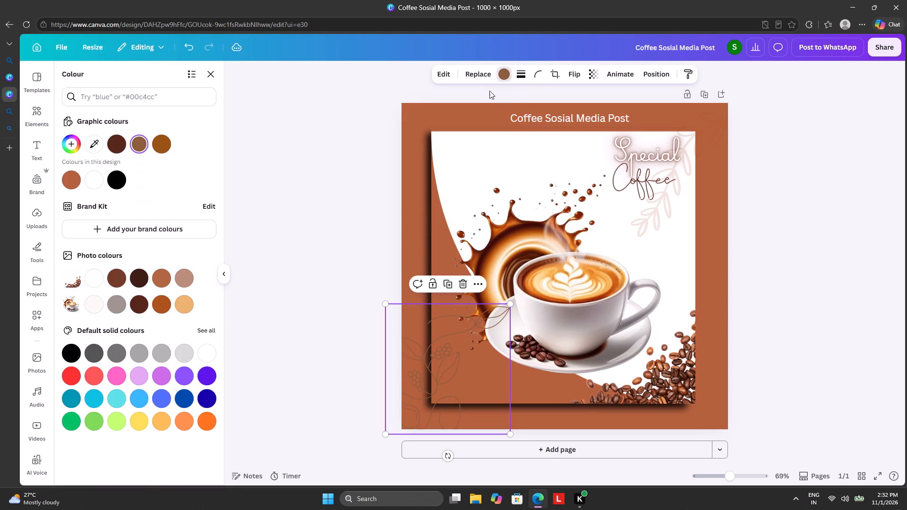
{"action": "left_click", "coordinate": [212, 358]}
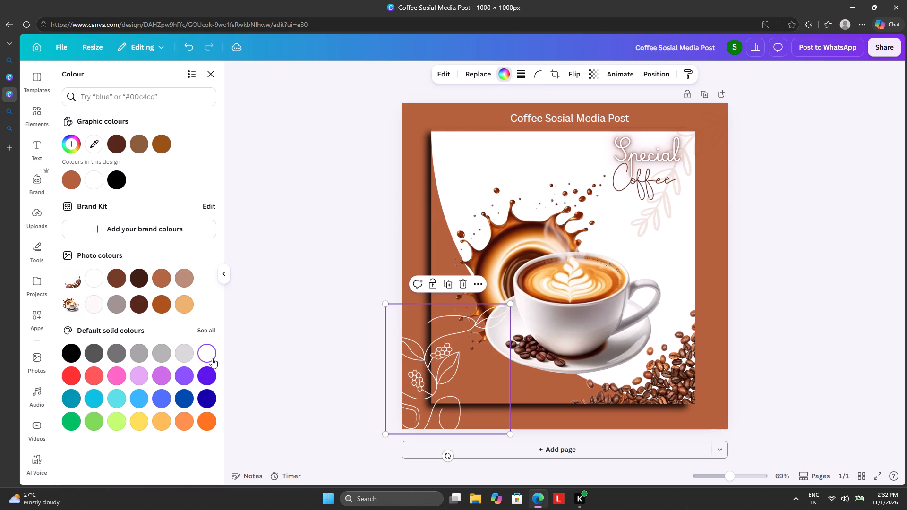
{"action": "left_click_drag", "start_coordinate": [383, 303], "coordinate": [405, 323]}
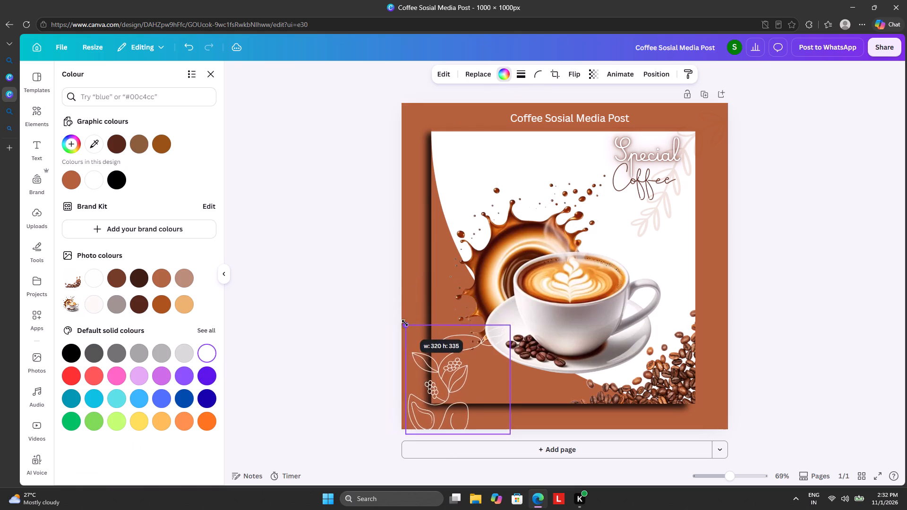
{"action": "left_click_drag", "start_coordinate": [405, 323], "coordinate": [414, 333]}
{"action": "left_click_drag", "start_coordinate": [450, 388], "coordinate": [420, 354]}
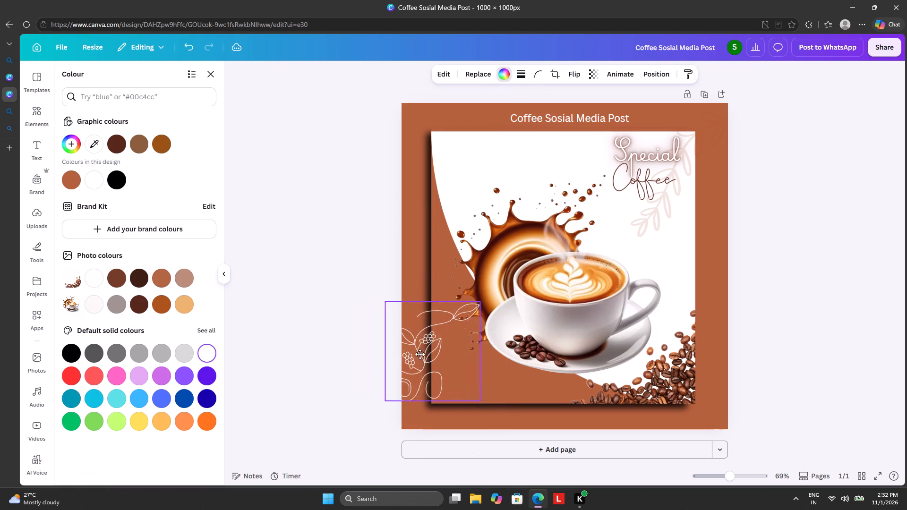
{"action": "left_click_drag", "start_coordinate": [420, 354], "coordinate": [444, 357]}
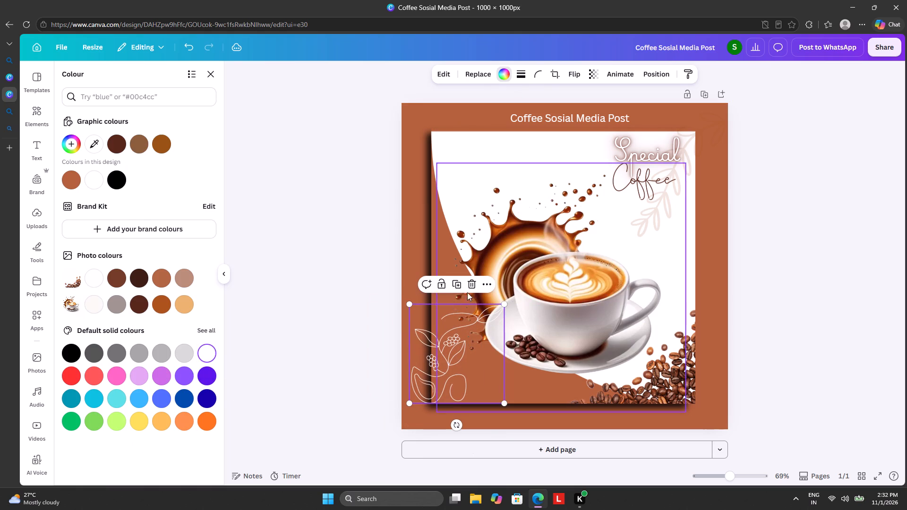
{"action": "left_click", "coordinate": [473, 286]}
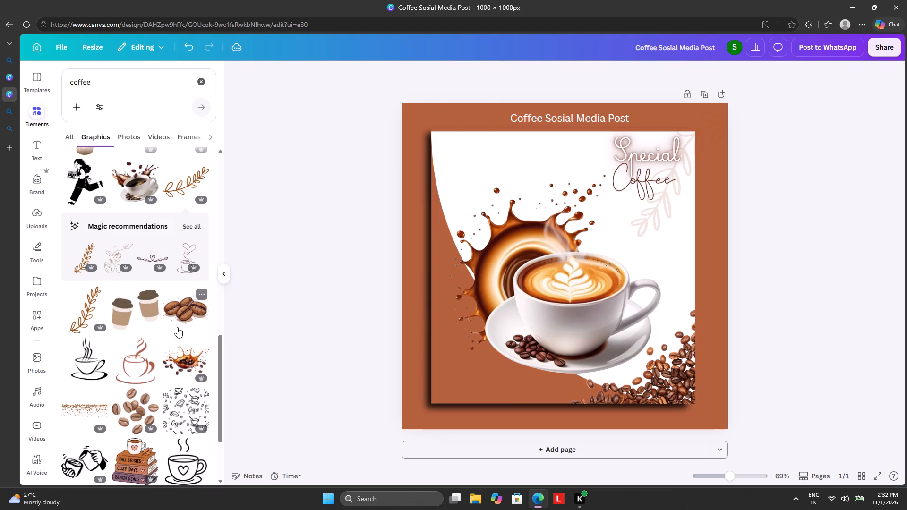
Insert the black coffee doodle pattern graphic and move its layer beneath the brown square, directly above the page background.
{"action": "left_click", "coordinate": [188, 409]}
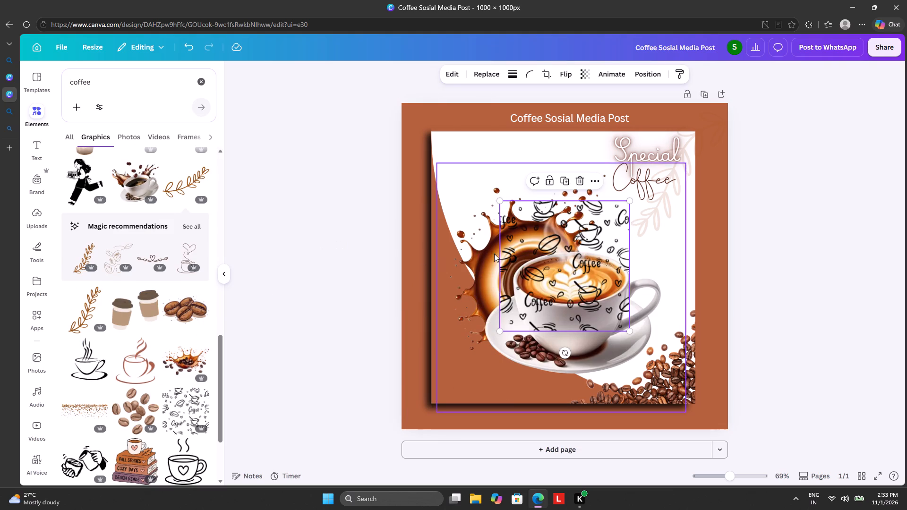
{"action": "left_click", "coordinate": [635, 72]}
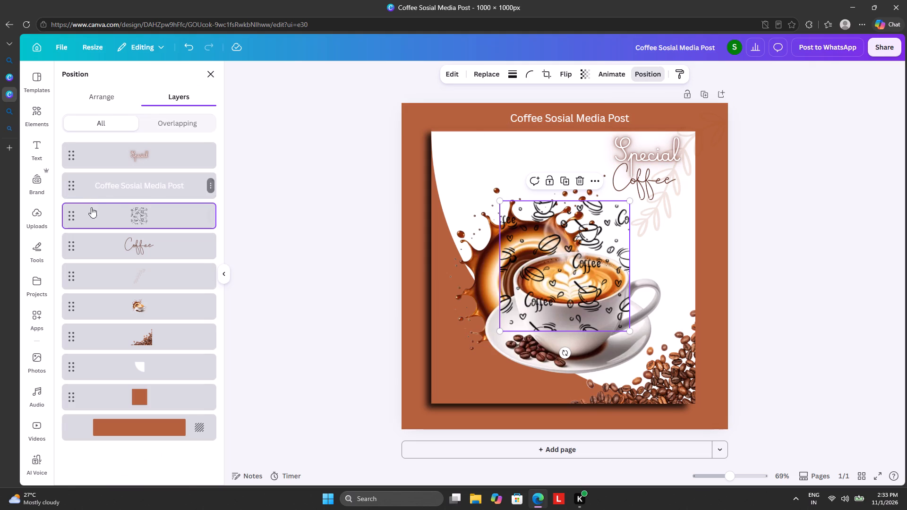
{"action": "left_click_drag", "start_coordinate": [97, 207], "coordinate": [96, 396]}
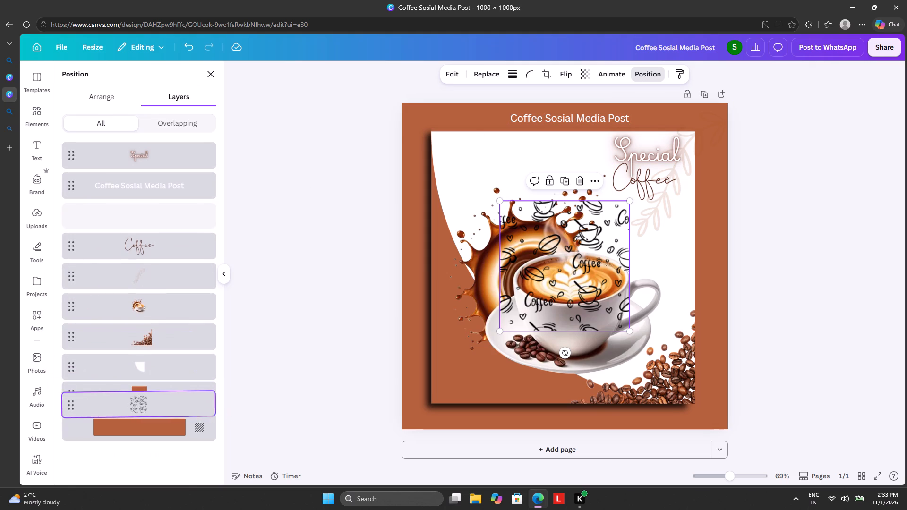
{"action": "left_click_drag", "start_coordinate": [96, 396], "coordinate": [94, 396]}
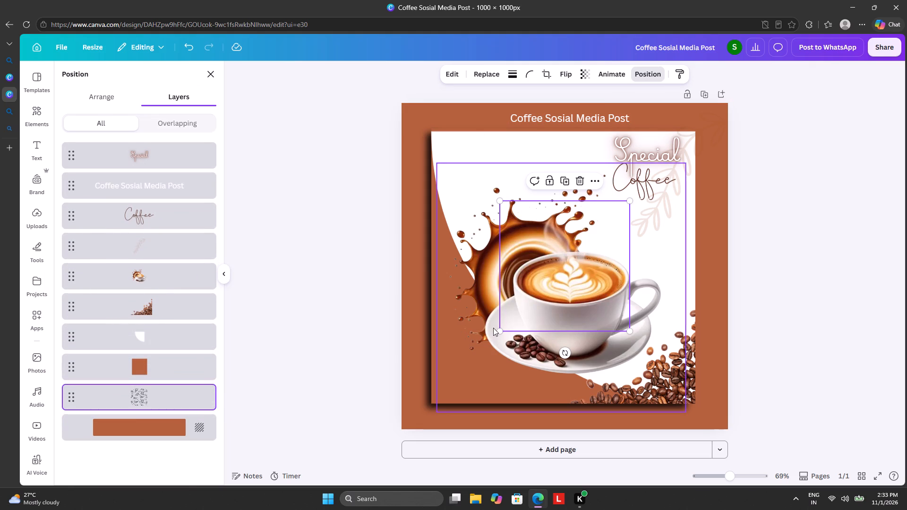
Enlarge the coffee doodle pattern and position it so that it covers the whole page behind the brown square.
{"action": "left_click_drag", "start_coordinate": [499, 330], "coordinate": [334, 392]}
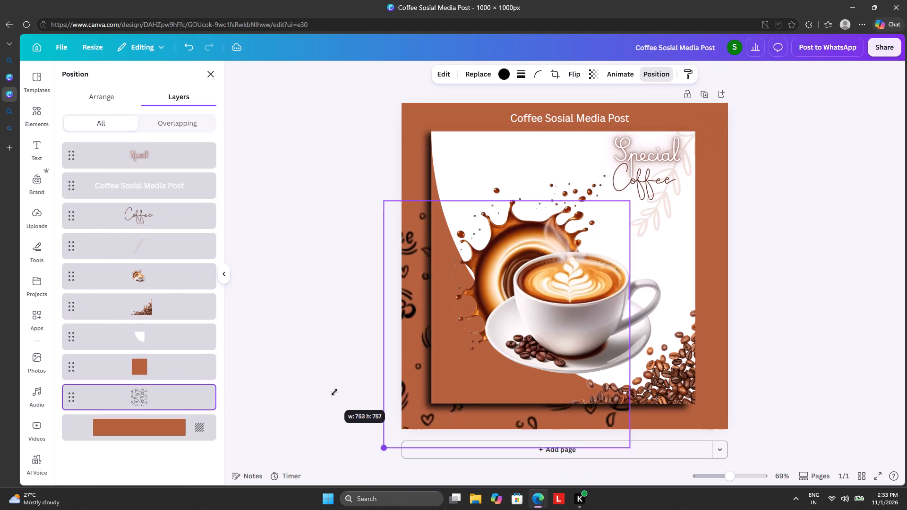
{"action": "left_click_drag", "start_coordinate": [334, 392], "coordinate": [344, 388]}
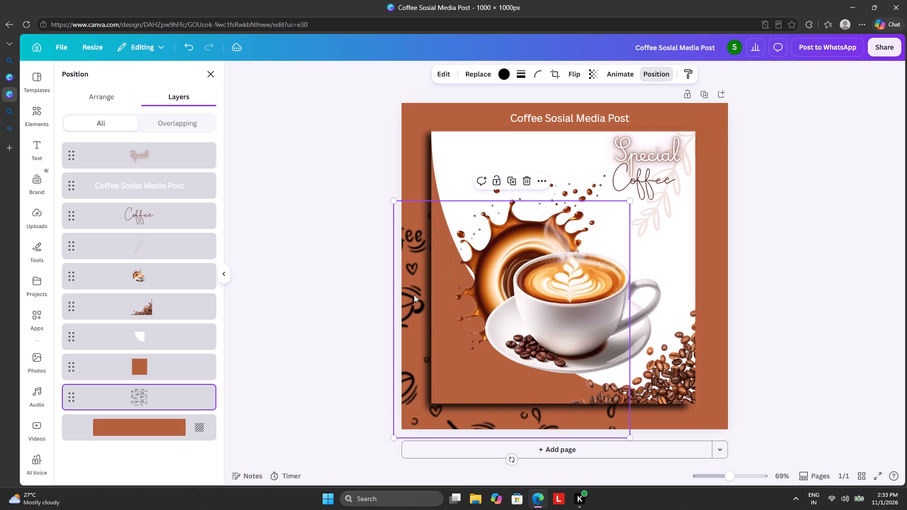
{"action": "left_click", "coordinate": [512, 201]}
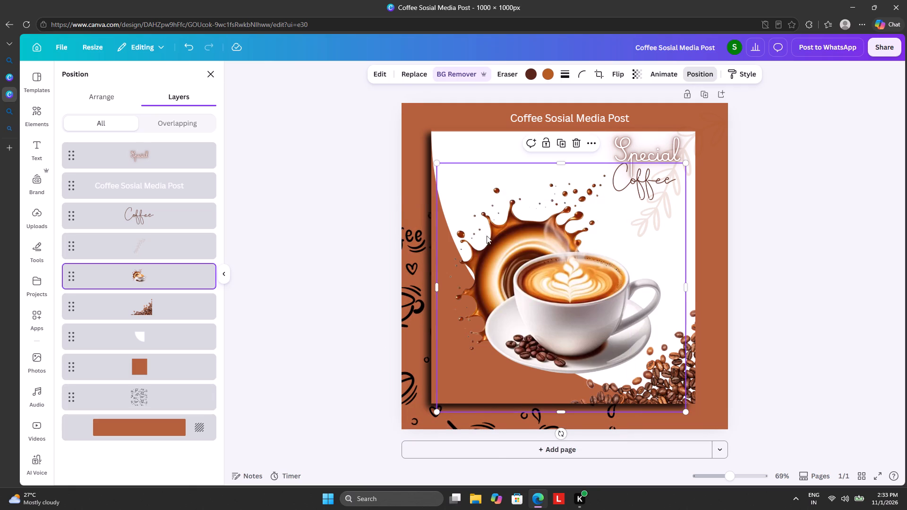
{"action": "left_click", "coordinate": [412, 287]}
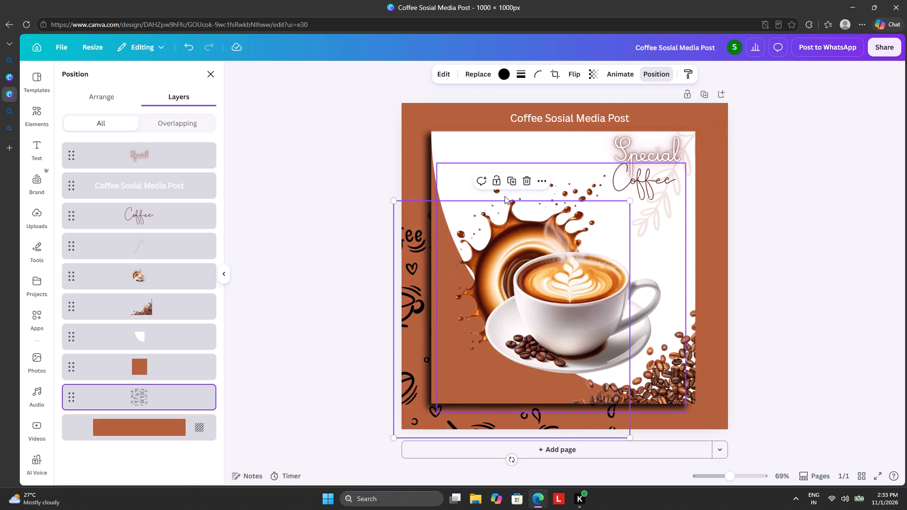
{"action": "left_click", "coordinate": [515, 197]}
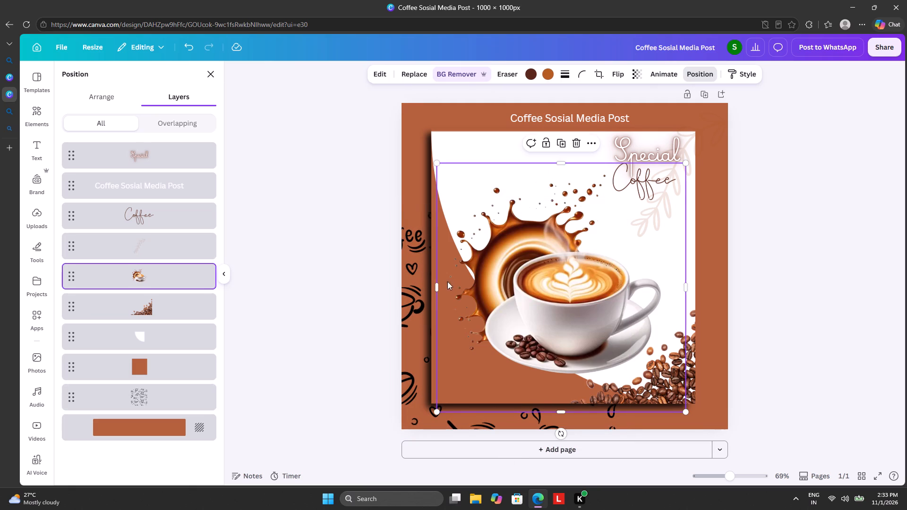
{"action": "left_click", "coordinate": [422, 308]}
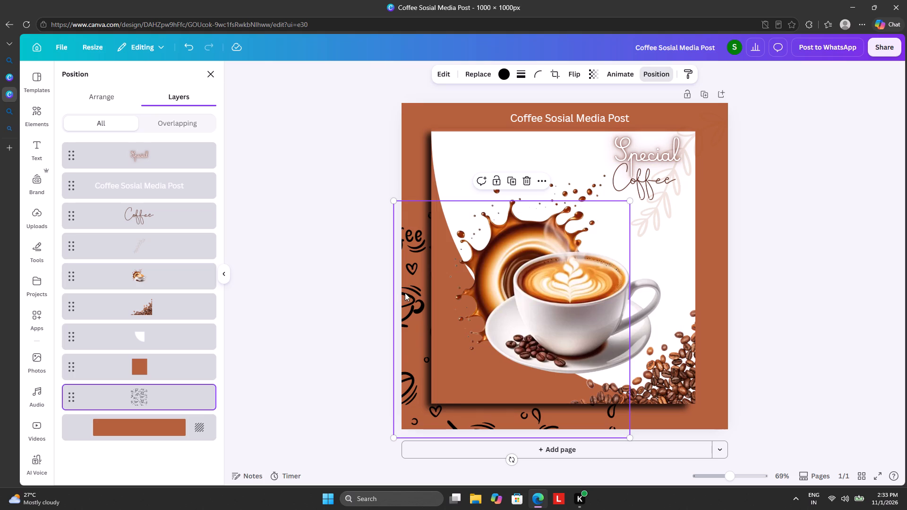
{"action": "left_click_drag", "start_coordinate": [415, 291], "coordinate": [395, 282]}
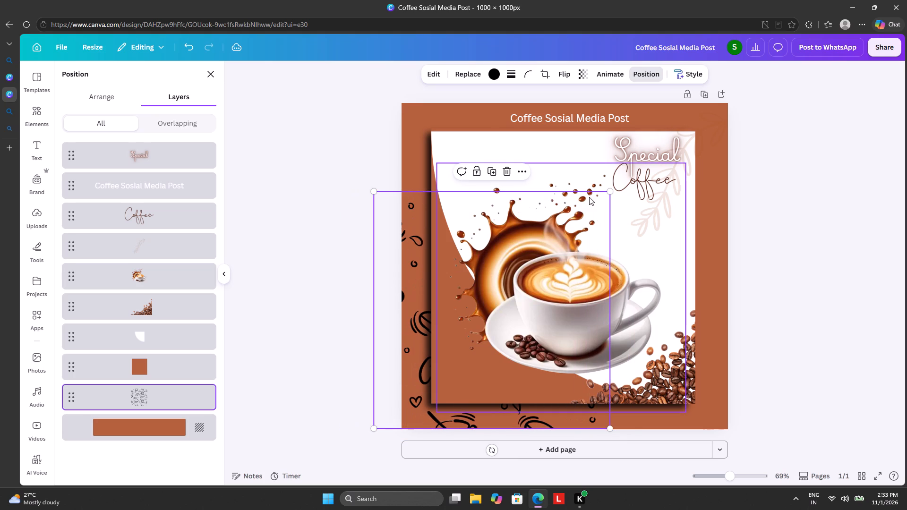
{"action": "left_click_drag", "start_coordinate": [608, 190], "coordinate": [758, 121]}
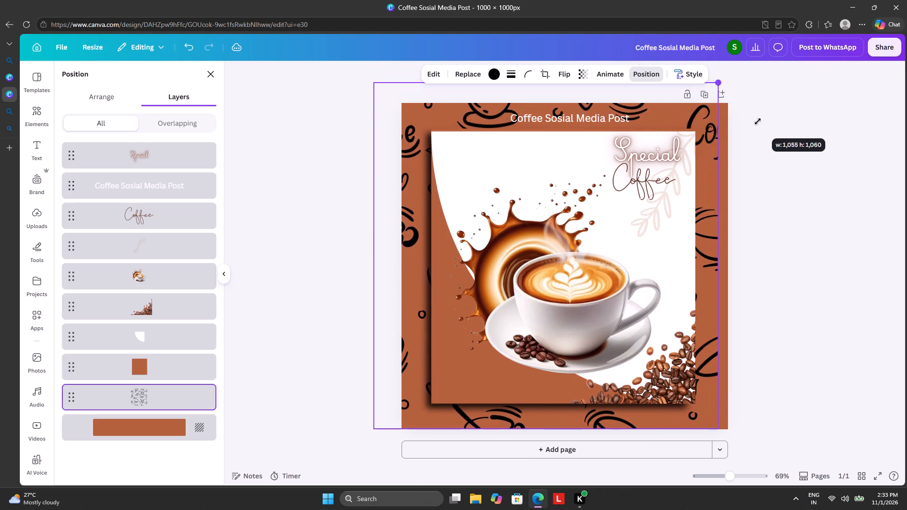
{"action": "left_click_drag", "start_coordinate": [758, 121], "coordinate": [787, 126]}
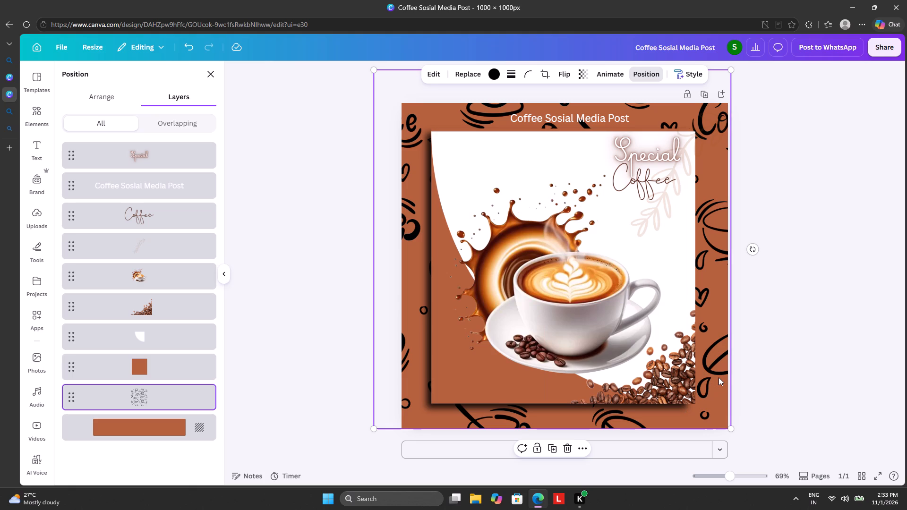
{"action": "left_click_drag", "start_coordinate": [719, 377], "coordinate": [732, 392]}
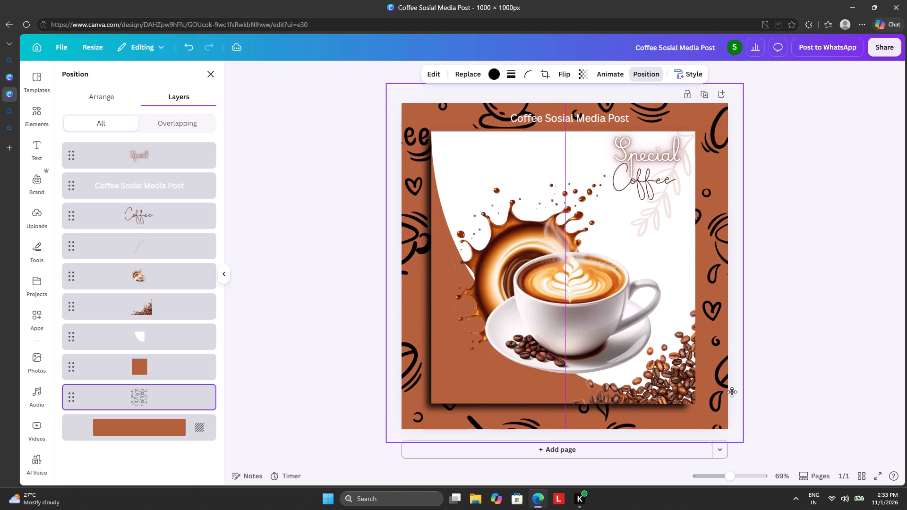
{"action": "left_click_drag", "start_coordinate": [732, 392], "coordinate": [729, 408]}
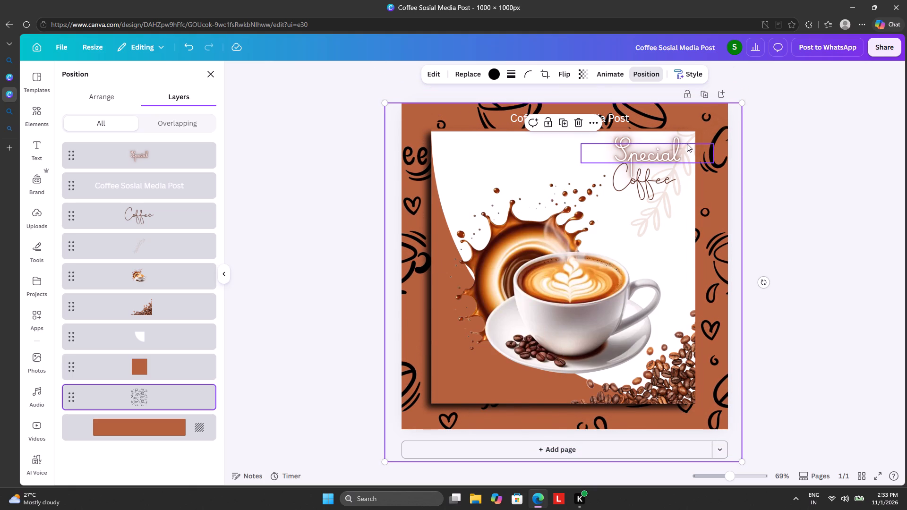
Lower the coffee doodle pattern's opacity so that it shows only faintly over the brown page background.
{"action": "left_click", "coordinate": [587, 76]}
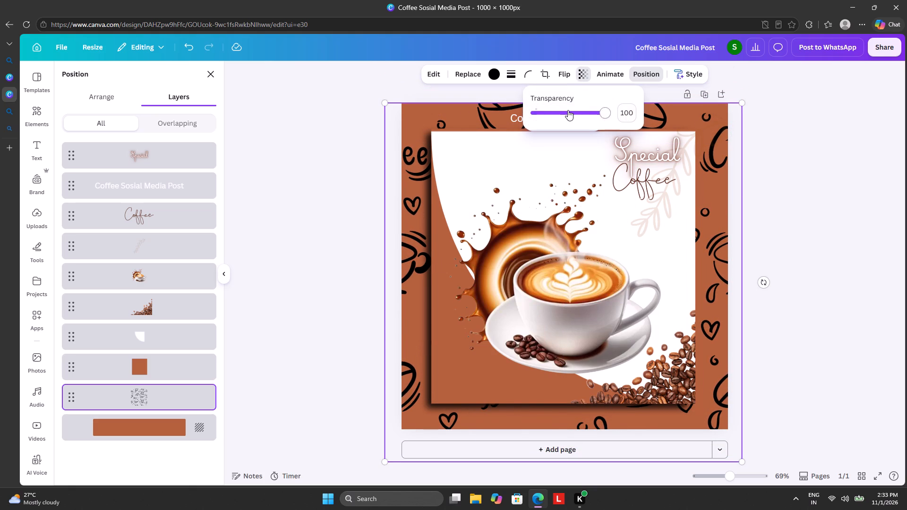
{"action": "left_click_drag", "start_coordinate": [568, 110], "coordinate": [554, 122]}
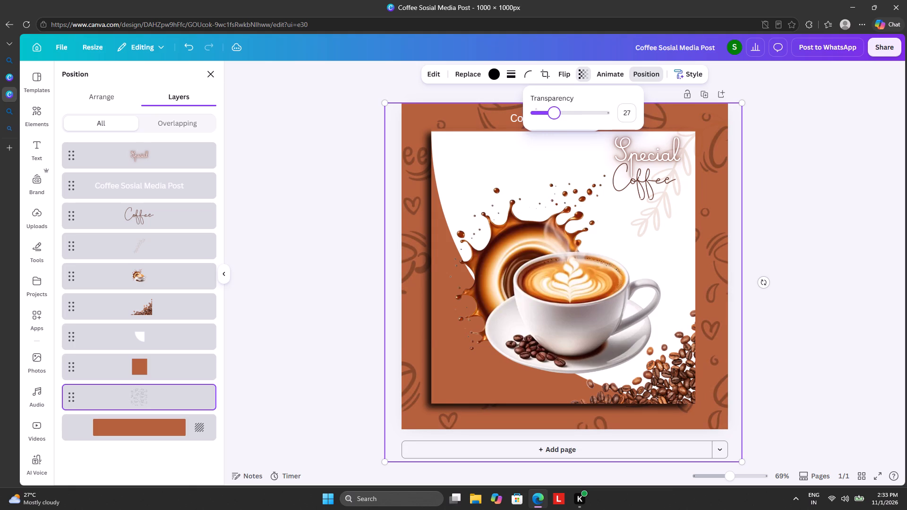
{"action": "left_click_drag", "start_coordinate": [554, 122], "coordinate": [560, 124]}
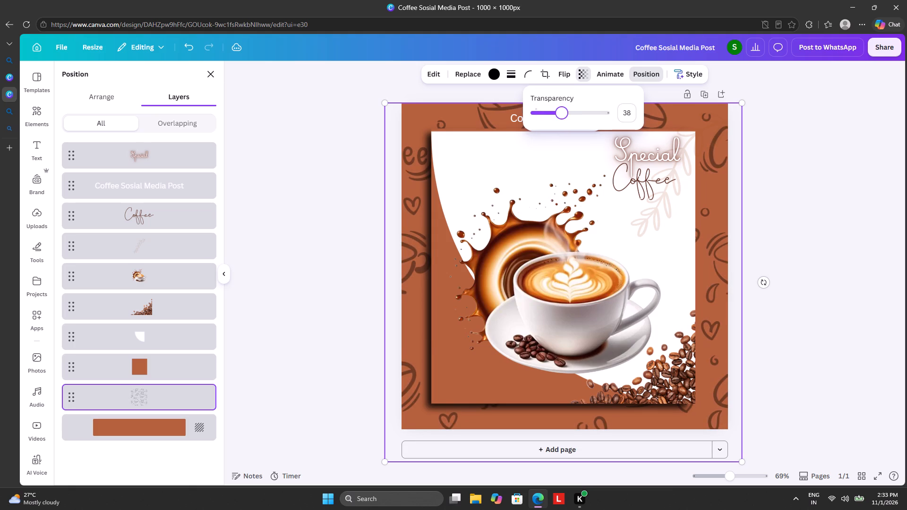
{"action": "left_click_drag", "start_coordinate": [560, 124], "coordinate": [555, 124]}
{"action": "left_click", "coordinate": [806, 199]}
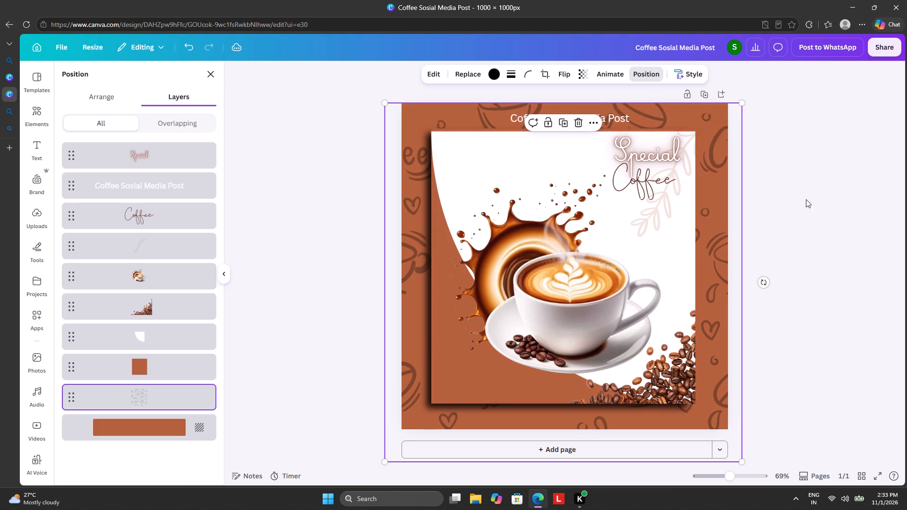
{"action": "left_click", "coordinate": [807, 198]}
{"action": "left_click", "coordinate": [805, 198]}
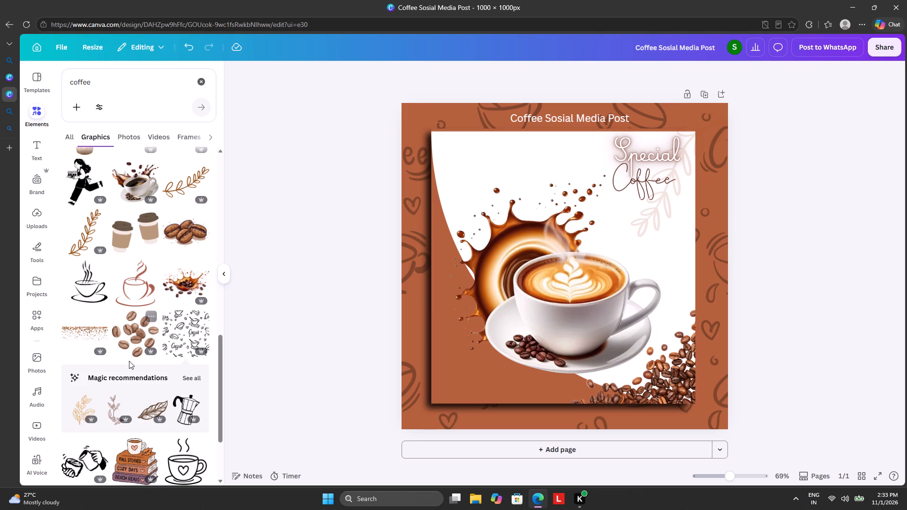
Insert the golden "Coffee" lettering graphic, shrink it to roughly half size and place it beside the thin "Coffee" script.
{"action": "scroll", "coordinate": [148, 393], "scroll_direction": "down", "scroll_amount": 3}
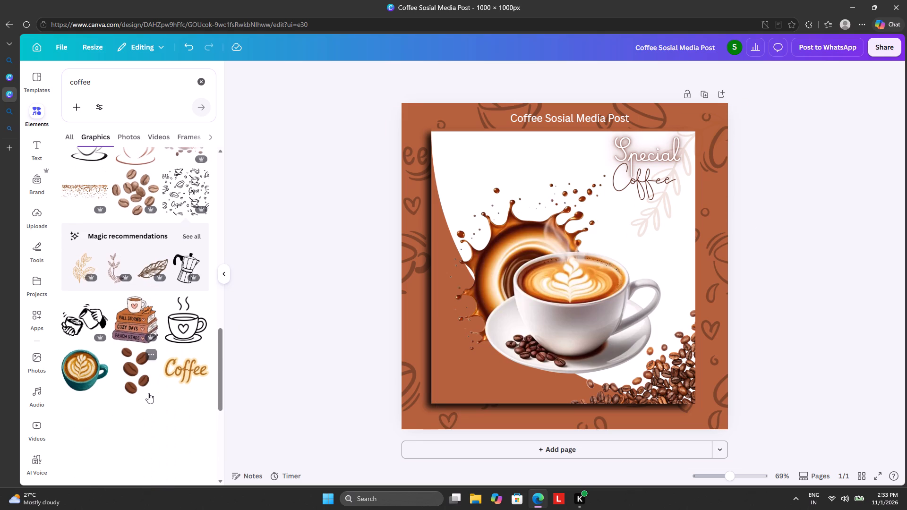
{"action": "left_click", "coordinate": [183, 375]}
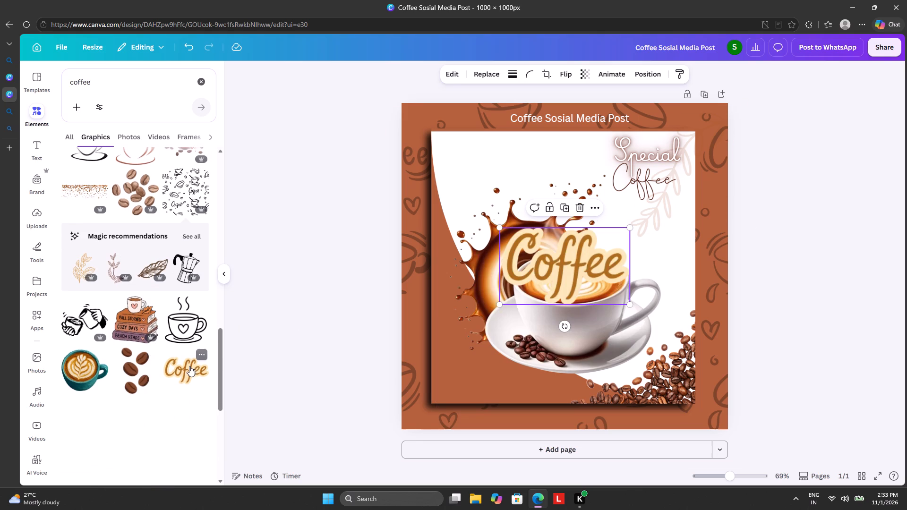
{"action": "left_click_drag", "start_coordinate": [497, 230], "coordinate": [498, 230]}
{"action": "left_click_drag", "start_coordinate": [498, 230], "coordinate": [560, 260]}
{"action": "left_click_drag", "start_coordinate": [603, 281], "coordinate": [650, 182]}
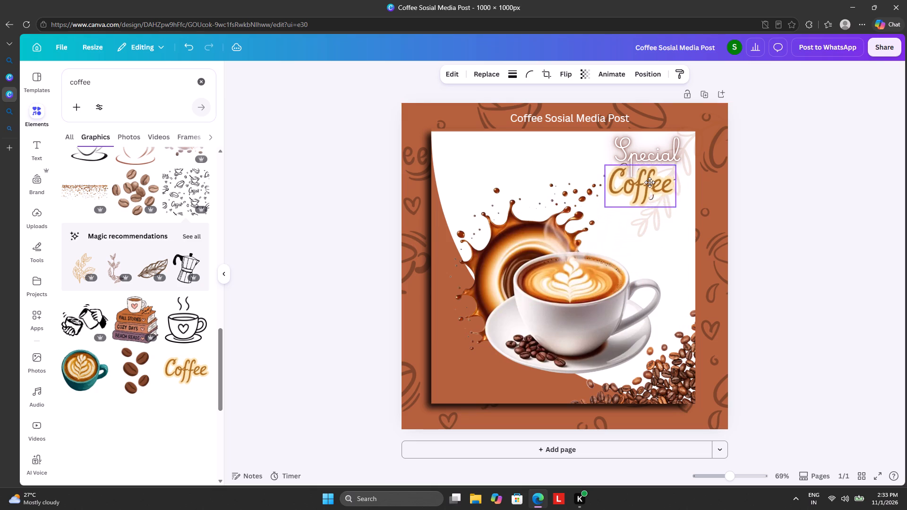
{"action": "left_click_drag", "start_coordinate": [650, 182], "coordinate": [601, 167]}
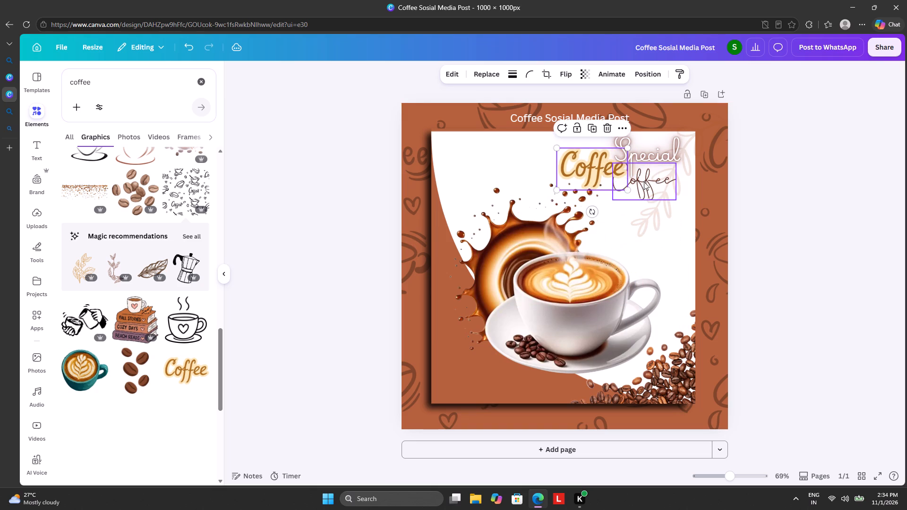
Delete the thin dark brown "Coffee" script below "Special".
{"action": "left_click", "coordinate": [652, 182]}
{"action": "left_click", "coordinate": [655, 143]}
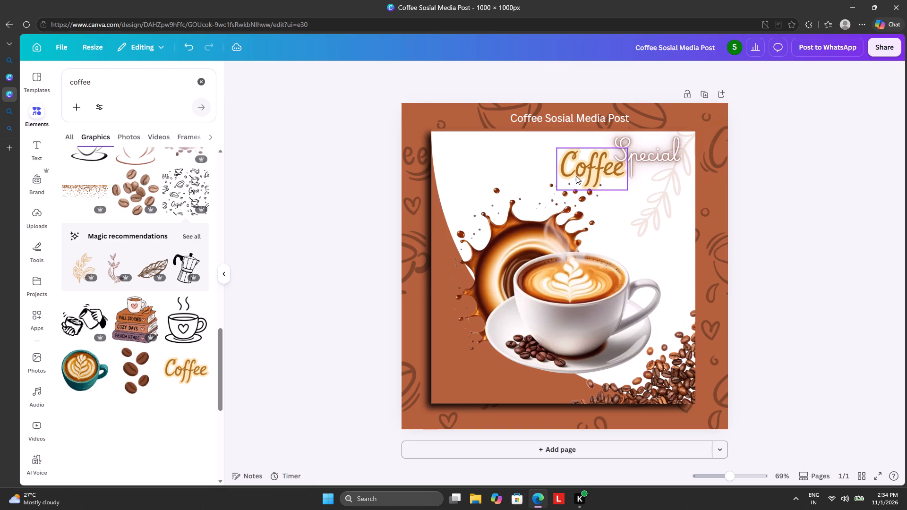
Move the golden "Coffee" lettering directly beneath the word "Special" in the white area.
{"action": "left_click_drag", "start_coordinate": [580, 170], "coordinate": [628, 186]}
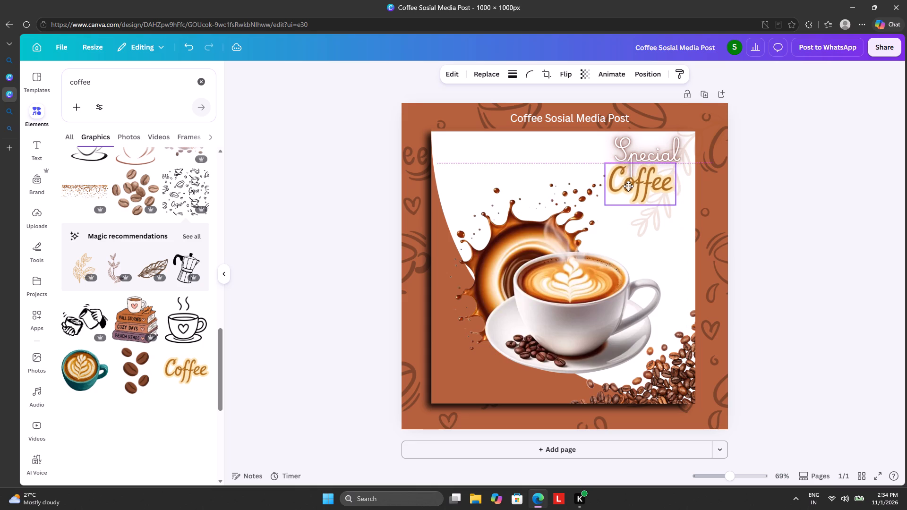
{"action": "left_click_drag", "start_coordinate": [628, 186], "coordinate": [625, 186]}
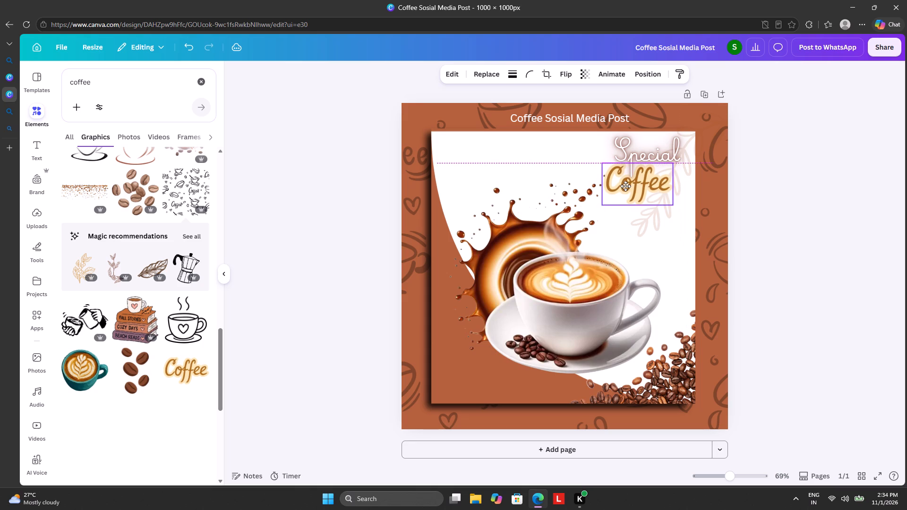
{"action": "left_click_drag", "start_coordinate": [625, 186], "coordinate": [628, 187]}
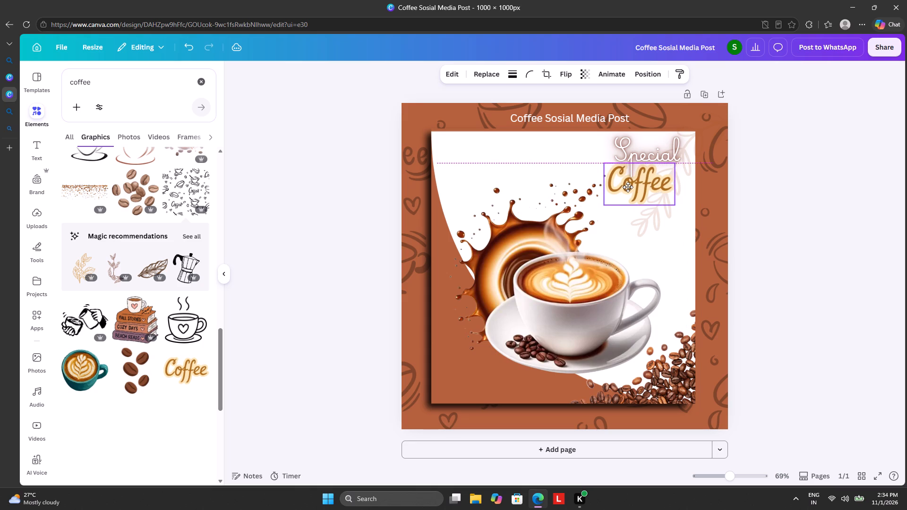
{"action": "left_click_drag", "start_coordinate": [628, 187], "coordinate": [630, 187]}
{"action": "left_click", "coordinate": [743, 179]}
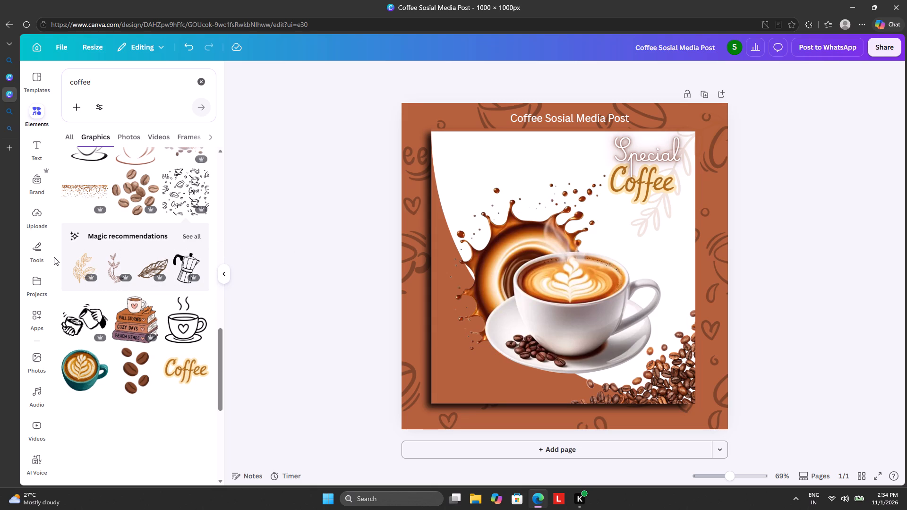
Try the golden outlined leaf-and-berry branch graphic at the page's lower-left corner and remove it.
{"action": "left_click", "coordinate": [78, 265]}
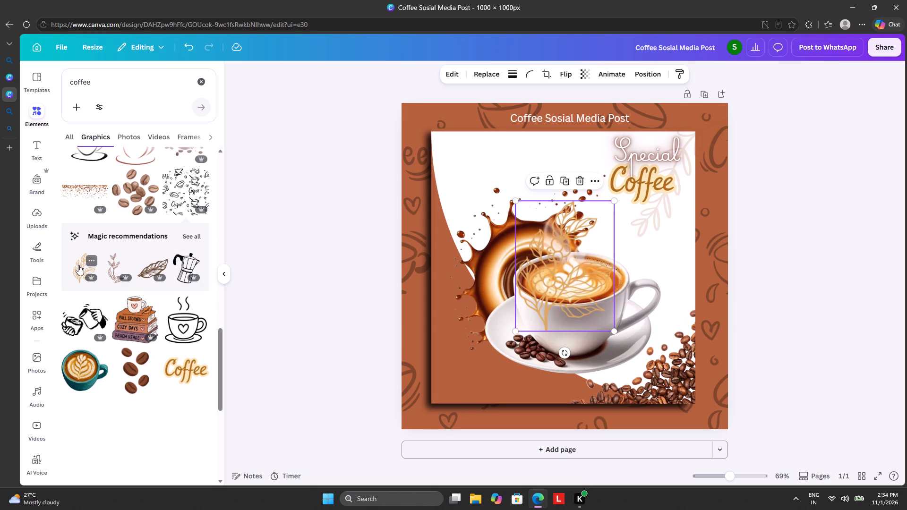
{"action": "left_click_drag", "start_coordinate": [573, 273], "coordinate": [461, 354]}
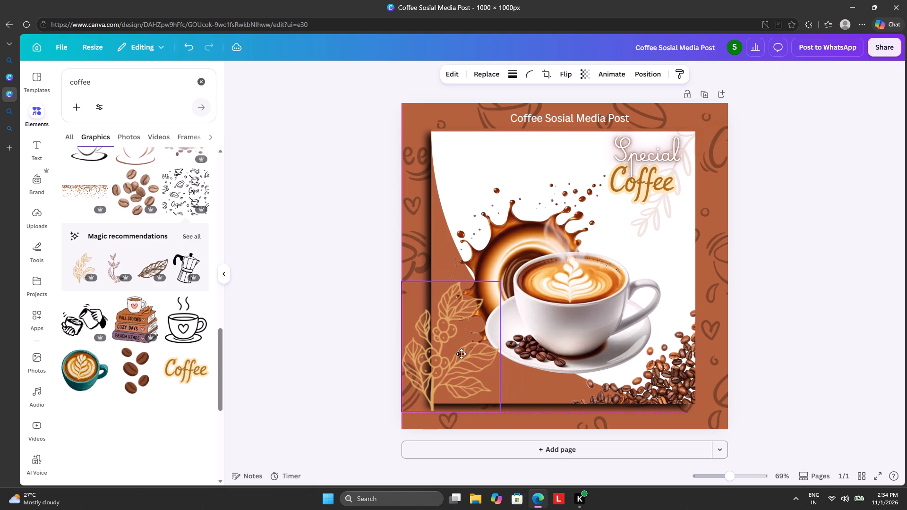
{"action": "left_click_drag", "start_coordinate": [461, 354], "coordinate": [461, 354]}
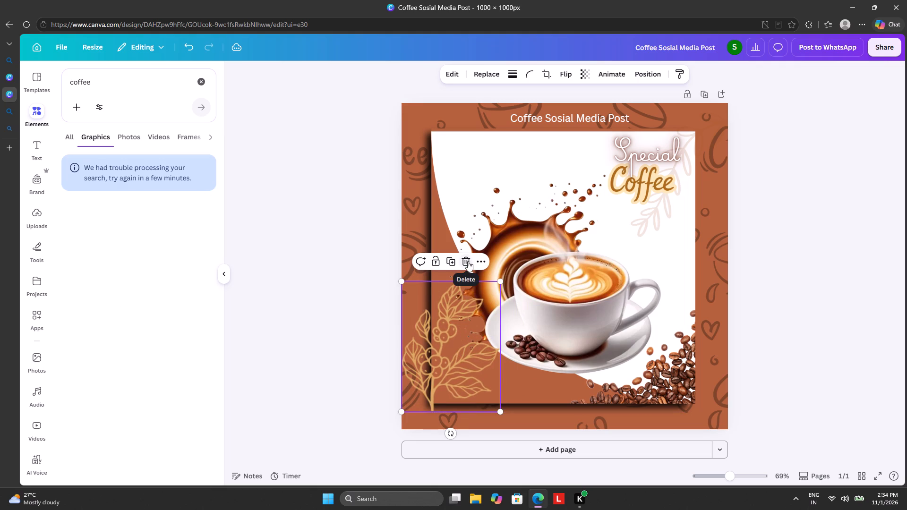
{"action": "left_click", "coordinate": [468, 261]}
Rerun the graphics search for "coffee".
{"action": "left_click", "coordinate": [183, 192]}
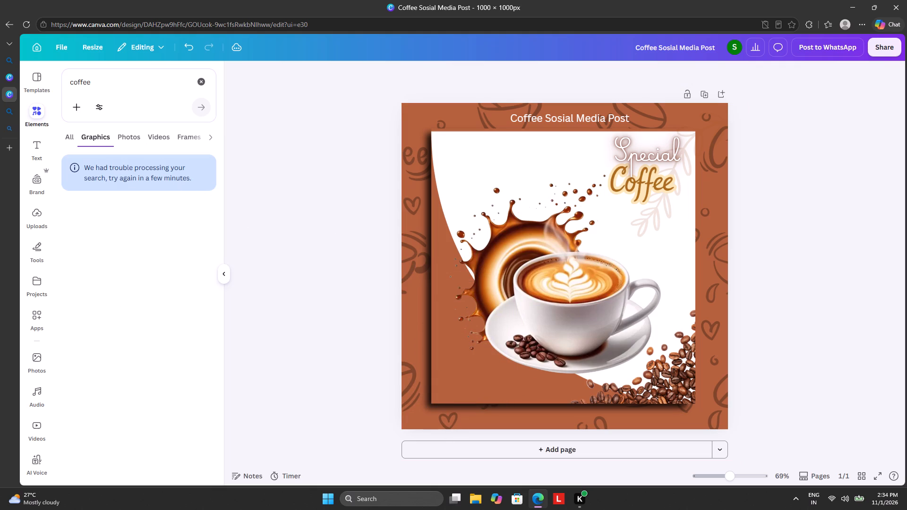
{"action": "left_click", "coordinate": [170, 68]}
{"action": "left_click", "coordinate": [99, 80]}
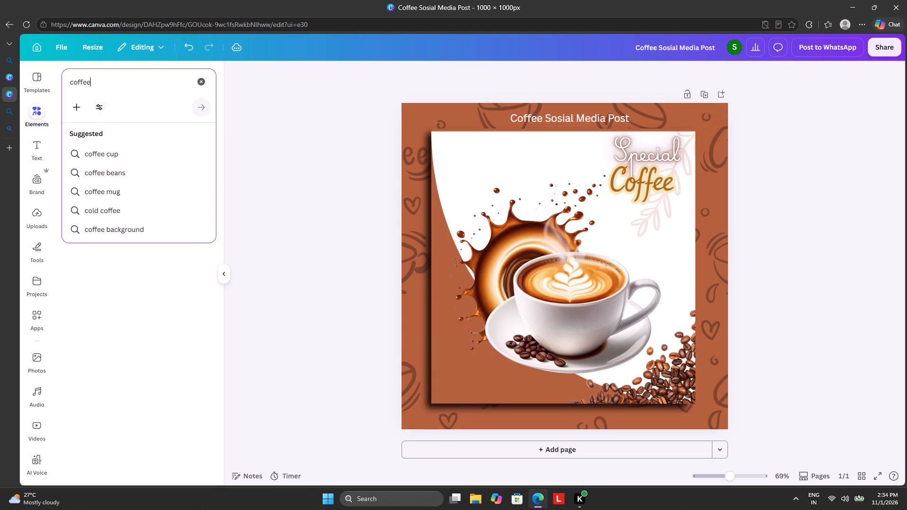
{"action": "key", "text": "Return"}
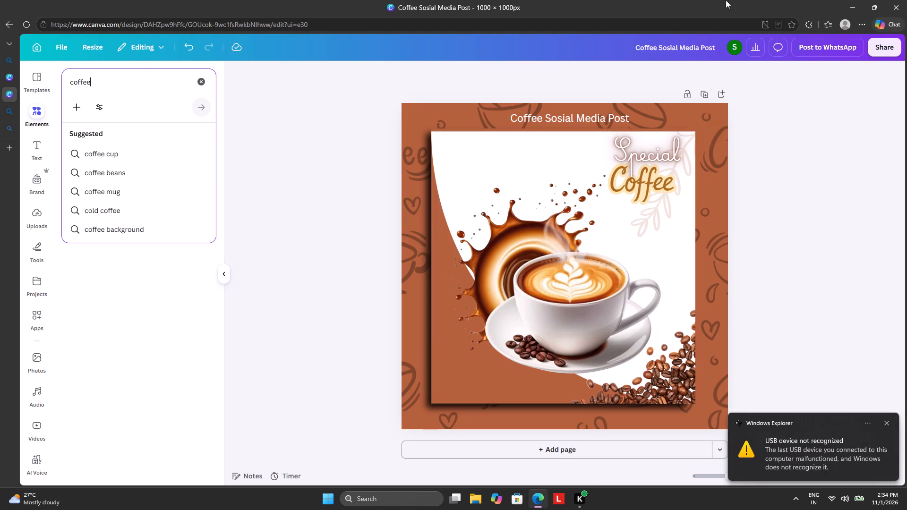
{"action": "left_click", "coordinate": [890, 426]}
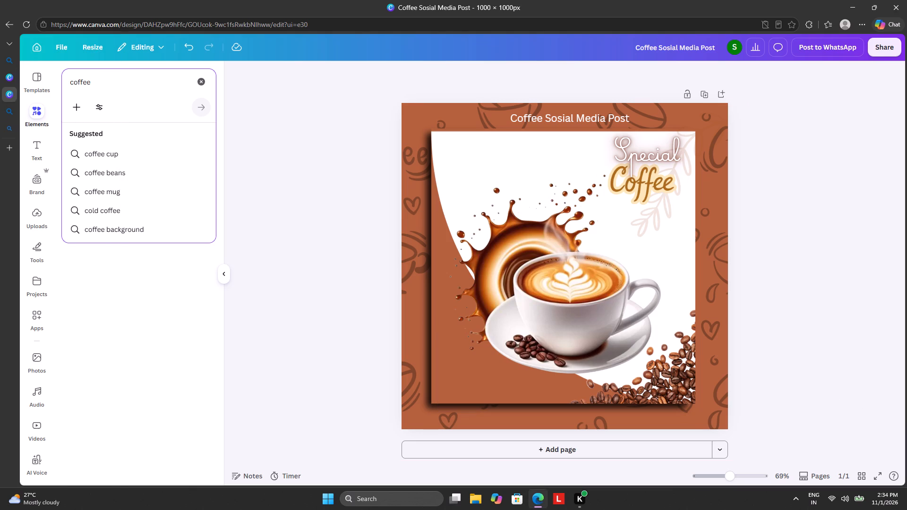
{"action": "key", "text": "Return"}
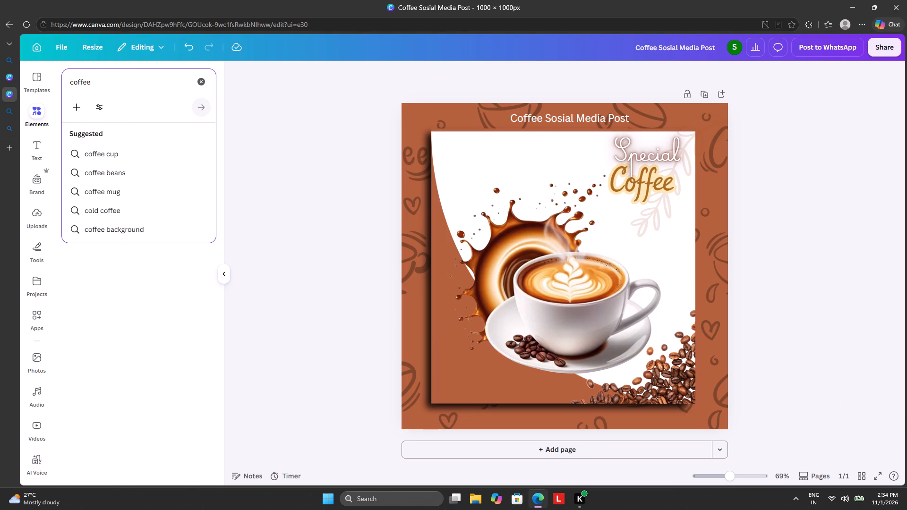
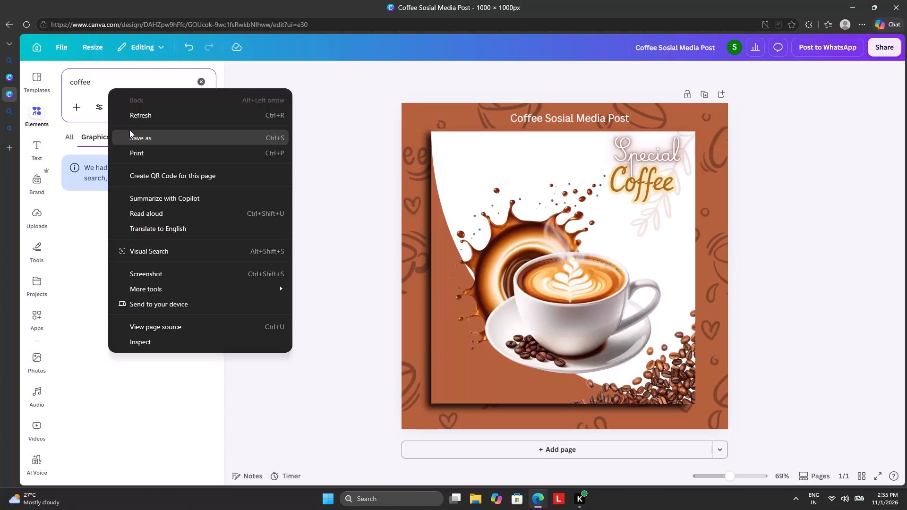
Clear the elements search and rerun it with the recent term "coffee".
{"action": "left_click", "coordinate": [64, 230]}
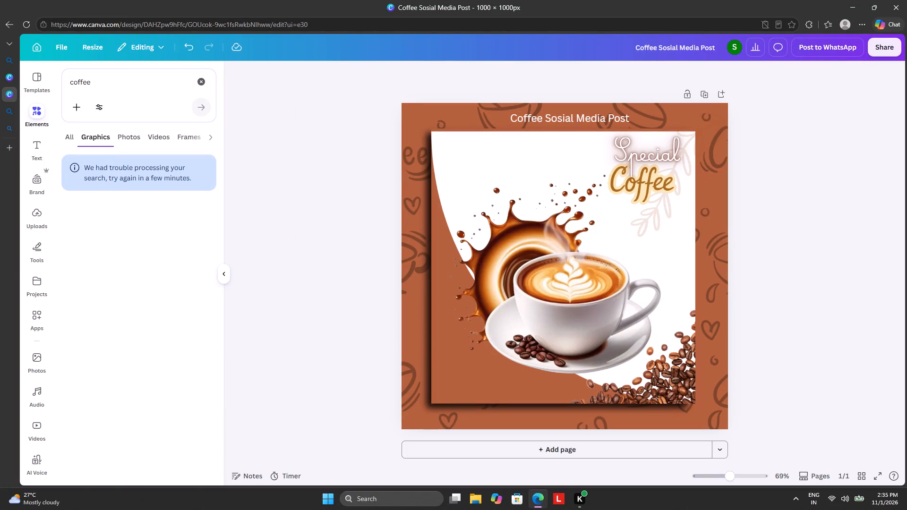
{"action": "key", "text": "Return"}
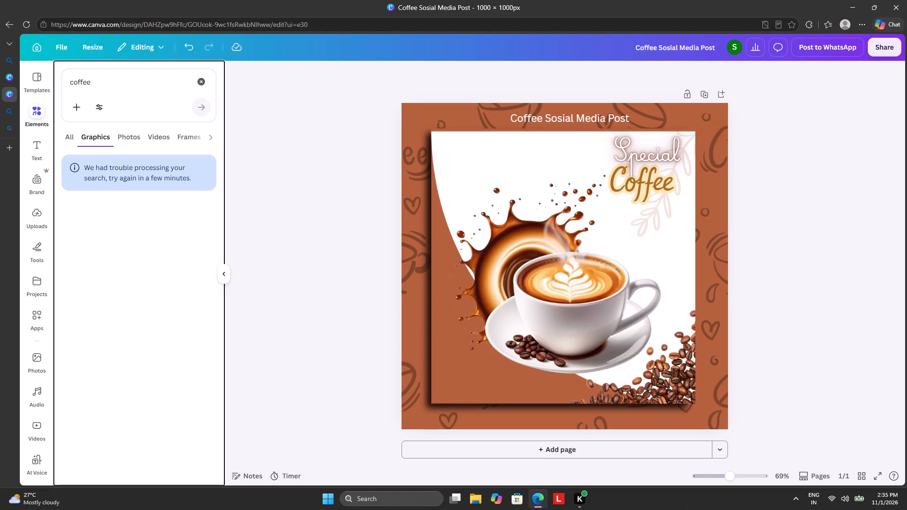
{"action": "left_click", "coordinate": [94, 81]}
{"action": "key", "text": "Return"}
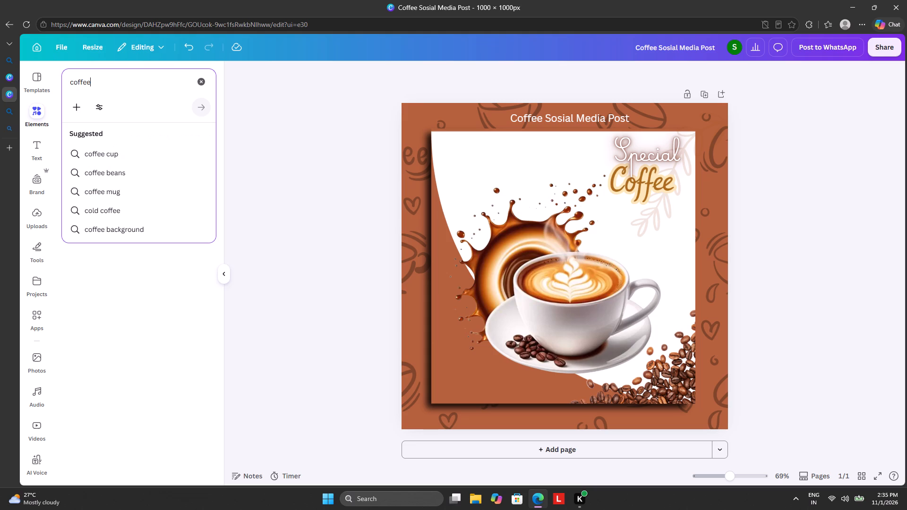
{"action": "left_click", "coordinate": [309, 216]}
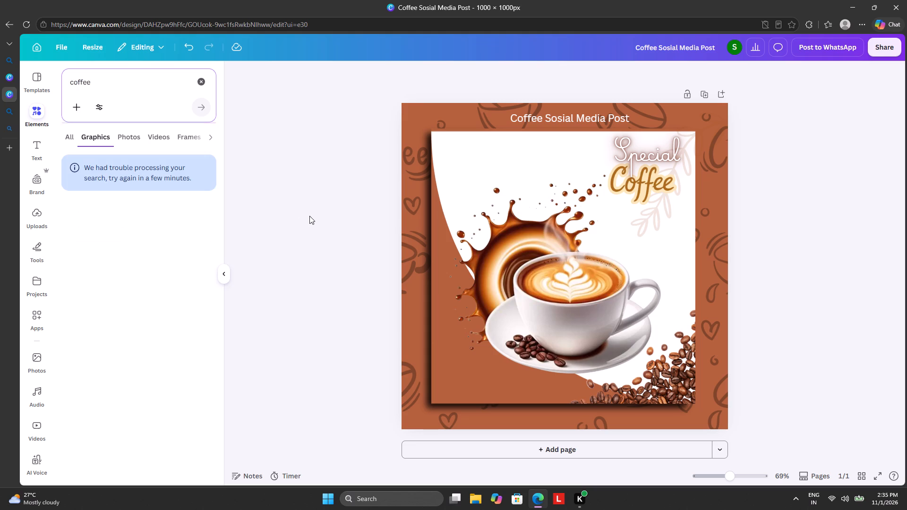
{"action": "left_click", "coordinate": [39, 107]}
{"action": "left_click", "coordinate": [39, 107]}
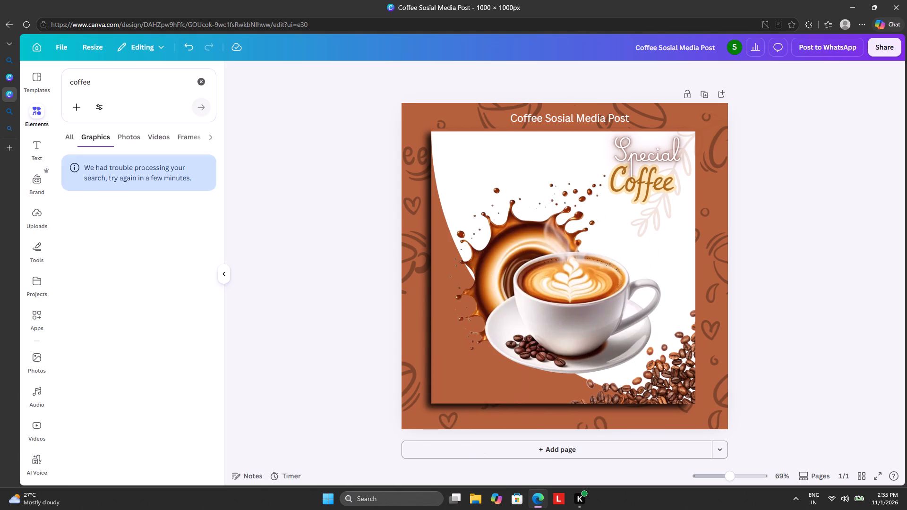
{"action": "left_click", "coordinate": [200, 80]}
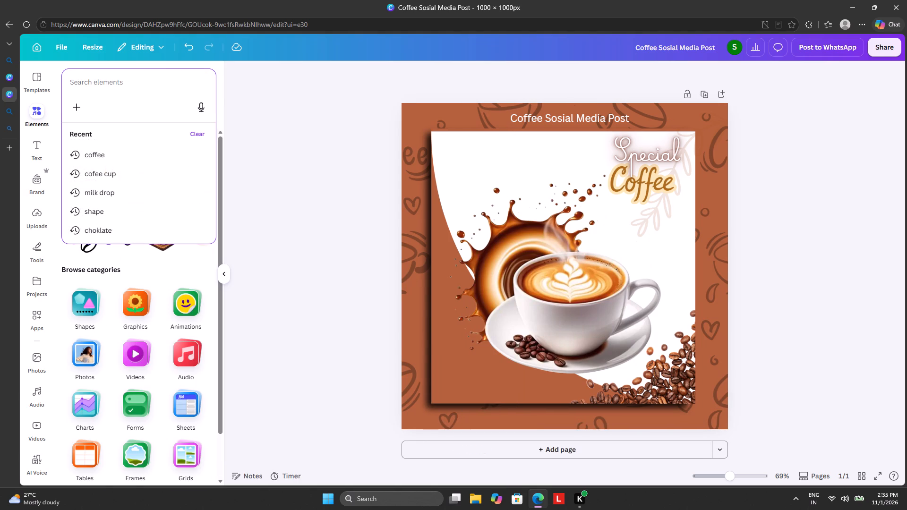
{"action": "left_click", "coordinate": [97, 150]}
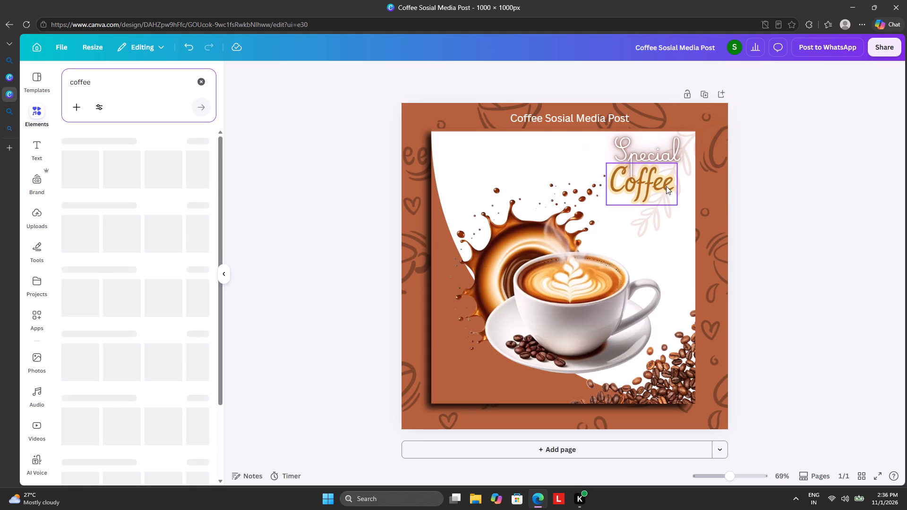
Nudge the golden "Coffee" lettering slightly down beneath the word "Special" and deselect it.
{"action": "left_click", "coordinate": [653, 183]}
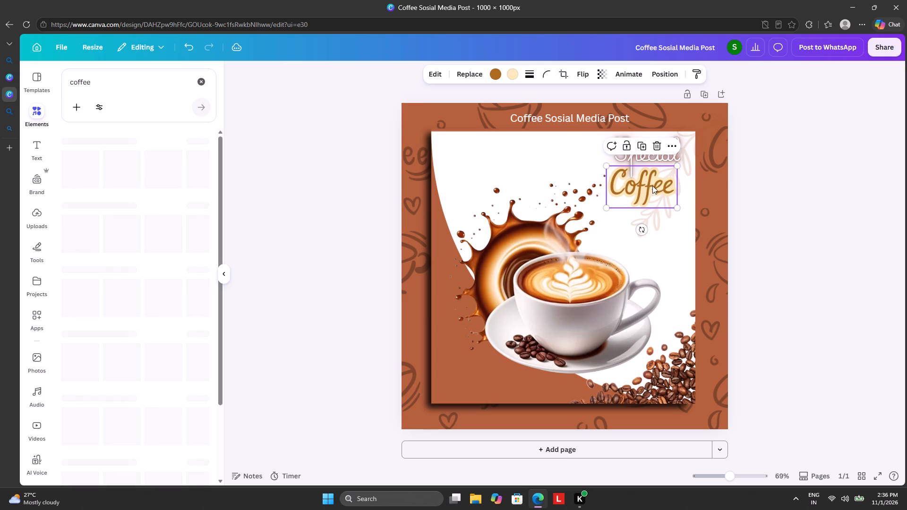
{"action": "left_click", "coordinate": [816, 228]}
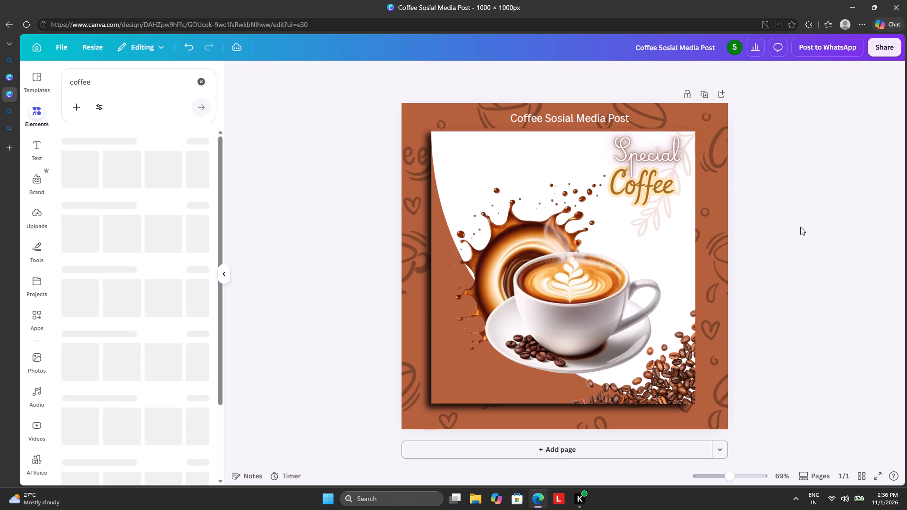
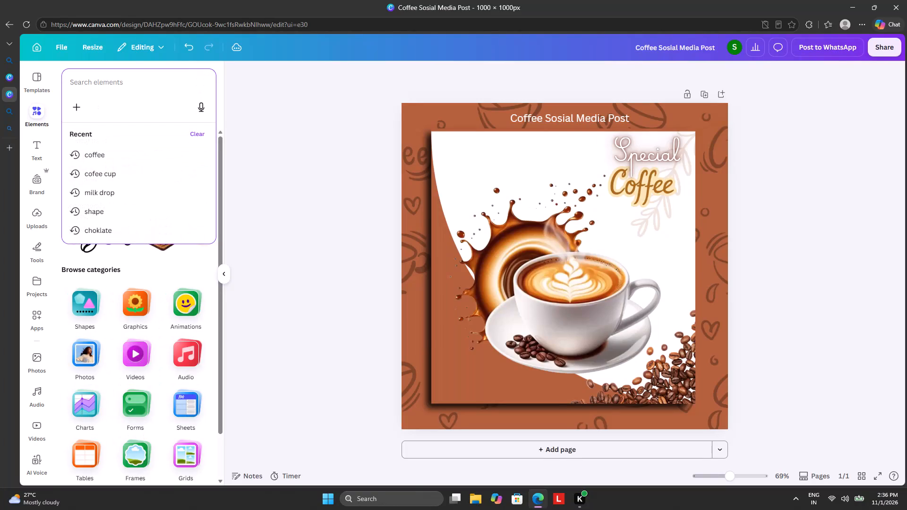
Search the elements library for "20% off".
{"action": "key", "text": "2"}
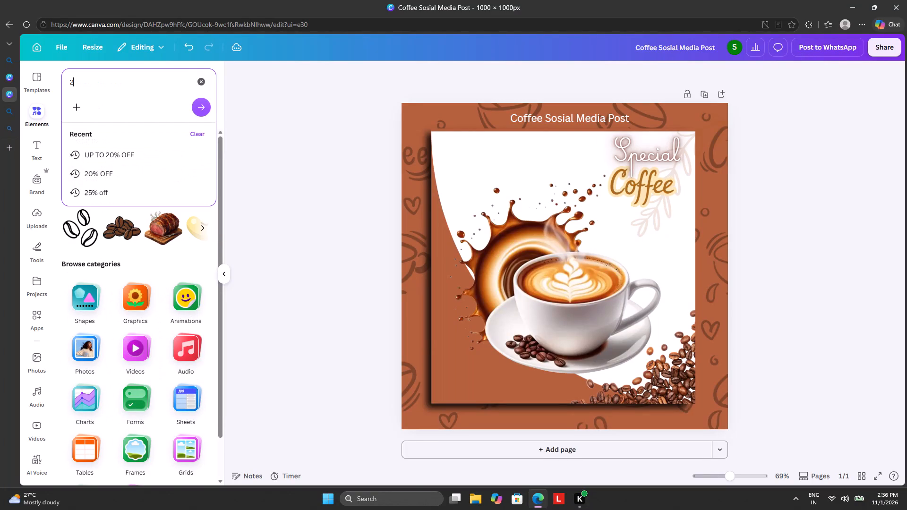
{"action": "key", "text": "0"}
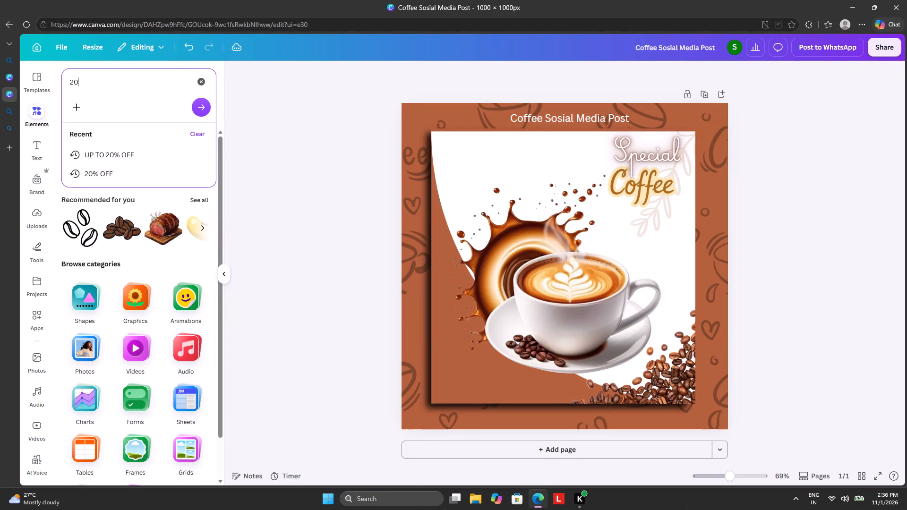
{"action": "key", "text": "Return"}
{"action": "key", "text": "Return"}
{"action": "key", "text": "Return"}
{"action": "key", "text": "Return"}
{"action": "key", "text": "Return"}
{"action": "key", "text": "Return"}
{"action": "key", "text": "Return"}
{"action": "key", "text": "Return"}
{"action": "key", "text": "Return"}
{"action": "key", "text": "Return"}
{"action": "key", "text": "Return"}
{"action": "key", "text": "Return"}
{"action": "key", "text": "Return"}
{"action": "key", "text": "Return"}
{"action": "key", "text": "Return"}
{"action": "key", "text": "Return"}
{"action": "key", "text": "Return"}
{"action": "key", "text": "Return"}
{"action": "key", "text": "Return"}
{"action": "key", "text": "Return"}
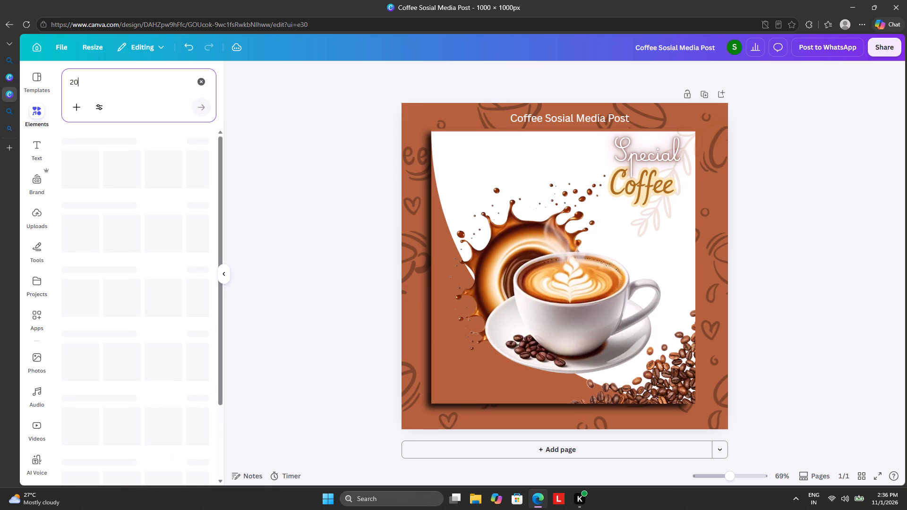
{"action": "key", "text": "5"}
{"action": "key", "text": "space"}
{"action": "key", "text": "BackSpace"}
{"action": "key", "text": "BackSpace"}
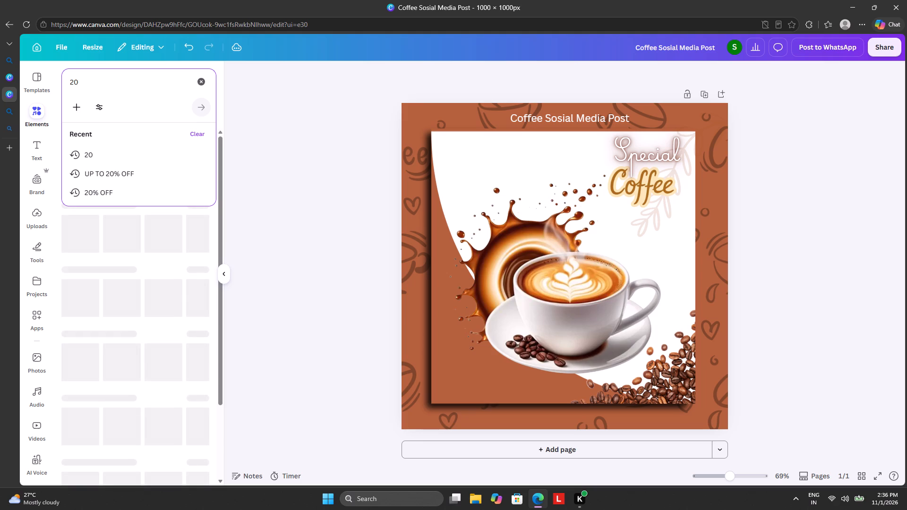
{"action": "key", "text": "shift+percent"}
{"action": "key", "text": "space"}
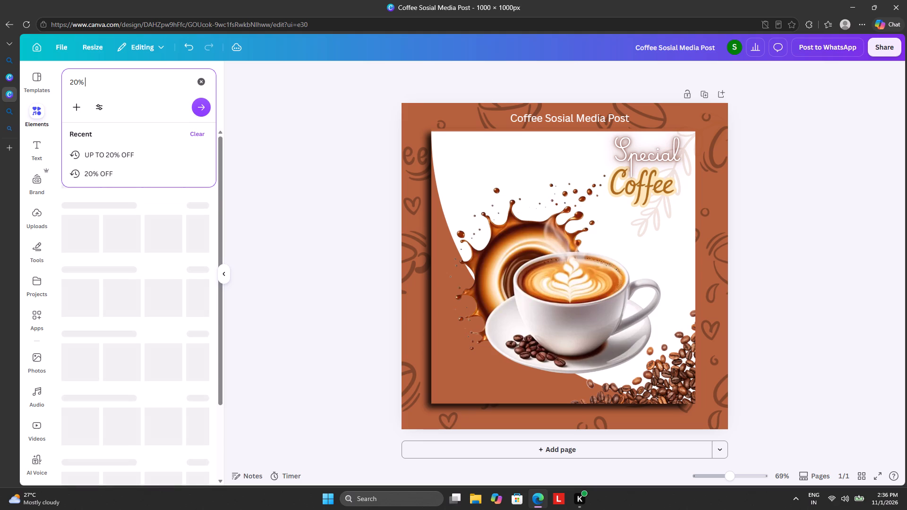
{"action": "key", "text": "o"}
{"action": "type", "text": "ff"}
{"action": "key", "text": "Return"}
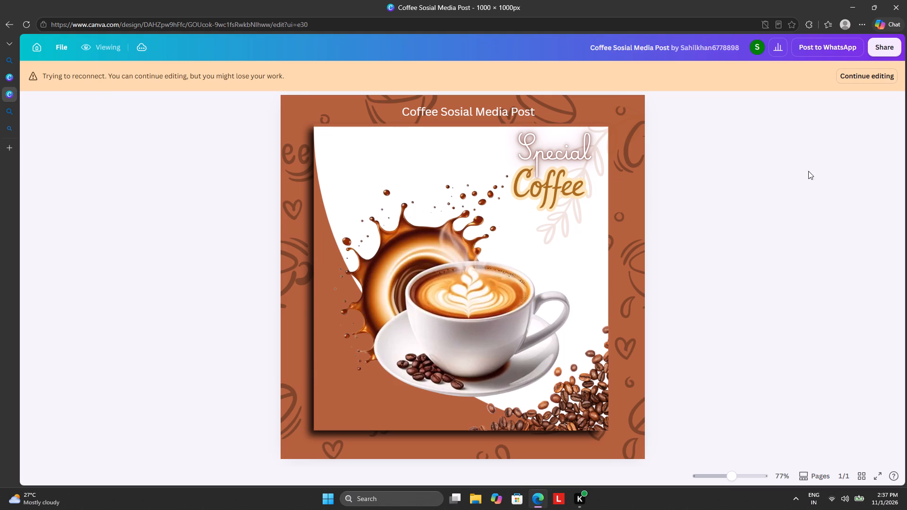
Resume editing the design and open the system's network quick settings.
{"action": "left_click", "coordinate": [855, 71]}
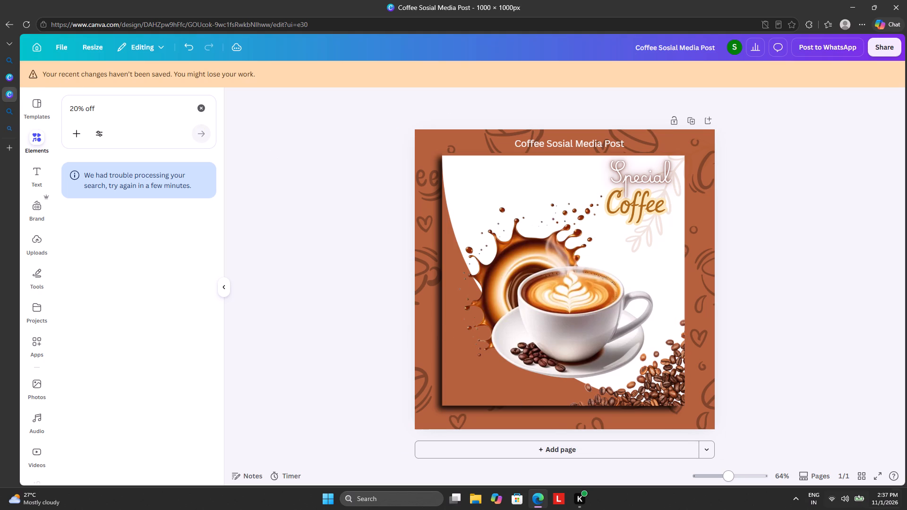
{"action": "left_click", "coordinate": [828, 496]}
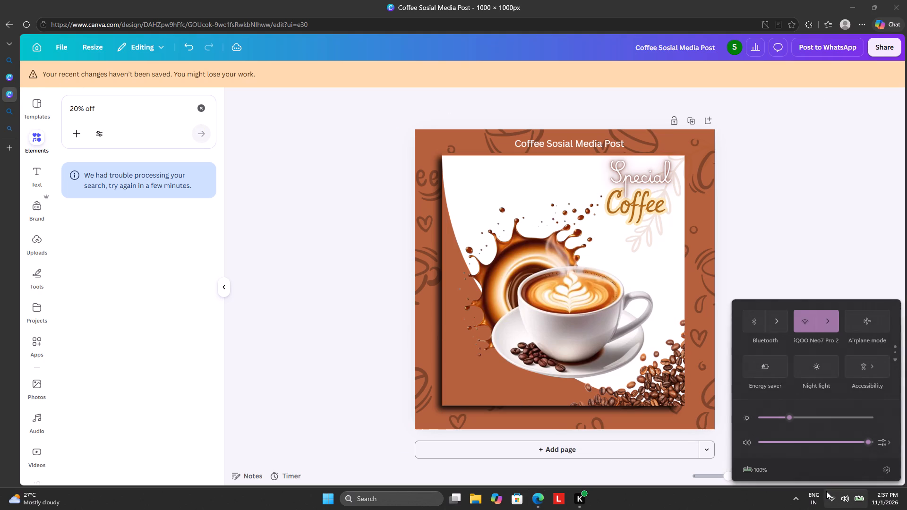
Raise the screen brightness to maximum.
{"action": "left_click", "coordinate": [841, 417]}
{"action": "left_click_drag", "start_coordinate": [841, 417], "coordinate": [892, 410]}
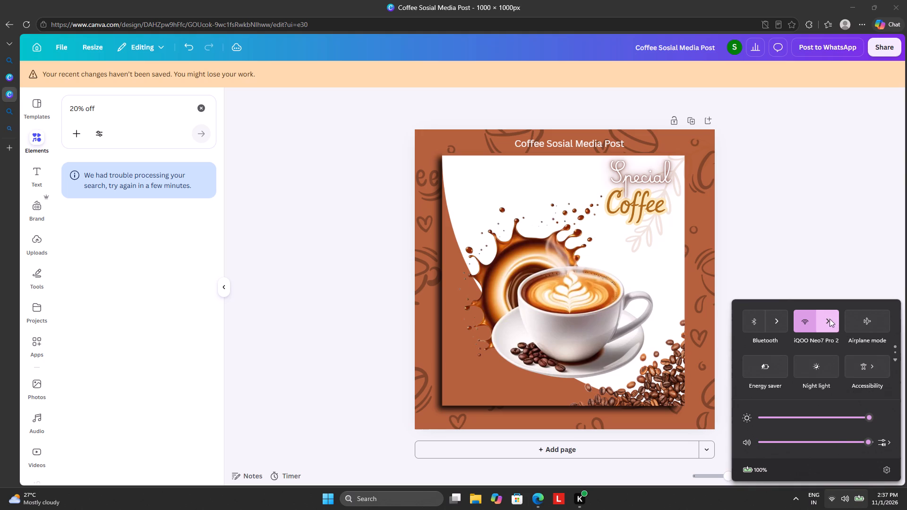
Disconnect from the iQOO Neo7 Pro 2 Wi-Fi network, reconnect to it and return to the design.
{"action": "left_click", "coordinate": [828, 319]}
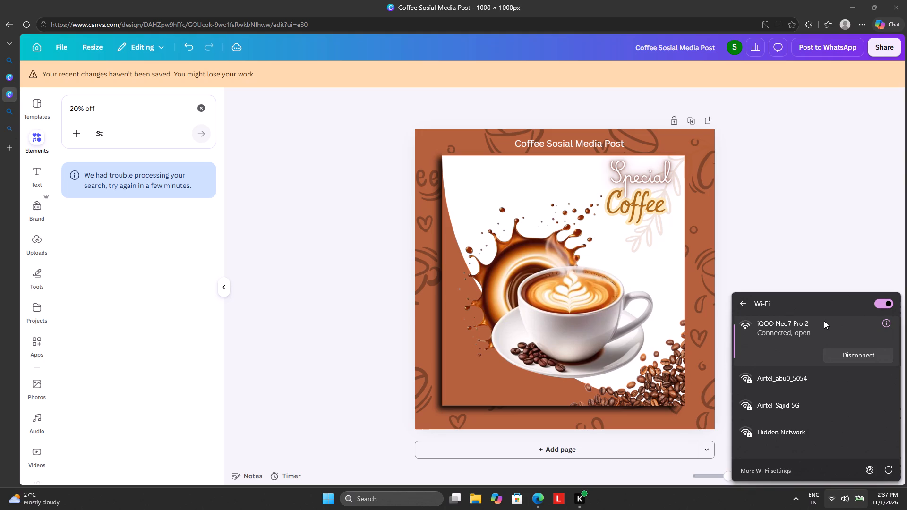
{"action": "left_click", "coordinate": [797, 333]}
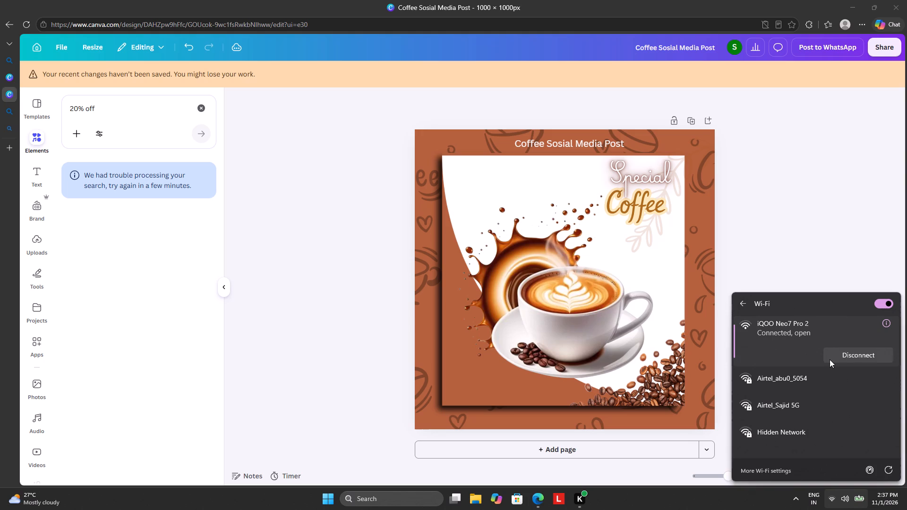
{"action": "left_click", "coordinate": [833, 359]}
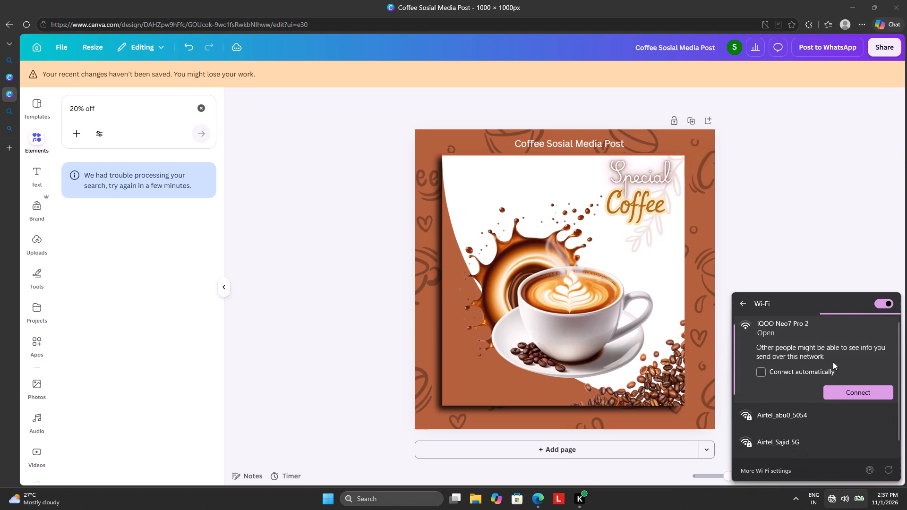
{"action": "left_click", "coordinate": [839, 397]}
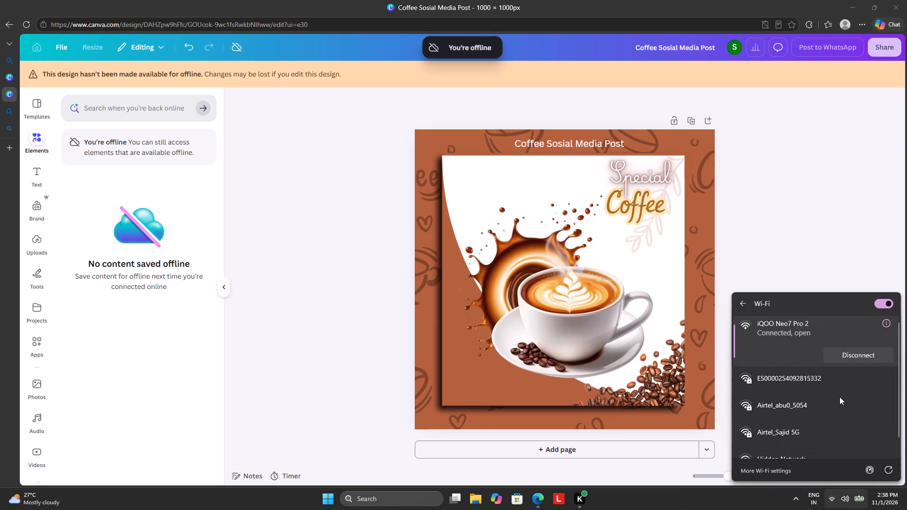
{"action": "left_click", "coordinate": [822, 282]}
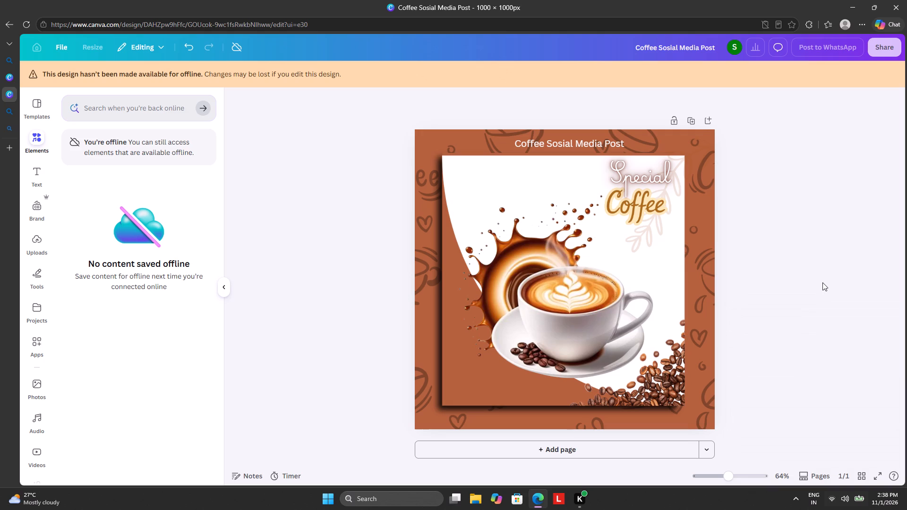
Retry the elements search and collapse the elements library to clear space around the design.
{"action": "left_click", "coordinate": [205, 106]}
{"action": "left_click", "coordinate": [41, 150]}
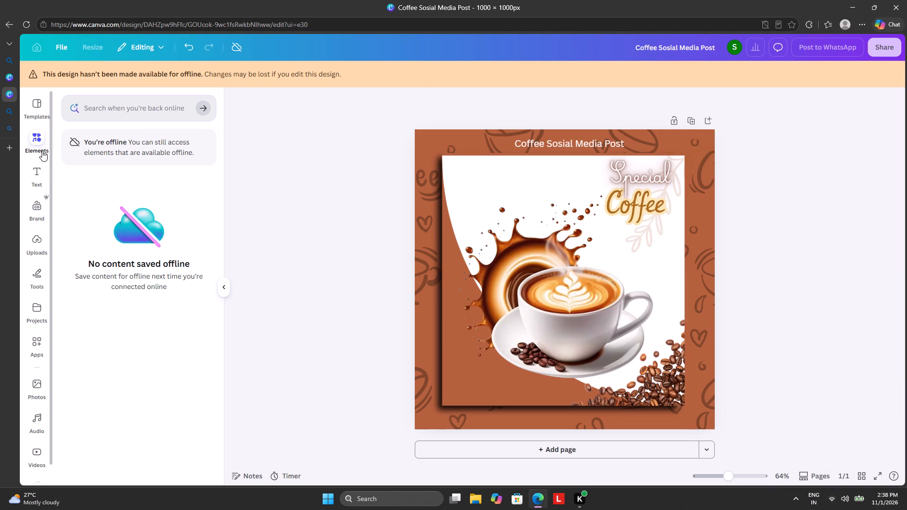
{"action": "left_click", "coordinate": [222, 287]}
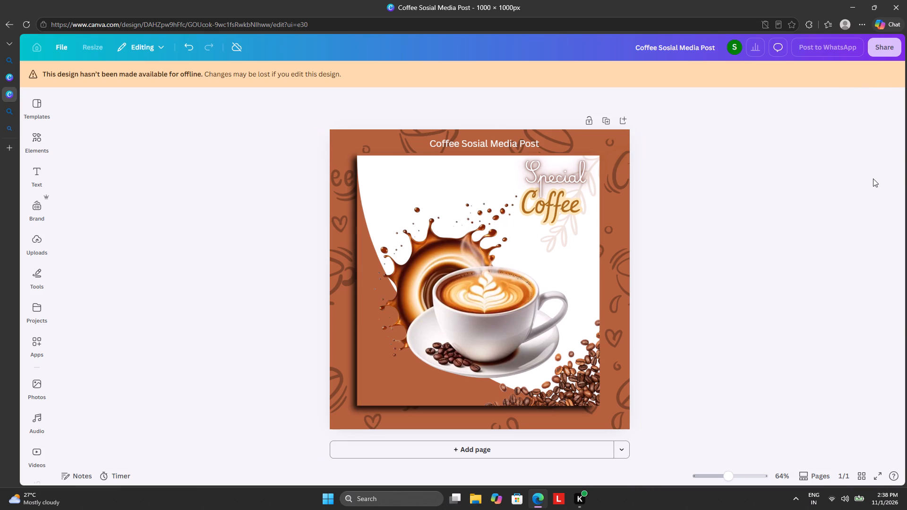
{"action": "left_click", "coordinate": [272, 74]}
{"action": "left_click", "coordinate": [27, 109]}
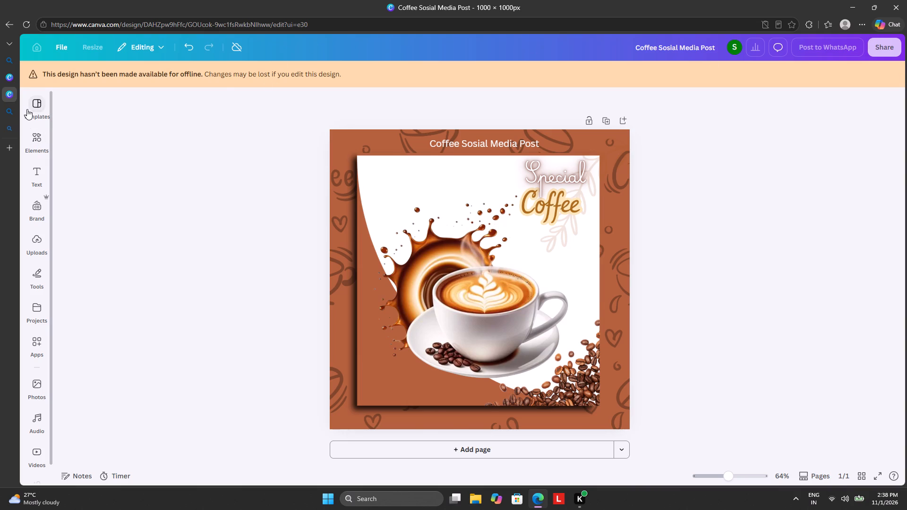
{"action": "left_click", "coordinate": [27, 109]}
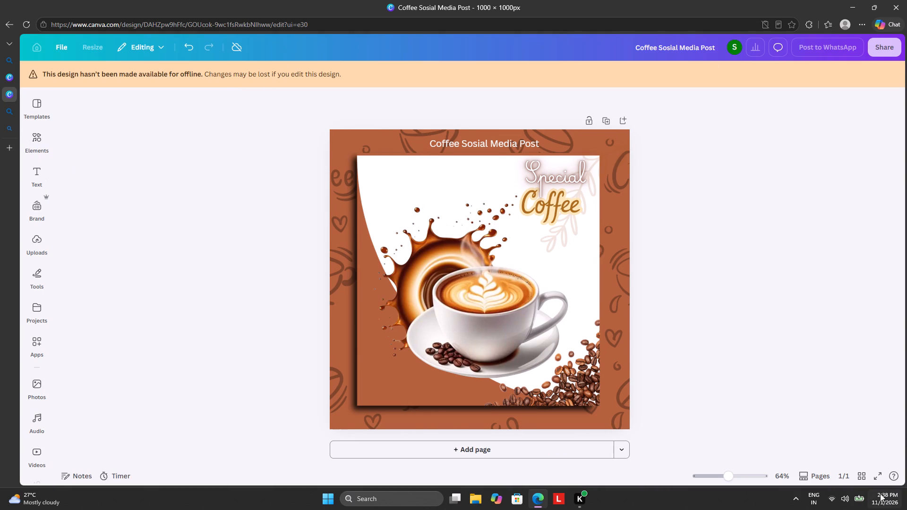
Reconnect to the iQOO Neo7 Pro 2 Wi-Fi network and return to the design.
{"action": "left_click", "coordinate": [826, 501]}
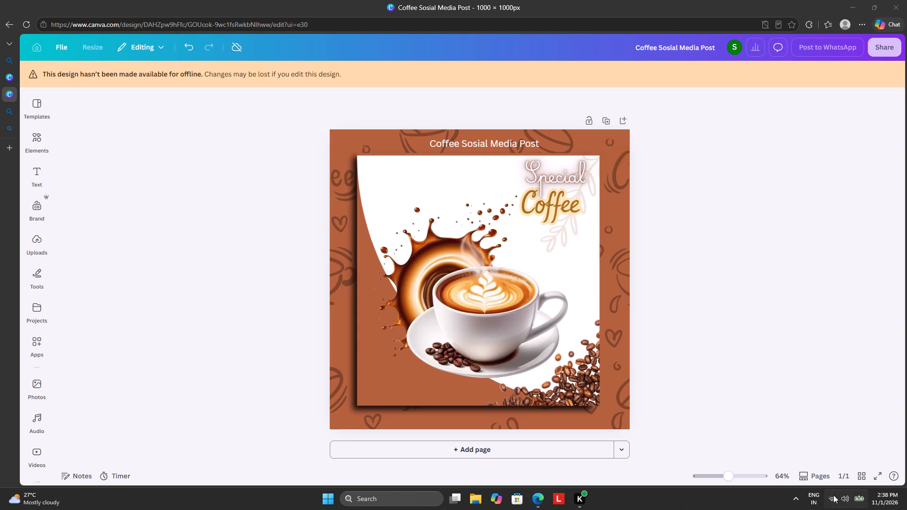
{"action": "left_click", "coordinate": [833, 495]}
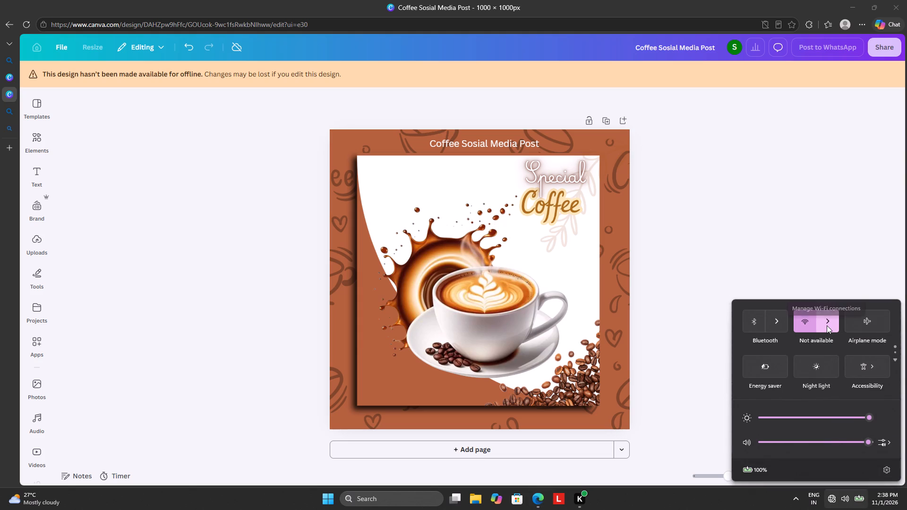
{"action": "left_click", "coordinate": [827, 325]}
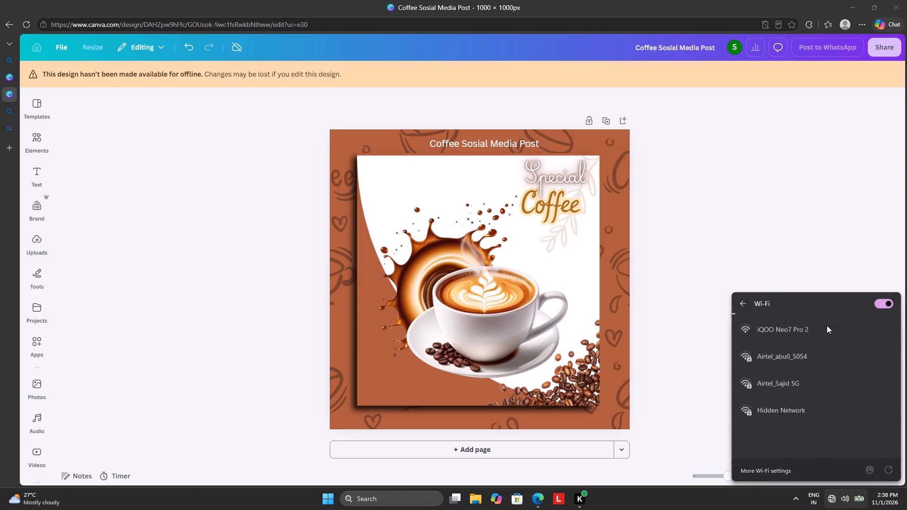
{"action": "left_click", "coordinate": [827, 325]}
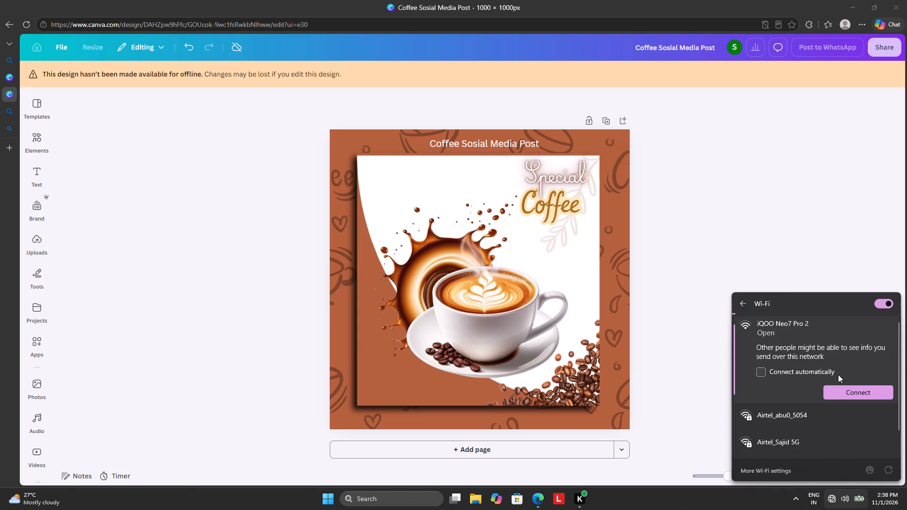
{"action": "left_click", "coordinate": [834, 390]}
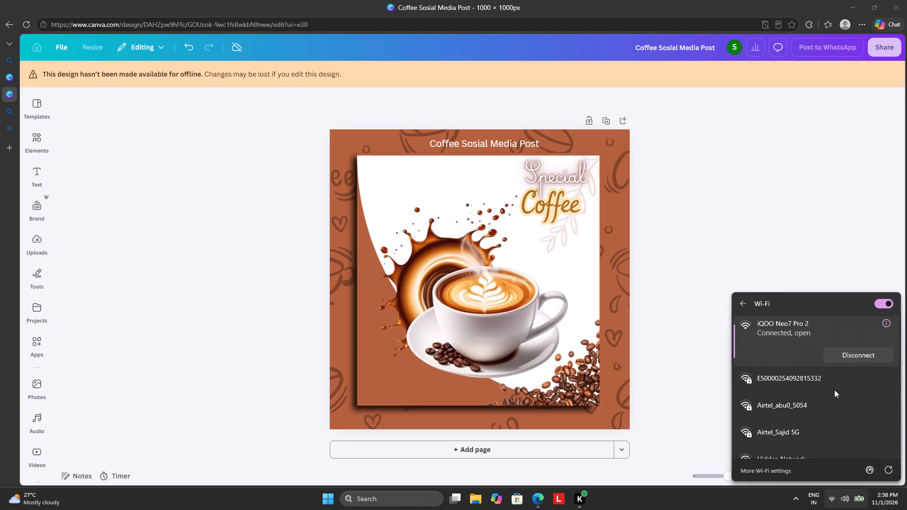
{"action": "left_click", "coordinate": [786, 282]}
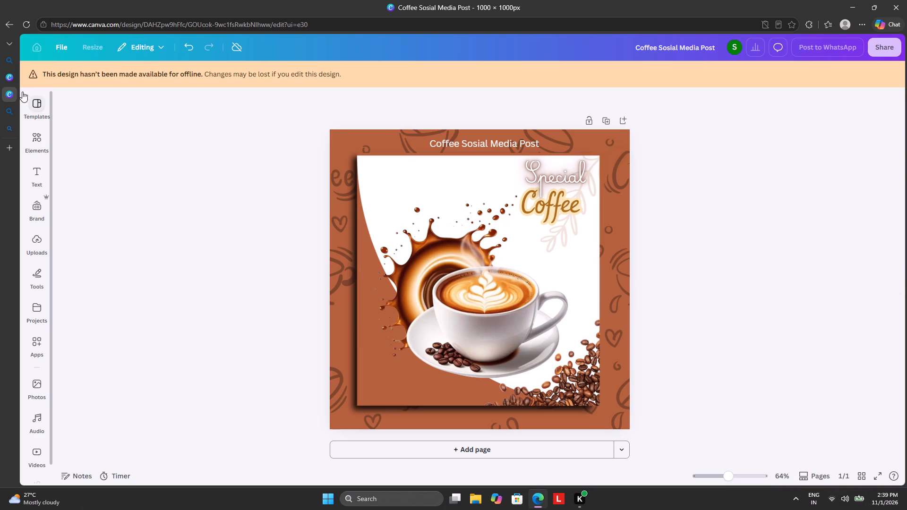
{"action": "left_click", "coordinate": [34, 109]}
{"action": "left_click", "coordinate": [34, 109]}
Select the "Special" text above the "Coffee" lettering.
{"action": "left_click", "coordinate": [542, 178]}
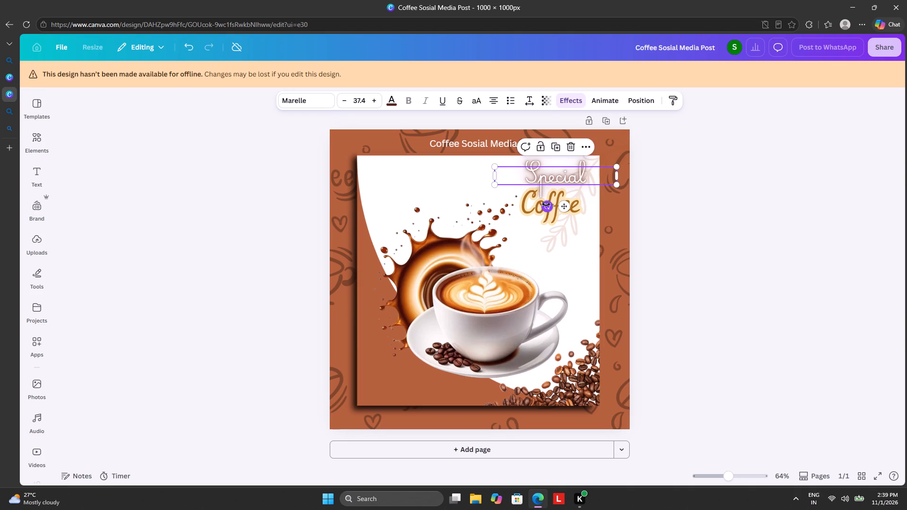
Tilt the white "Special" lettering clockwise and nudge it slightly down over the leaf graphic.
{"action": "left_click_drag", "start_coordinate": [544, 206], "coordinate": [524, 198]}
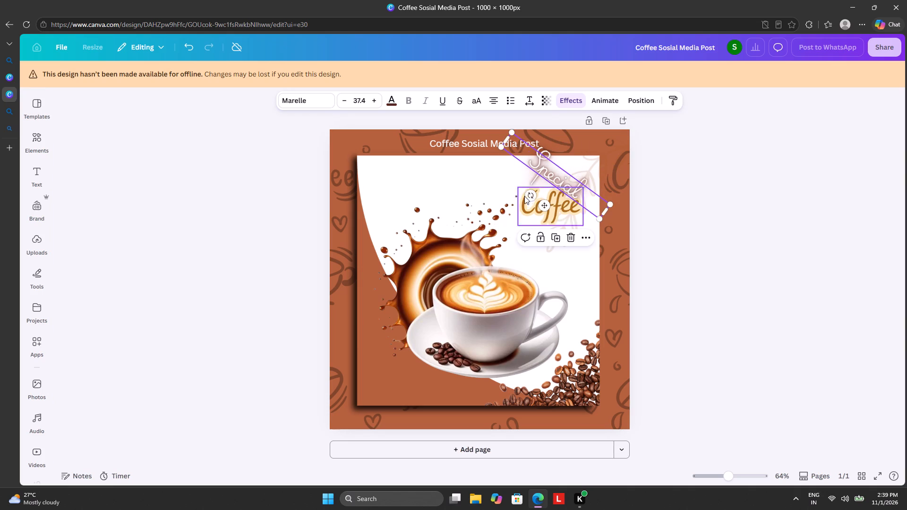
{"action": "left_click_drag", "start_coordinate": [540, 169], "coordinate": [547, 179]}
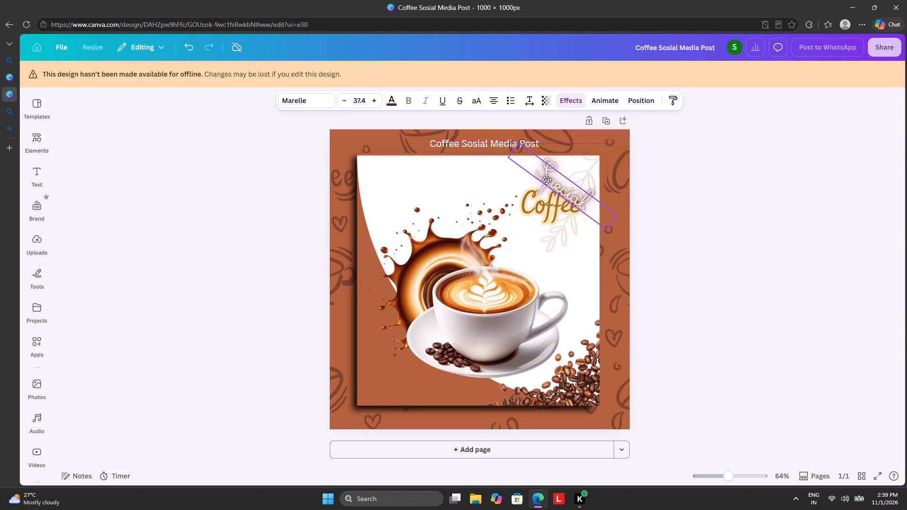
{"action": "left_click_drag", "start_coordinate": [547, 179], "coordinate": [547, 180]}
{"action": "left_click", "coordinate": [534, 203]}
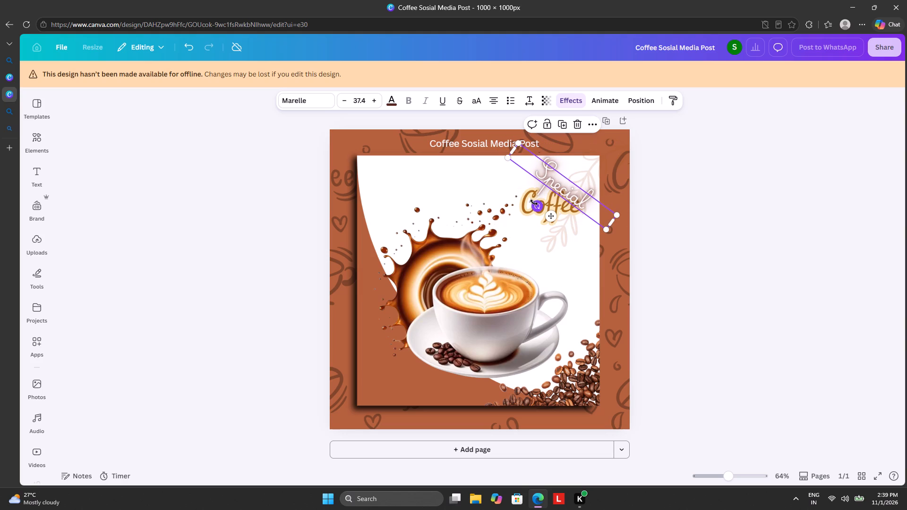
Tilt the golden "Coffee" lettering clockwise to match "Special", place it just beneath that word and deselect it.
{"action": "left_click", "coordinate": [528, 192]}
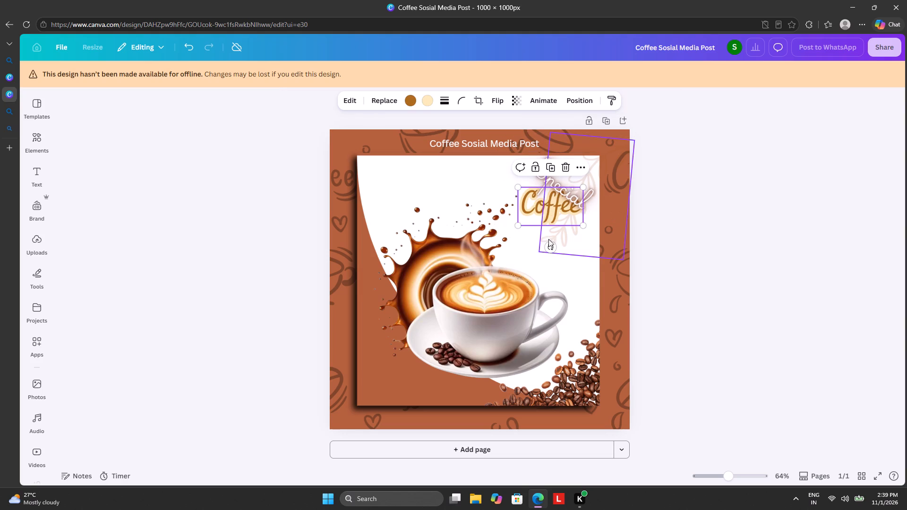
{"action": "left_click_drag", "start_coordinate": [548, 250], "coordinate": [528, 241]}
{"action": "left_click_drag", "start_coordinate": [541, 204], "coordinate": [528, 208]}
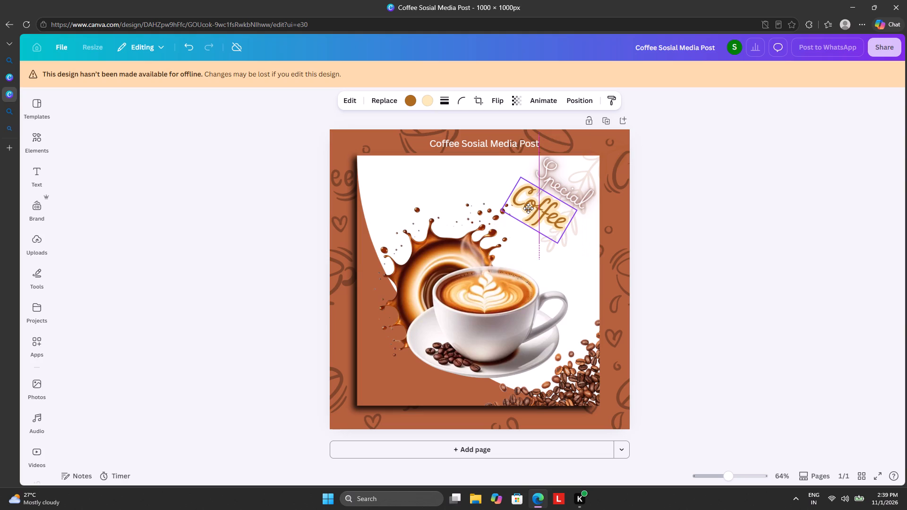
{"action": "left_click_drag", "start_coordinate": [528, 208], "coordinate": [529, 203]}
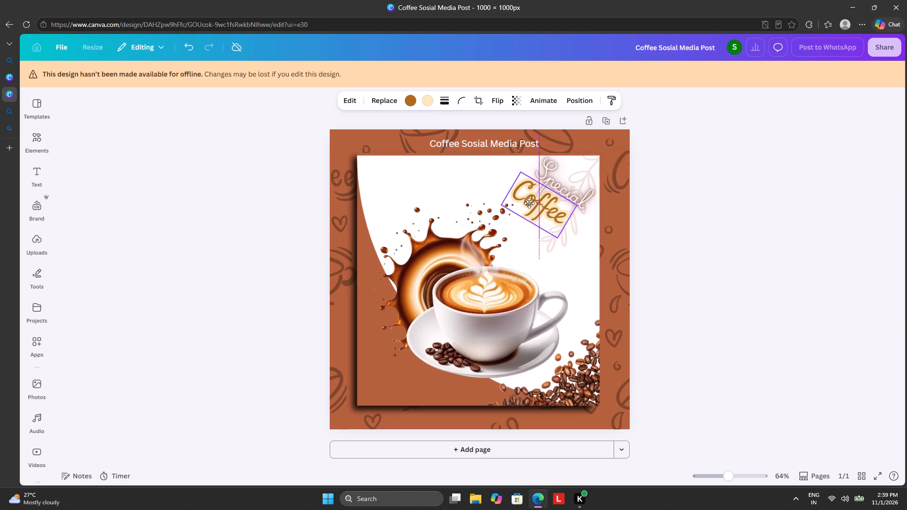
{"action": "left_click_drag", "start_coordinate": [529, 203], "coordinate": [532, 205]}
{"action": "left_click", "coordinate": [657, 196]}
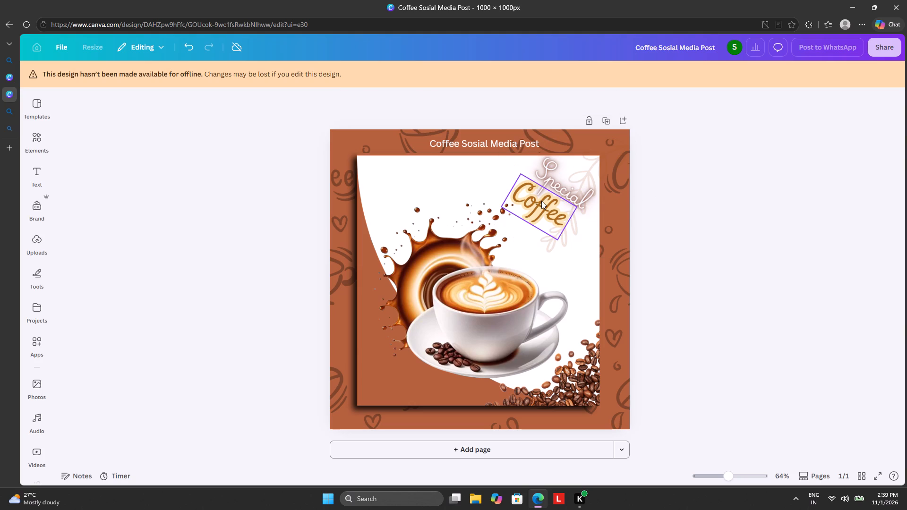
Move the golden "Coffee" lettering to the white card's upper-left area above the splash and tilt it counterclockwise so it slopes upward.
{"action": "left_click_drag", "start_coordinate": [542, 201], "coordinate": [417, 201]}
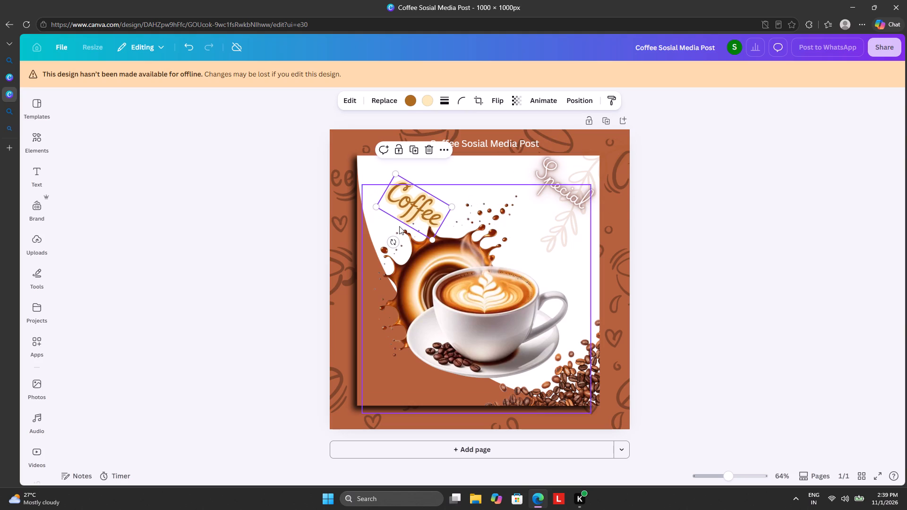
{"action": "left_click_drag", "start_coordinate": [392, 239], "coordinate": [419, 220]}
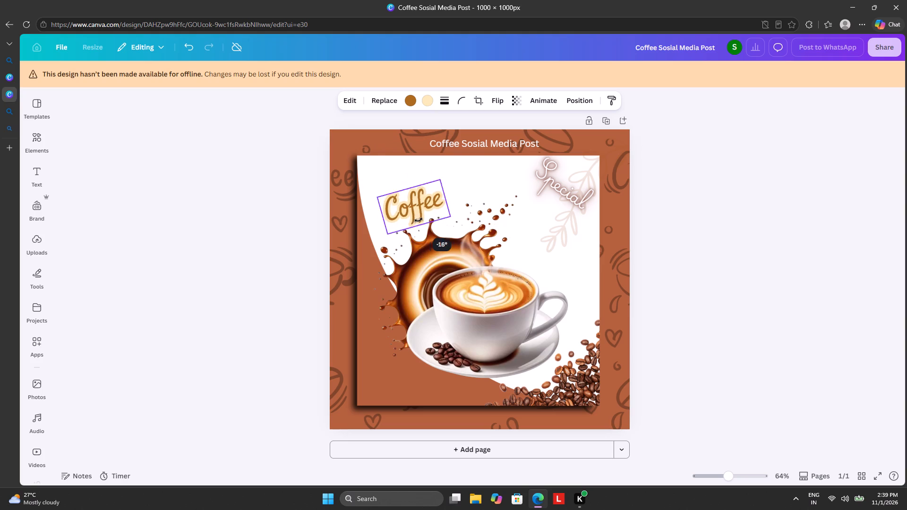
{"action": "left_click_drag", "start_coordinate": [419, 220], "coordinate": [420, 216]}
{"action": "left_click_drag", "start_coordinate": [415, 208], "coordinate": [416, 198]}
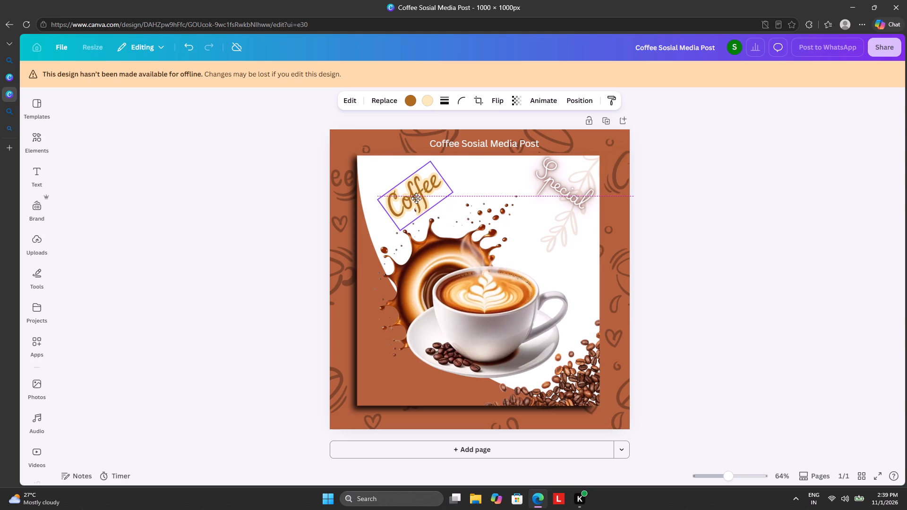
{"action": "left_click_drag", "start_coordinate": [416, 198], "coordinate": [406, 201]}
Tilt the "Special" lettering counterclockwise to match "Coffee" and move it just above that word in the card's upper-left corner.
{"action": "left_click", "coordinate": [553, 190]}
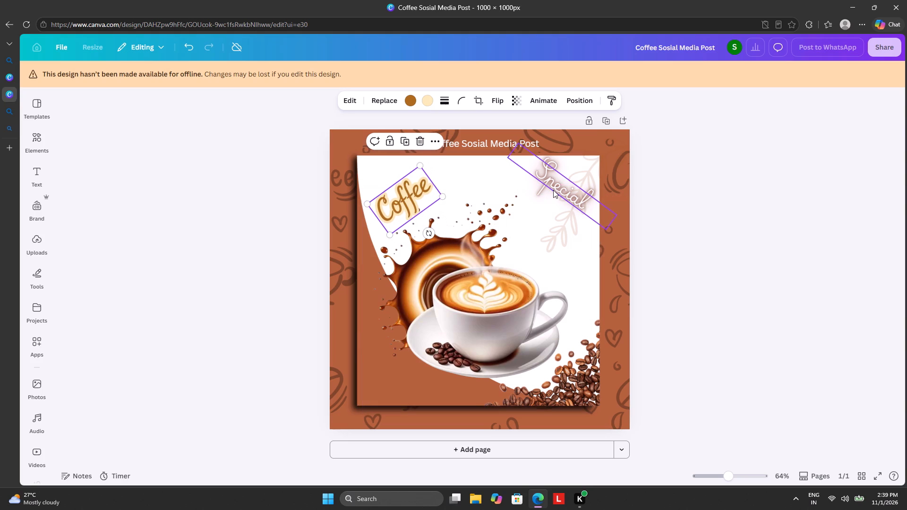
{"action": "left_click_drag", "start_coordinate": [537, 205], "coordinate": [556, 206]}
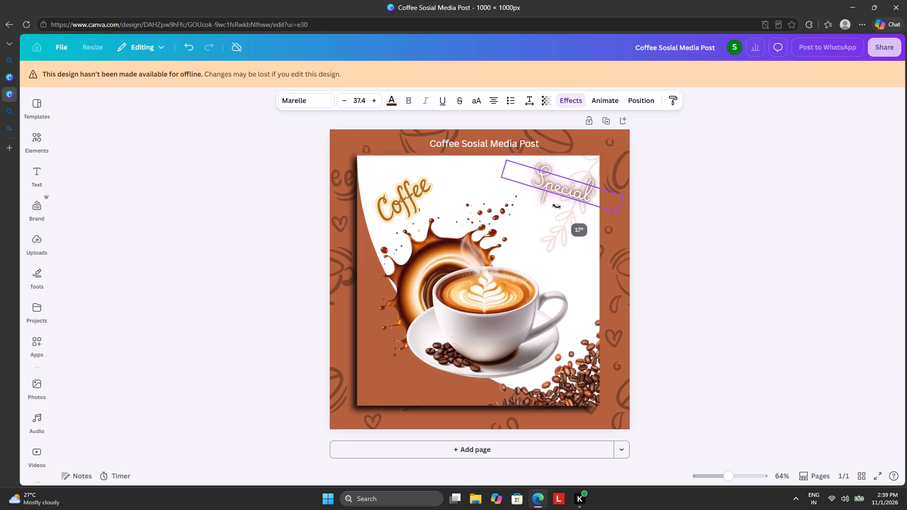
{"action": "left_click_drag", "start_coordinate": [556, 206], "coordinate": [566, 199]}
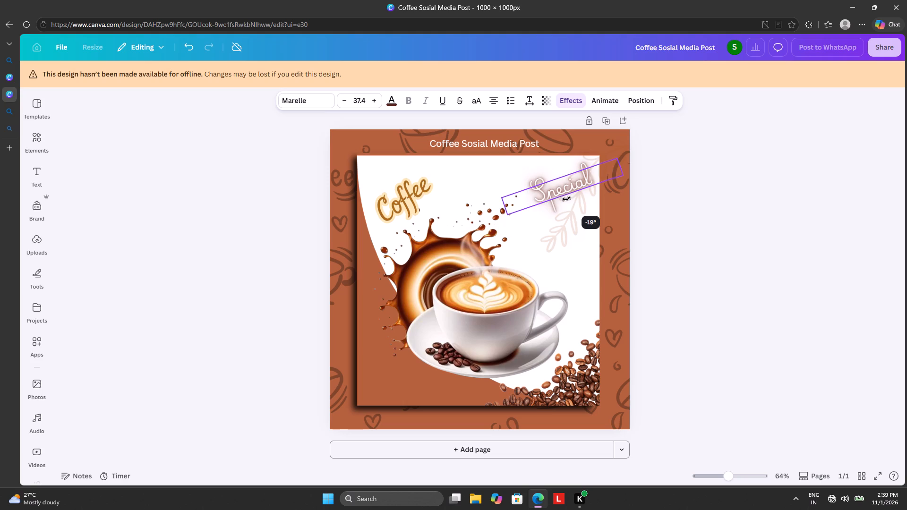
{"action": "left_click_drag", "start_coordinate": [566, 199], "coordinate": [568, 196]}
{"action": "left_click_drag", "start_coordinate": [553, 186], "coordinate": [398, 161]}
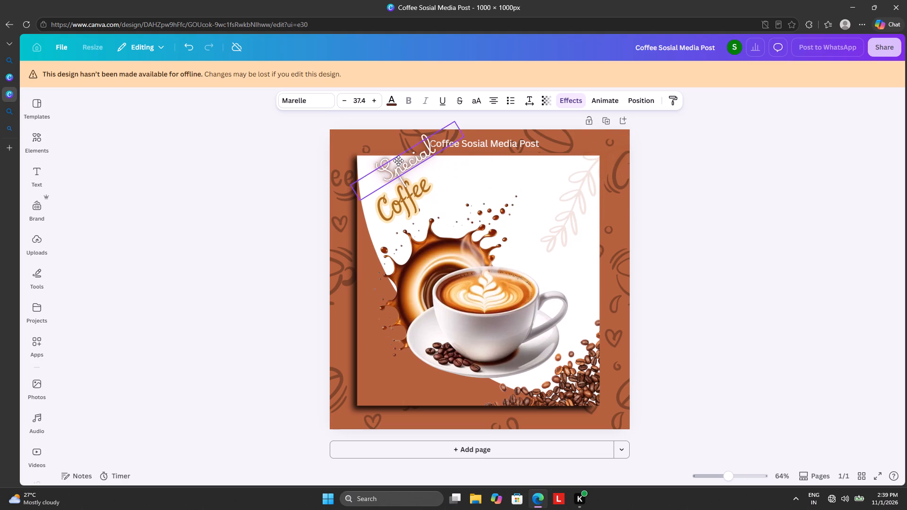
{"action": "left_click_drag", "start_coordinate": [398, 161], "coordinate": [376, 185]}
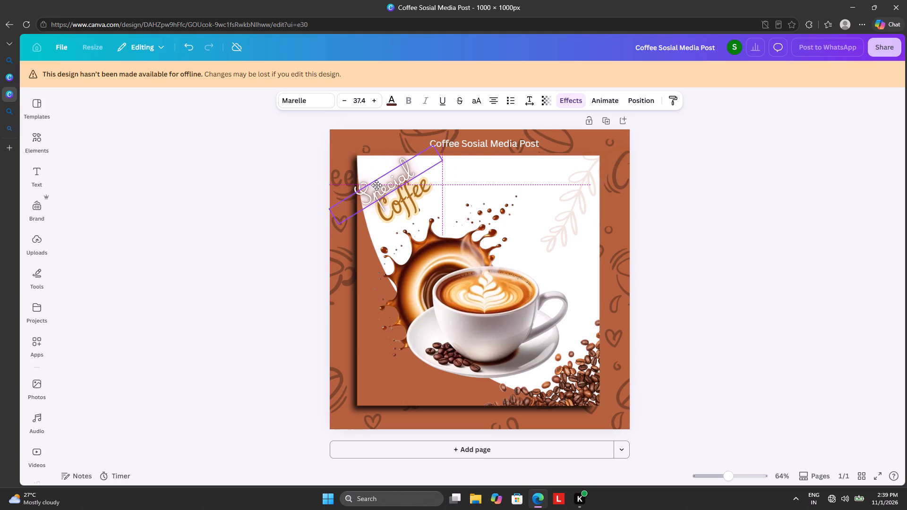
{"action": "left_click_drag", "start_coordinate": [376, 185], "coordinate": [385, 185]}
Reposition the golden "Coffee" lettering slightly right so it tucks under the tilted "Special", and deselect it.
{"action": "left_click_drag", "start_coordinate": [427, 188], "coordinate": [428, 188]}
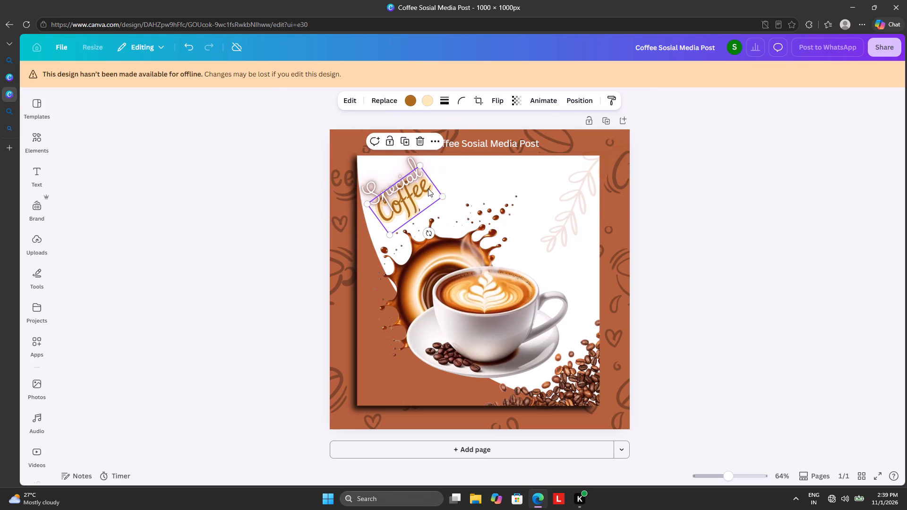
{"action": "left_click_drag", "start_coordinate": [428, 188], "coordinate": [426, 196]}
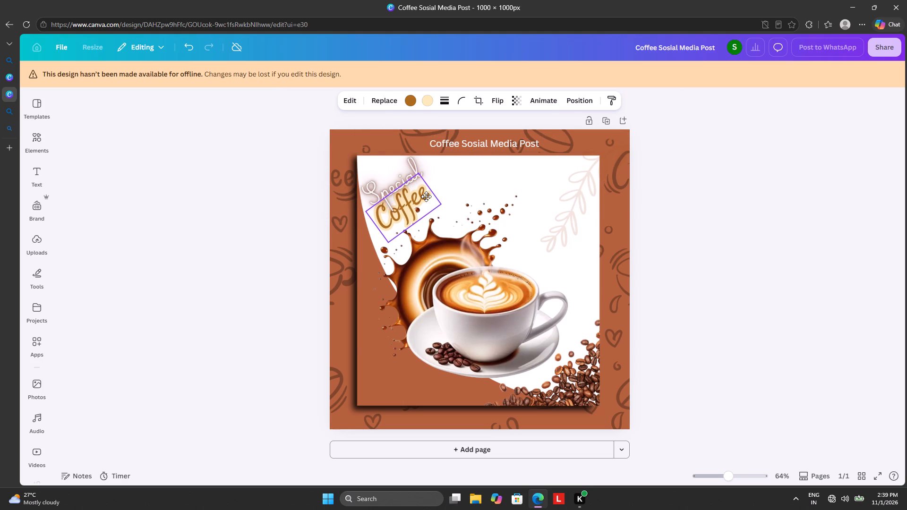
{"action": "left_click_drag", "start_coordinate": [426, 196], "coordinate": [428, 201]}
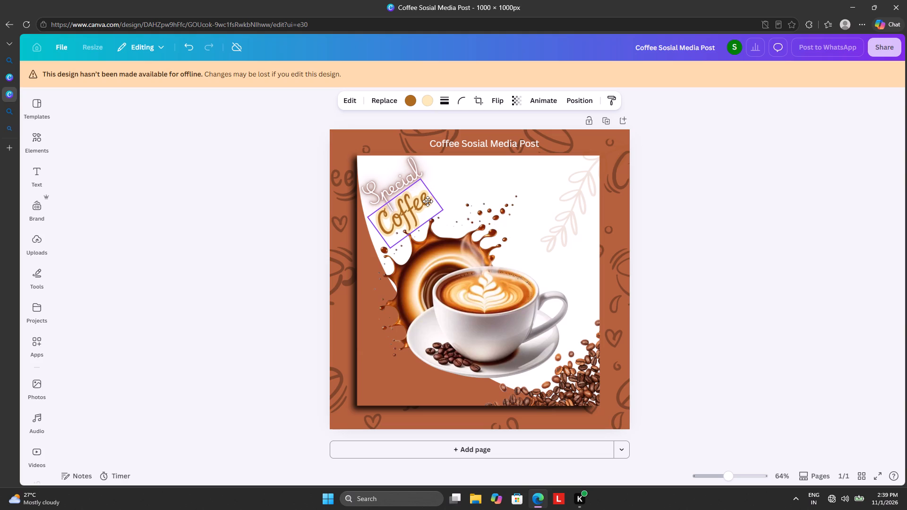
{"action": "left_click_drag", "start_coordinate": [428, 201], "coordinate": [434, 187]}
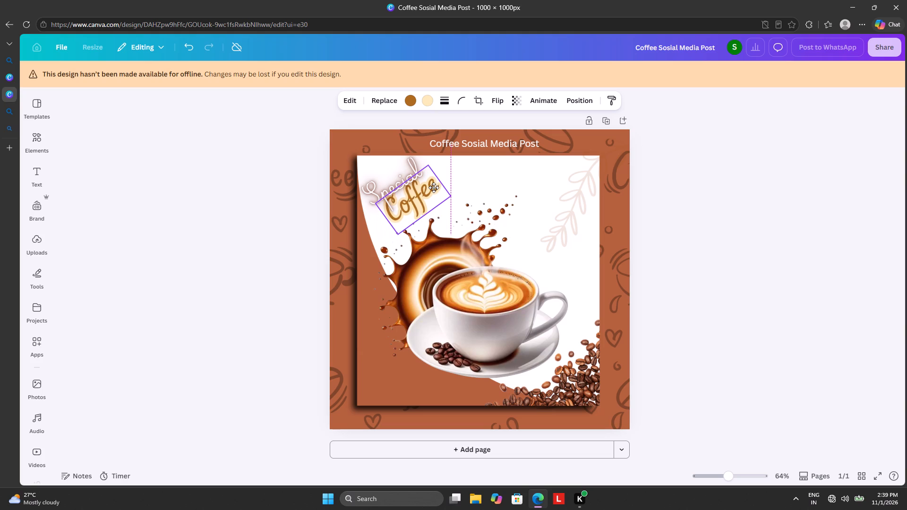
{"action": "left_click_drag", "start_coordinate": [434, 187], "coordinate": [443, 180]}
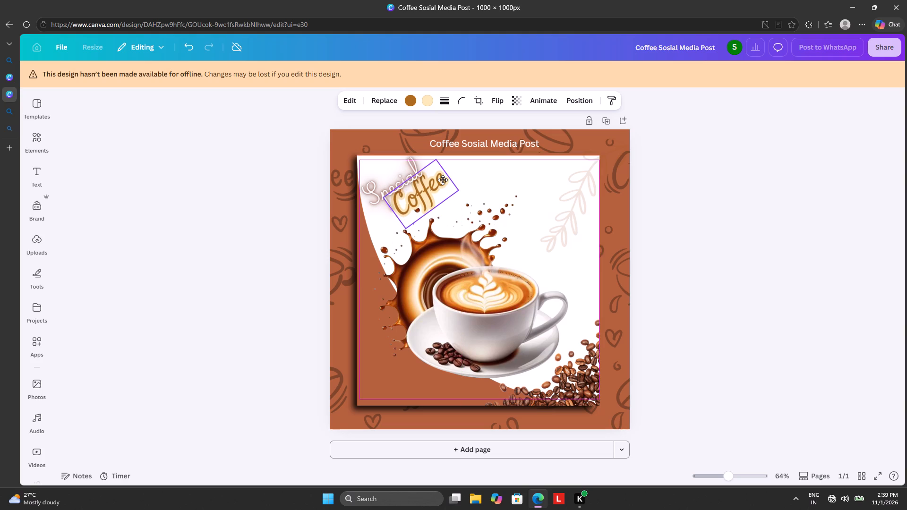
{"action": "left_click_drag", "start_coordinate": [443, 180], "coordinate": [442, 185]}
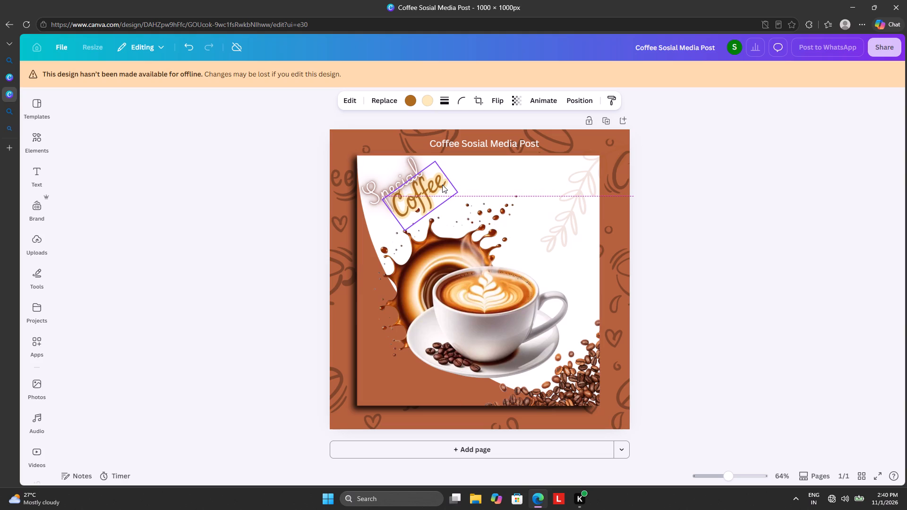
{"action": "left_click", "coordinate": [772, 196]}
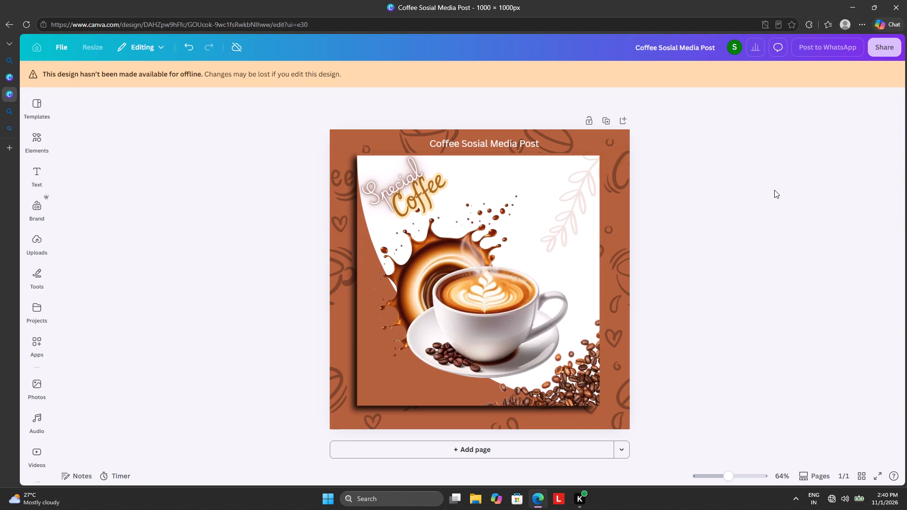
Correct the spelling in the heading at the top of the design to "Coffee Social Media Post".
{"action": "left_click", "coordinate": [478, 142]}
{"action": "left_click", "coordinate": [478, 142]}
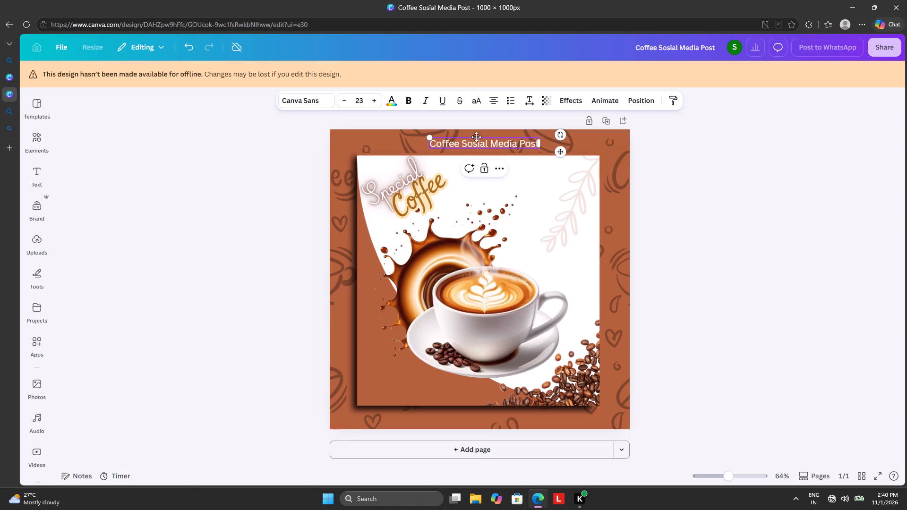
{"action": "key", "text": "BackSpace"}
{"action": "key", "text": "c"}
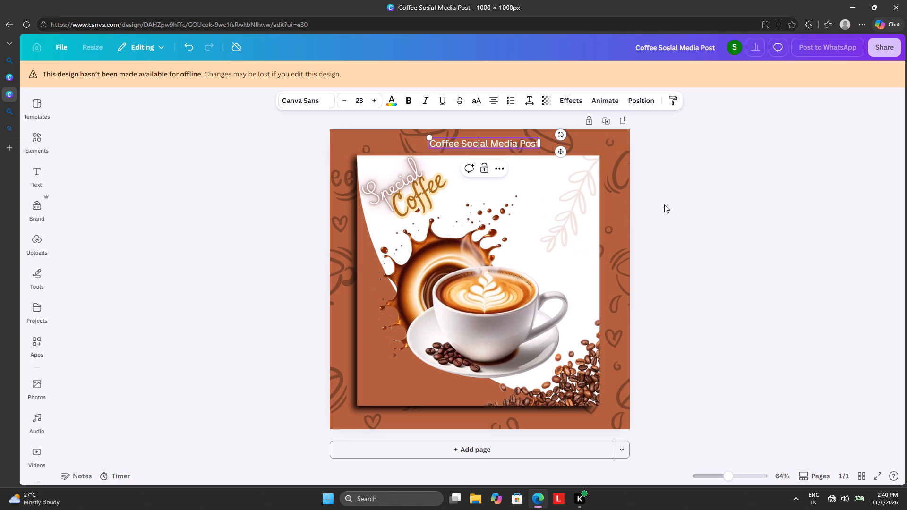
Finish editing the "Coffee Social Media Post" heading and deselect it.
{"action": "left_click", "coordinate": [715, 243]}
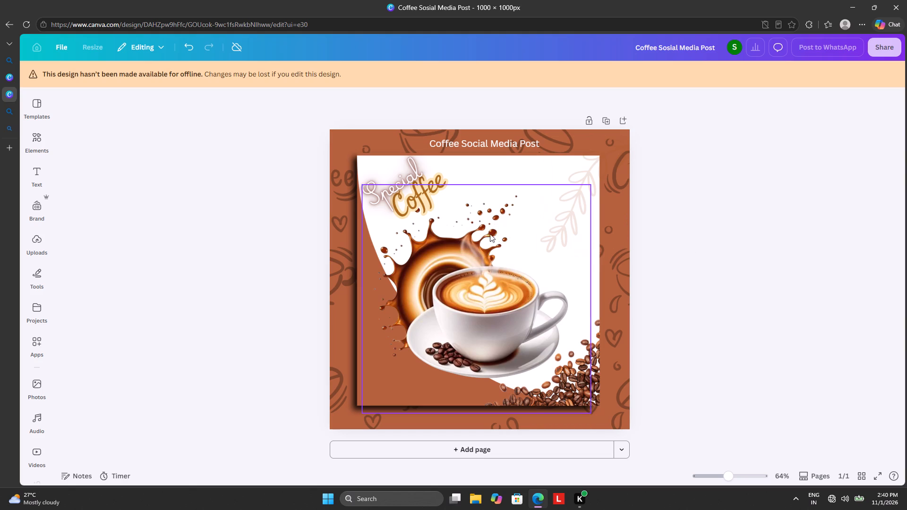
{"action": "left_click", "coordinate": [106, 75]}
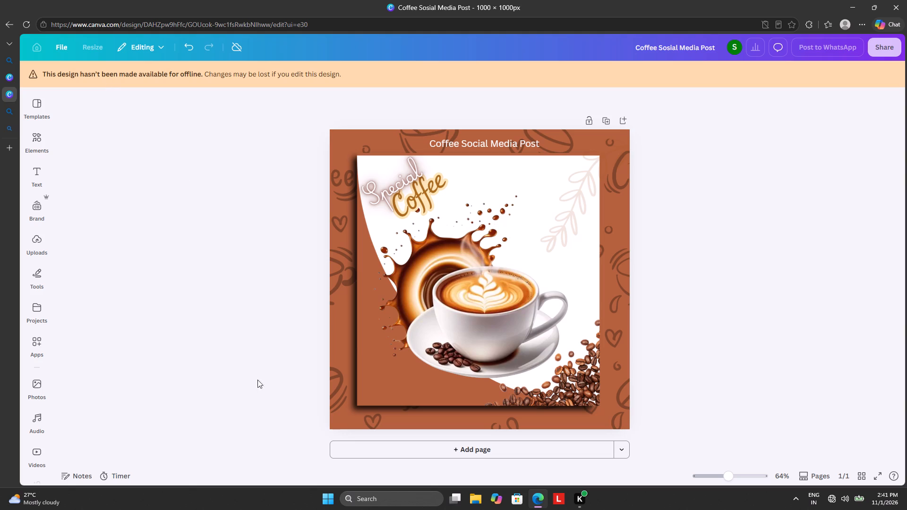
Add a second page after the coffee post and return to page 1 with nothing selected.
{"action": "left_click", "coordinate": [448, 454]}
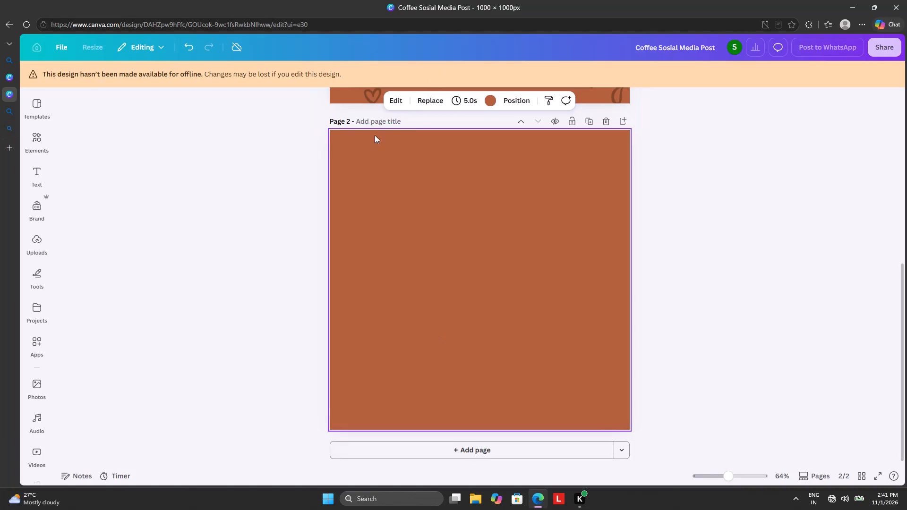
{"action": "scroll", "coordinate": [403, 182], "scroll_direction": "up", "scroll_amount": 9}
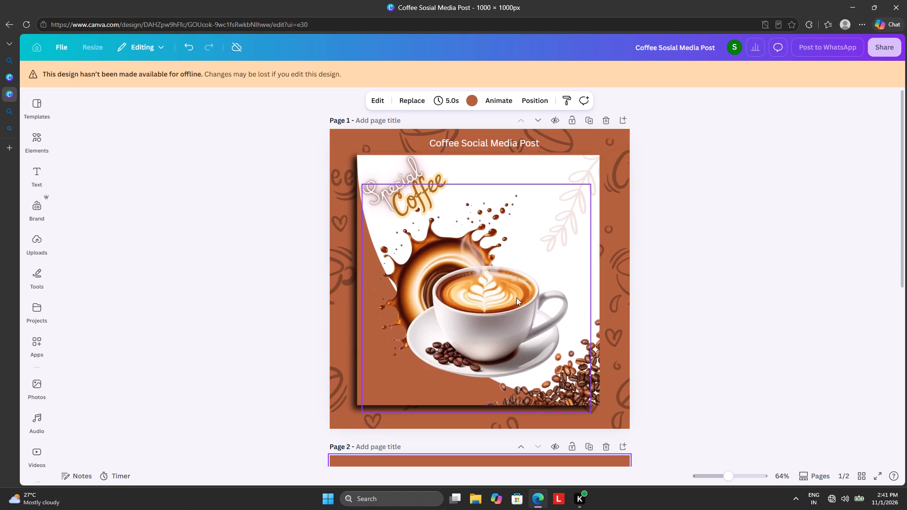
{"action": "left_click", "coordinate": [820, 342]}
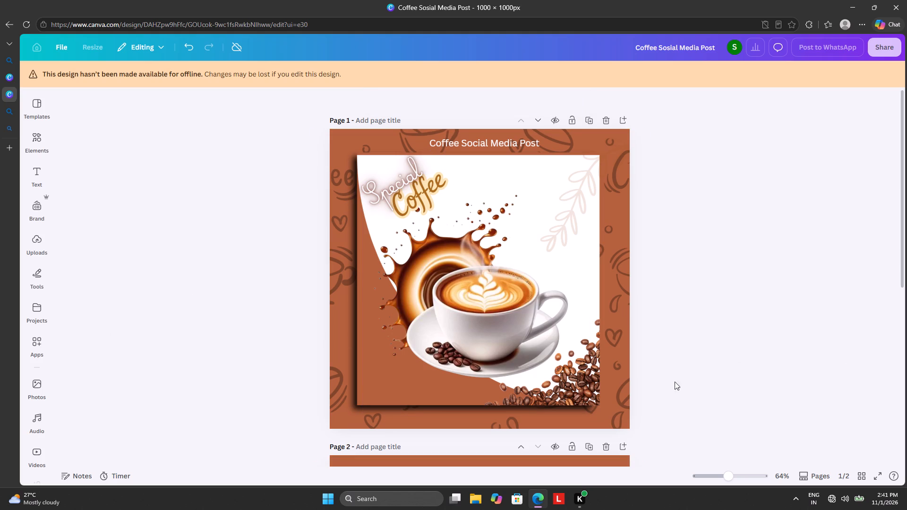
Shrink the scattered coffee beans image proportionally, keeping it anchored in the white card's lower-right corner, and deselect it.
{"action": "left_click", "coordinate": [591, 385]}
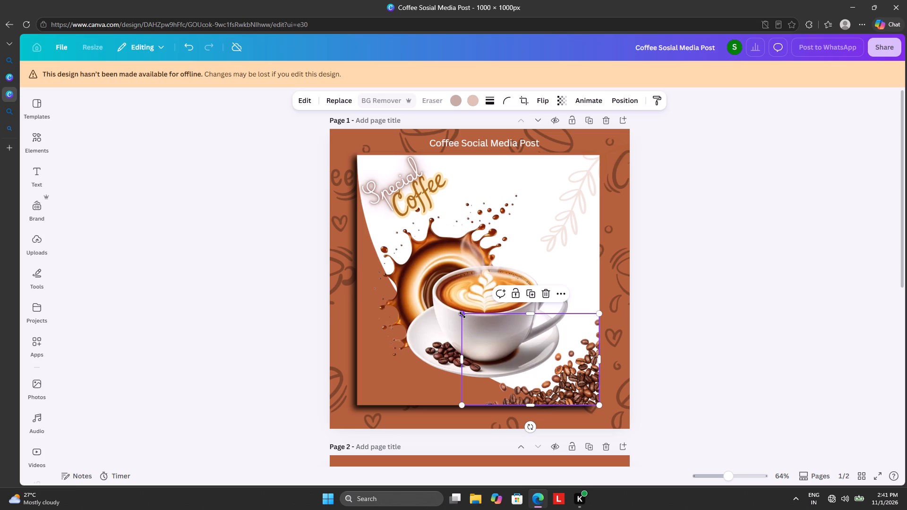
{"action": "left_click_drag", "start_coordinate": [462, 315], "coordinate": [486, 328]}
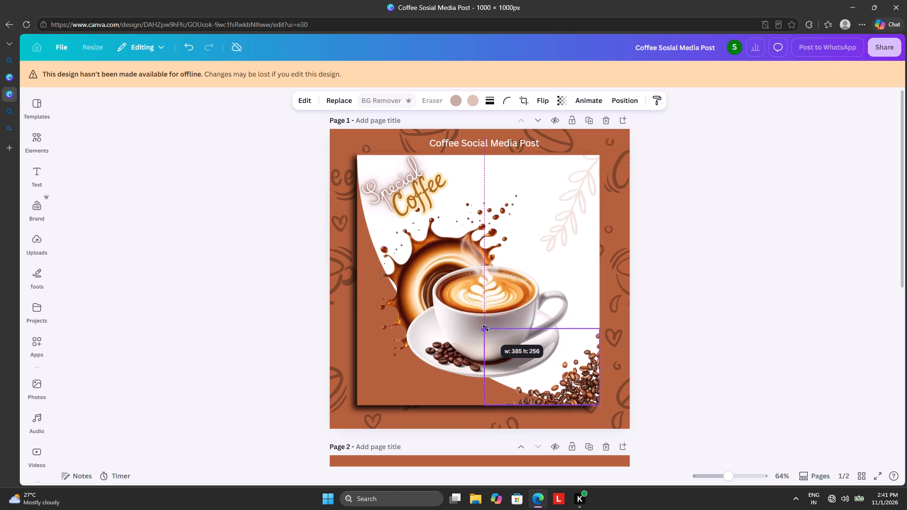
{"action": "left_click_drag", "start_coordinate": [486, 328], "coordinate": [501, 334]}
{"action": "left_click", "coordinate": [693, 341]}
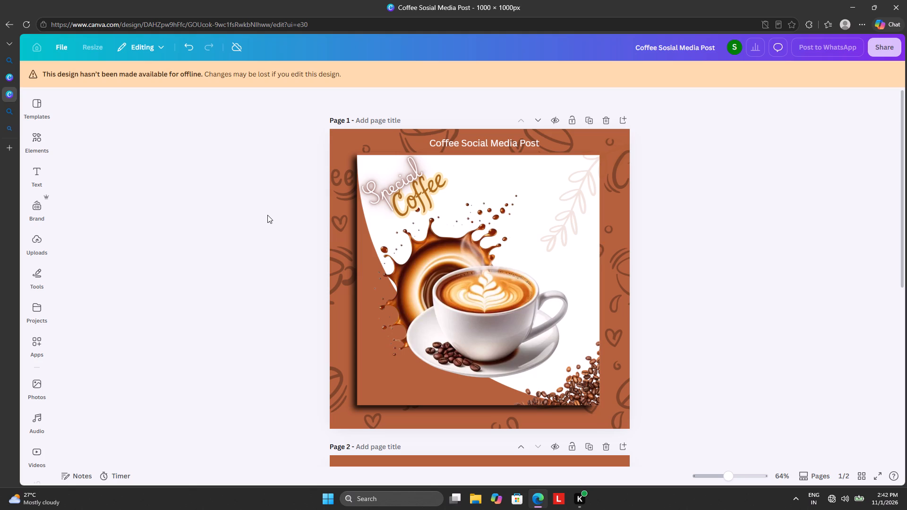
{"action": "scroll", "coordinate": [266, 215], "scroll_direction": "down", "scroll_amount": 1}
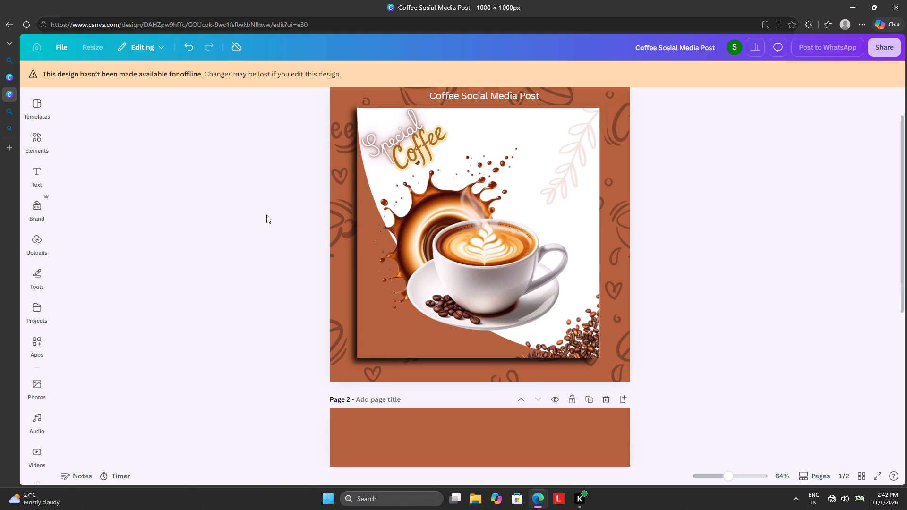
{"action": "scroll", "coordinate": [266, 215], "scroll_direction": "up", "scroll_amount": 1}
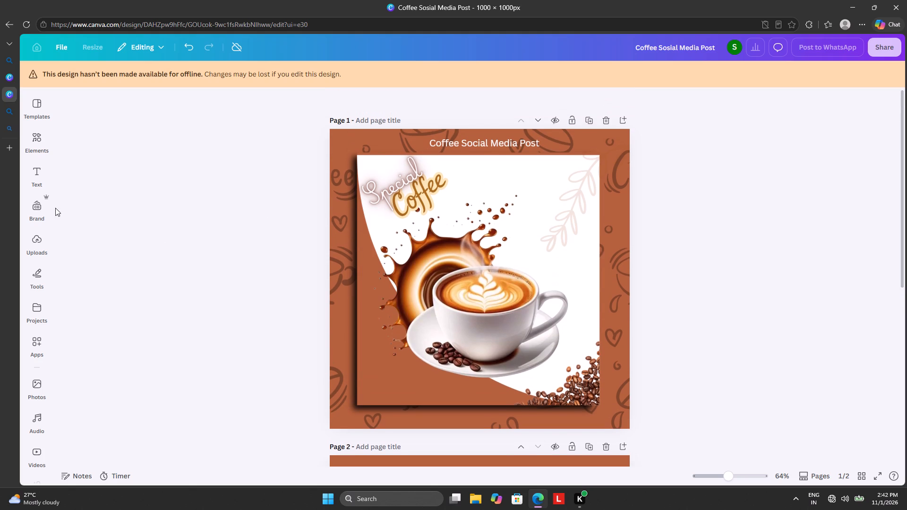